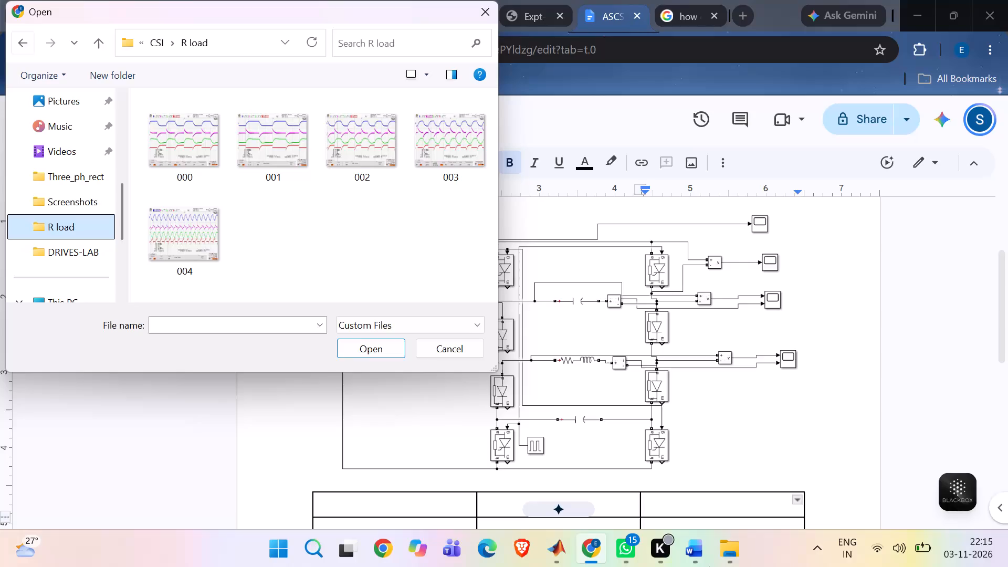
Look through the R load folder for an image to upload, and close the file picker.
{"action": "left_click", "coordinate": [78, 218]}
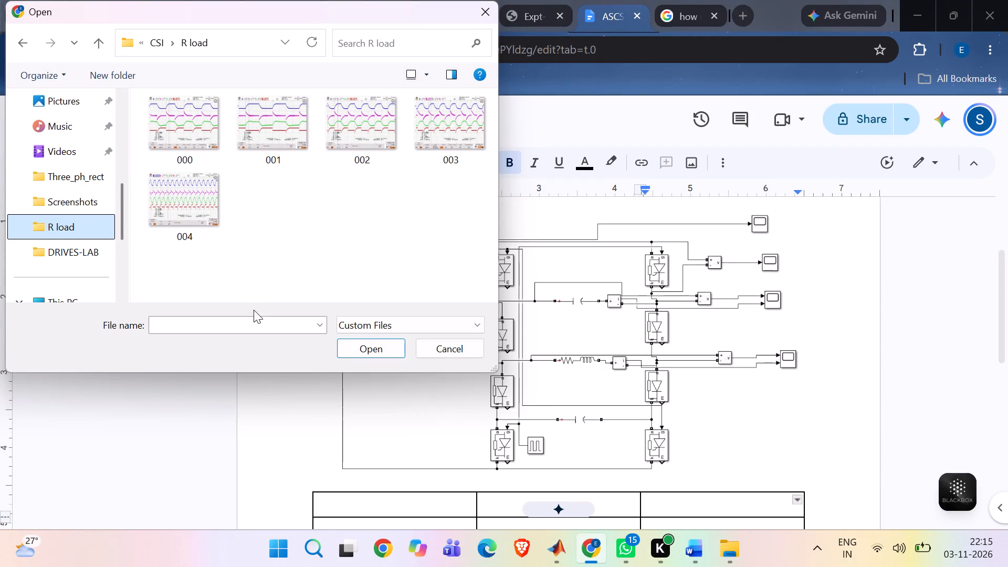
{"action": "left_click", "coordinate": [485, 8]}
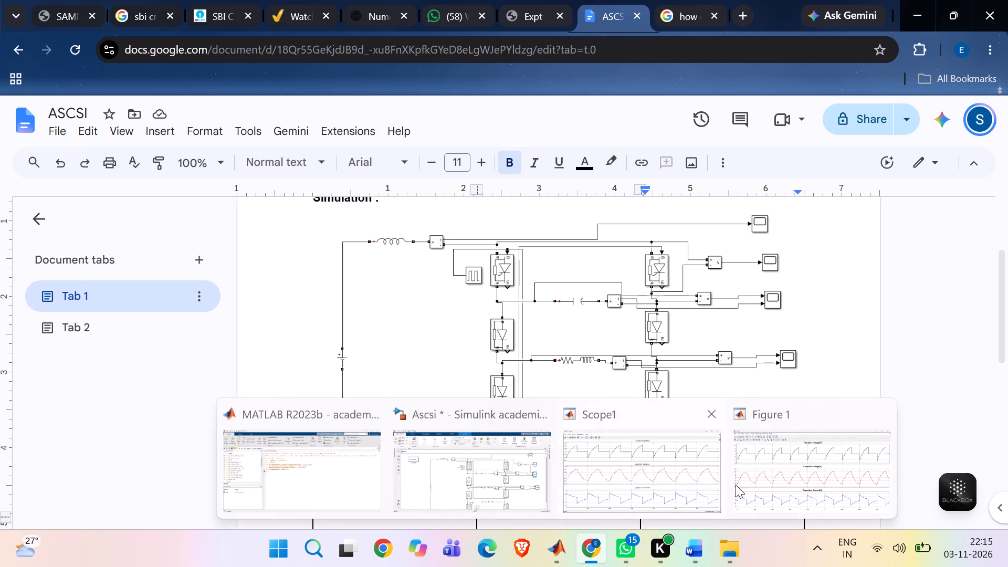
Save MATLAB's Figure 1 as TIFF image untitled in E:\PG_SEM_1\PE_LAB\CSI\R load, replacing the existing file.
{"action": "left_click", "coordinate": [792, 471]}
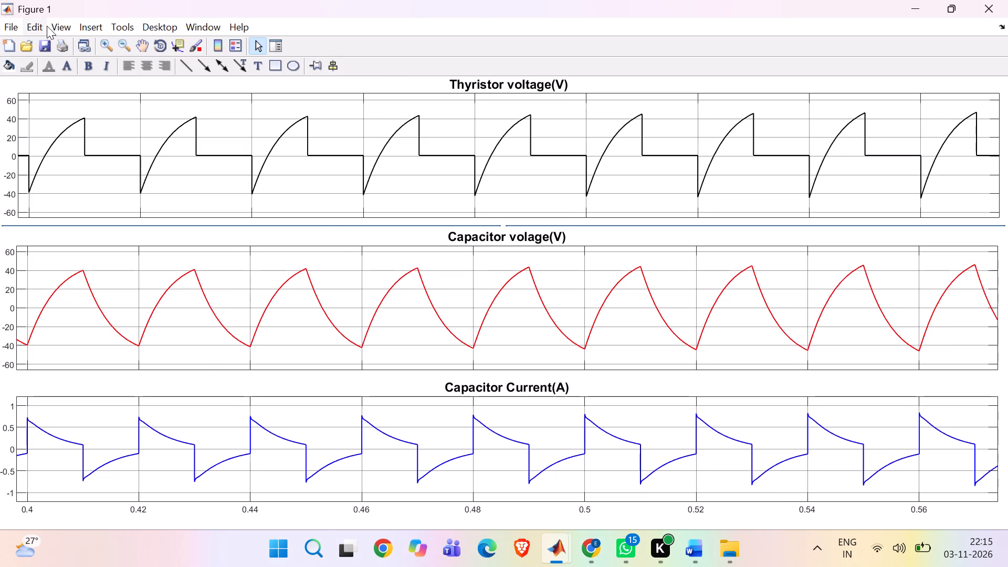
{"action": "left_click", "coordinate": [14, 31]}
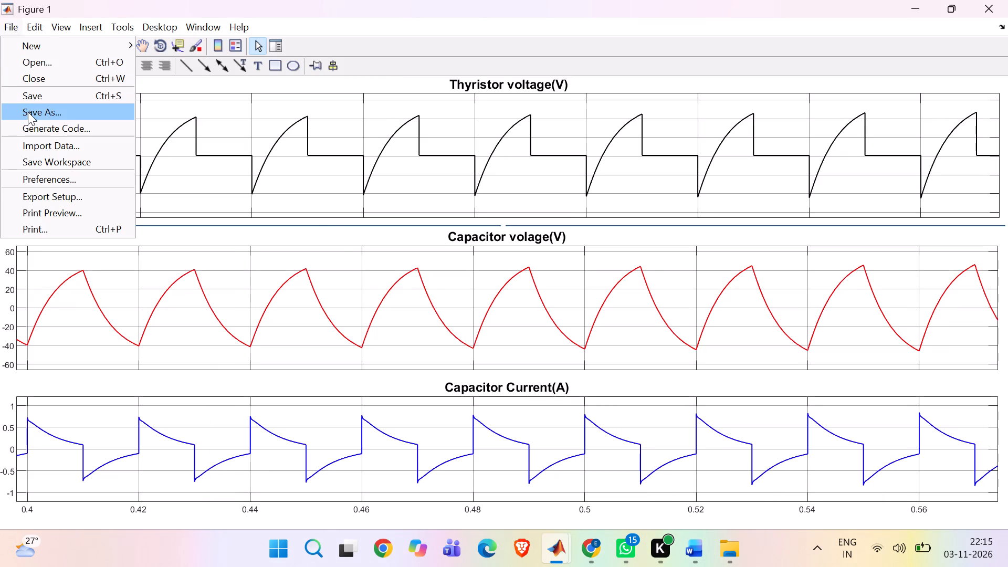
{"action": "left_click", "coordinate": [28, 112]}
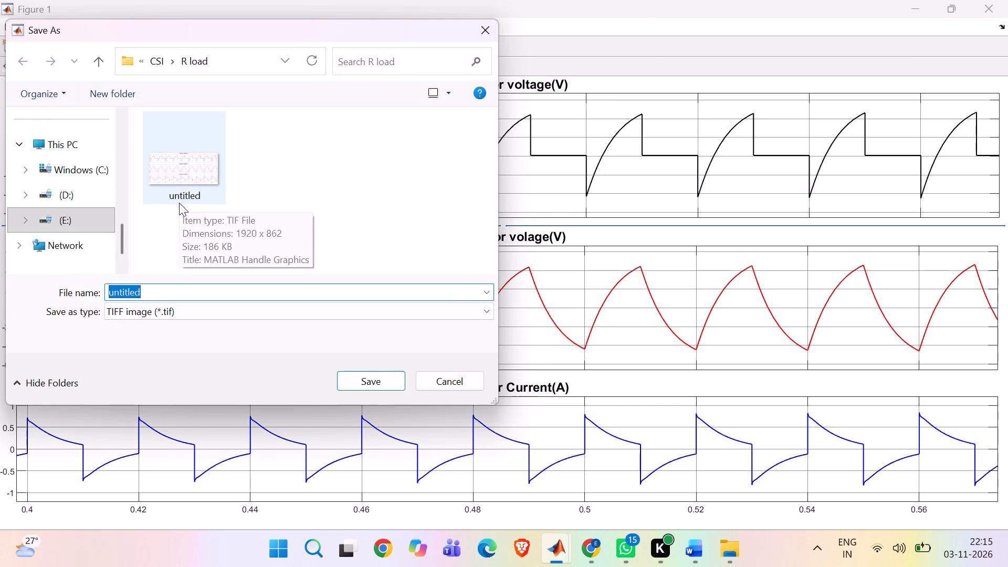
{"action": "double_click", "coordinate": [100, 220]}
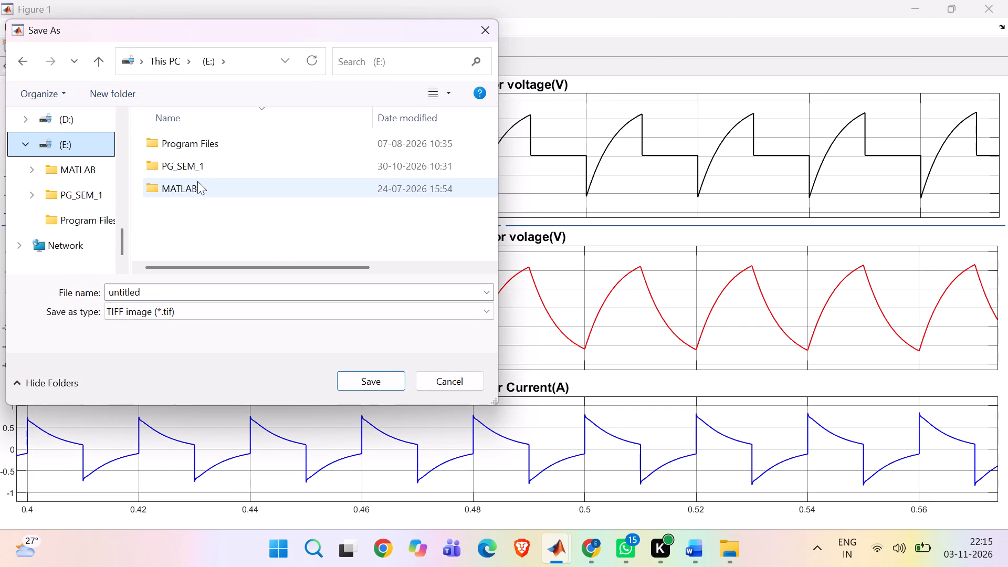
{"action": "double_click", "coordinate": [156, 162]}
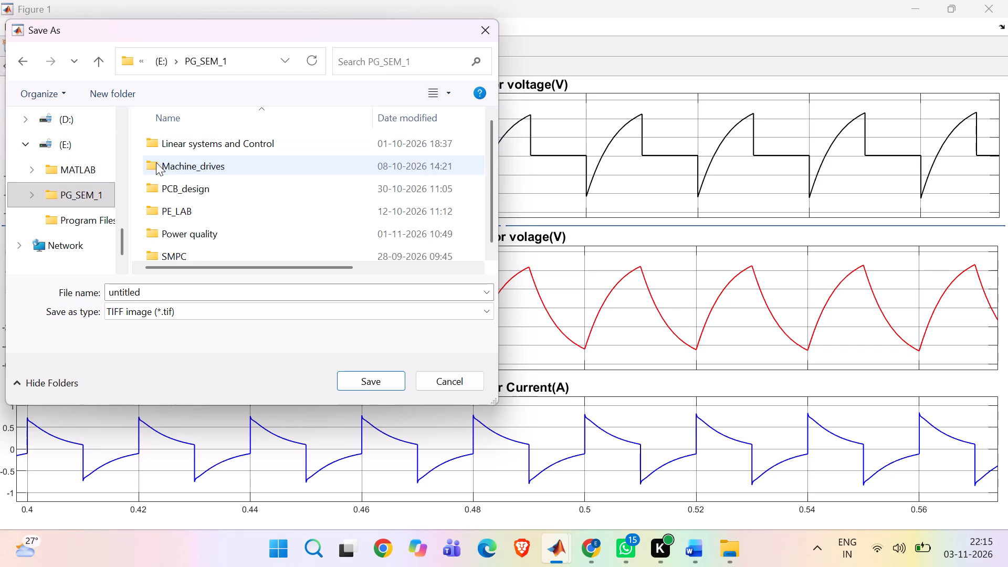
{"action": "scroll", "coordinate": [184, 211], "scroll_direction": "down", "scroll_amount": 5}
{"action": "scroll", "coordinate": [191, 211], "scroll_direction": "up", "scroll_amount": 5}
{"action": "scroll", "coordinate": [191, 211], "scroll_direction": "down", "scroll_amount": 5}
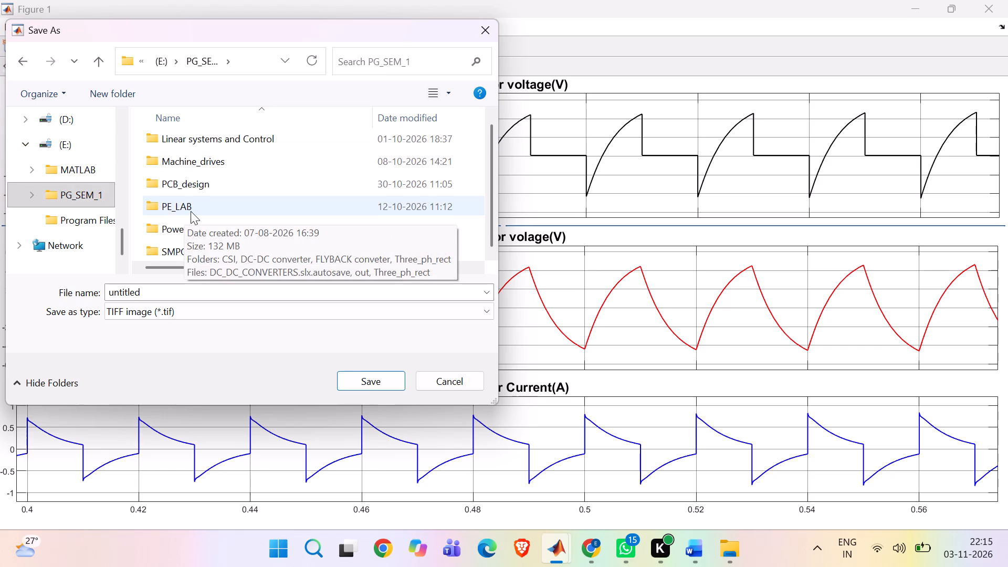
{"action": "scroll", "coordinate": [191, 211], "scroll_direction": "down", "scroll_amount": 1}
{"action": "scroll", "coordinate": [192, 211], "scroll_direction": "up", "scroll_amount": 6}
{"action": "scroll", "coordinate": [199, 202], "scroll_direction": "down", "scroll_amount": 8}
{"action": "scroll", "coordinate": [291, 534], "scroll_direction": "down", "scroll_amount": 3}
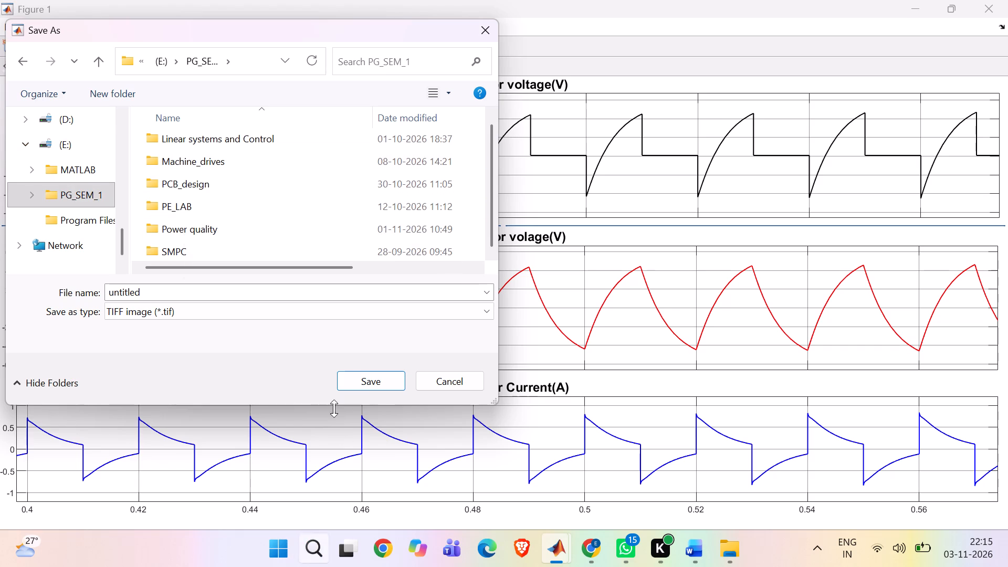
{"action": "double_click", "coordinate": [76, 199]}
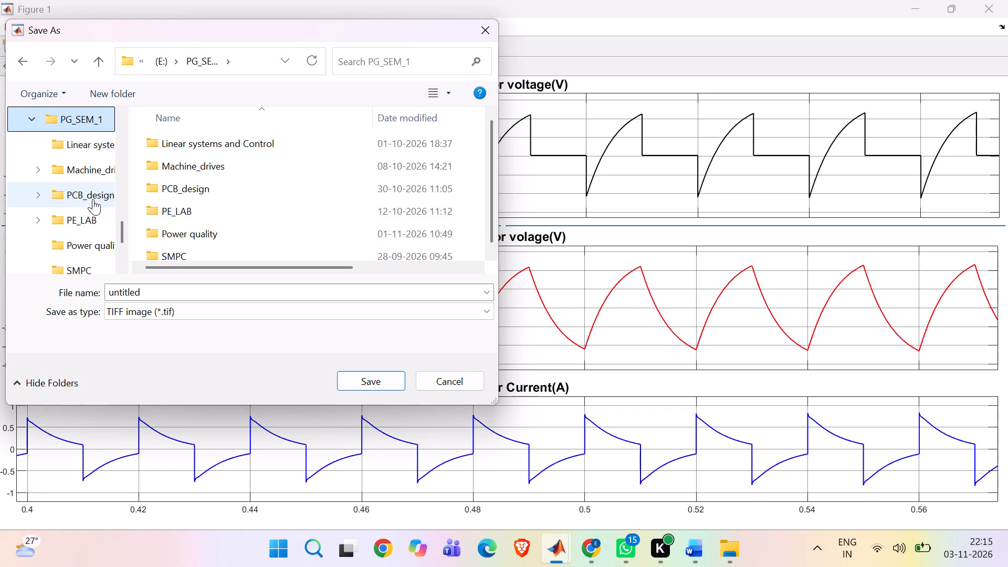
{"action": "double_click", "coordinate": [77, 214]}
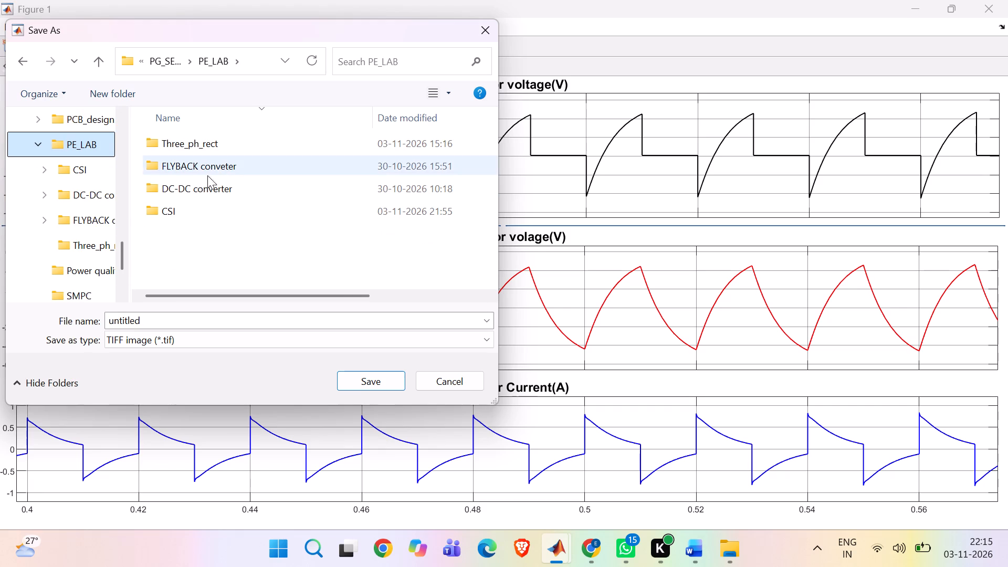
{"action": "double_click", "coordinate": [183, 207]}
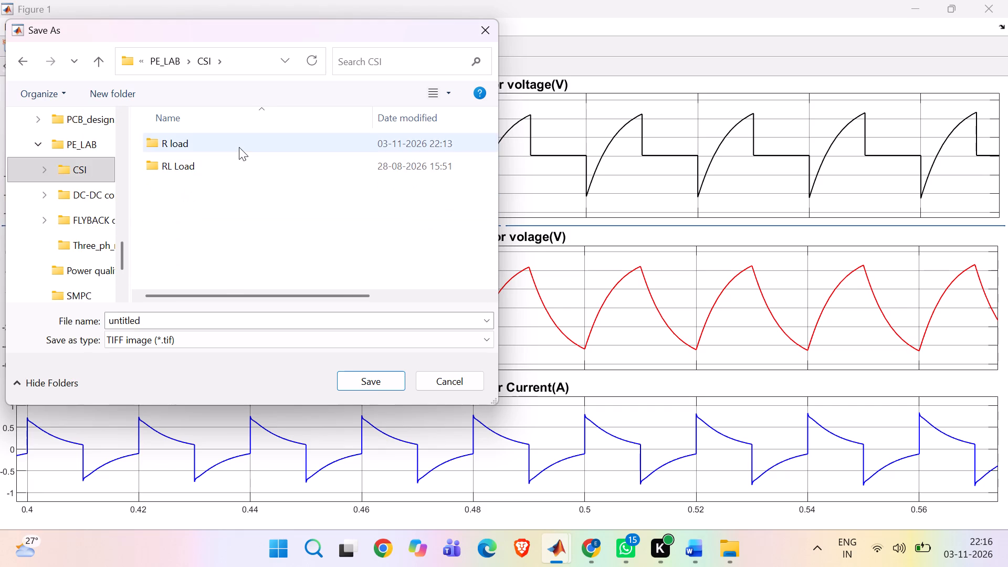
{"action": "double_click", "coordinate": [239, 147]}
{"action": "left_click", "coordinate": [206, 172]}
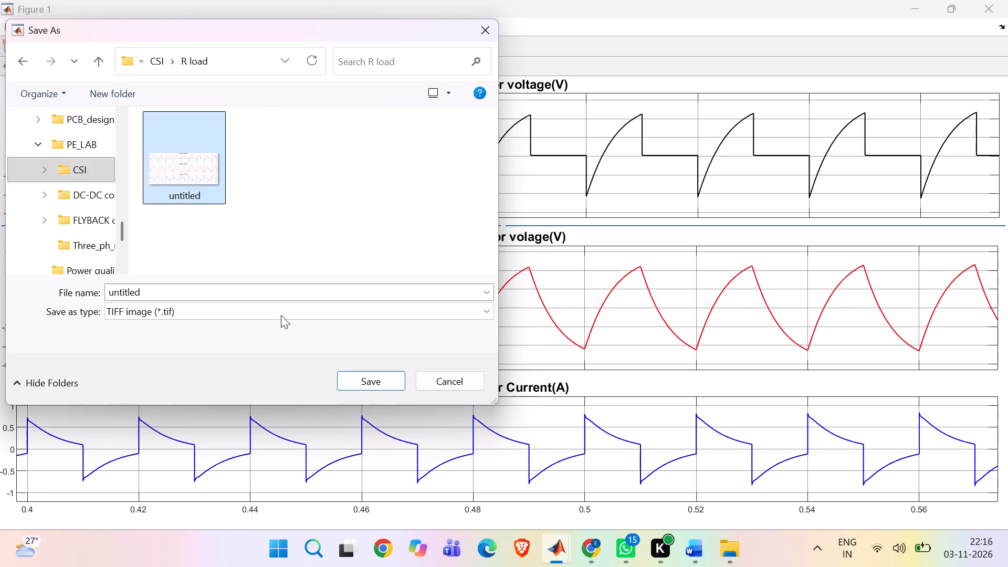
{"action": "left_click", "coordinate": [389, 379]}
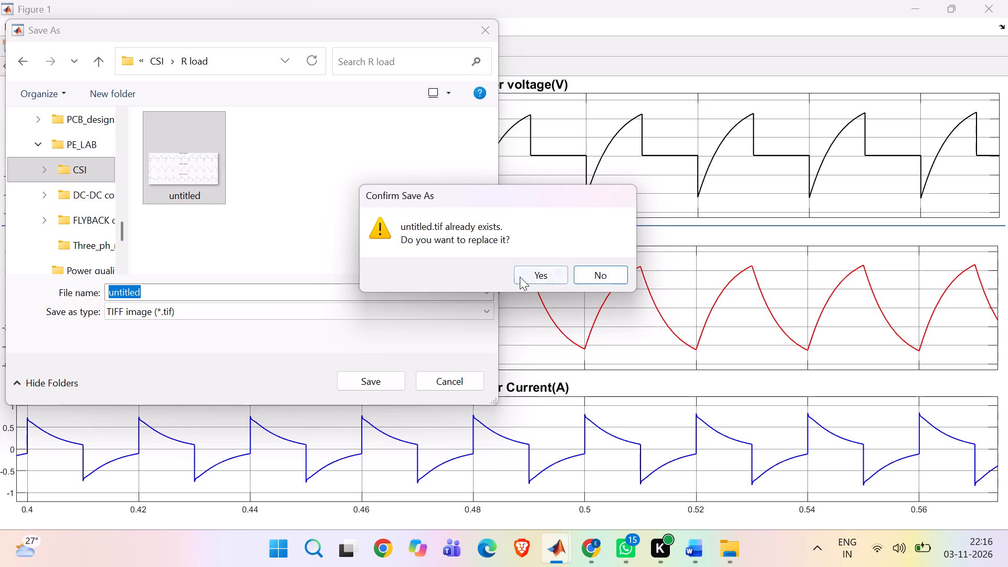
{"action": "left_click", "coordinate": [520, 277]}
View the untitled TIFF image from the R load folder in File Explorer, and close it.
{"action": "left_click", "coordinate": [728, 544]}
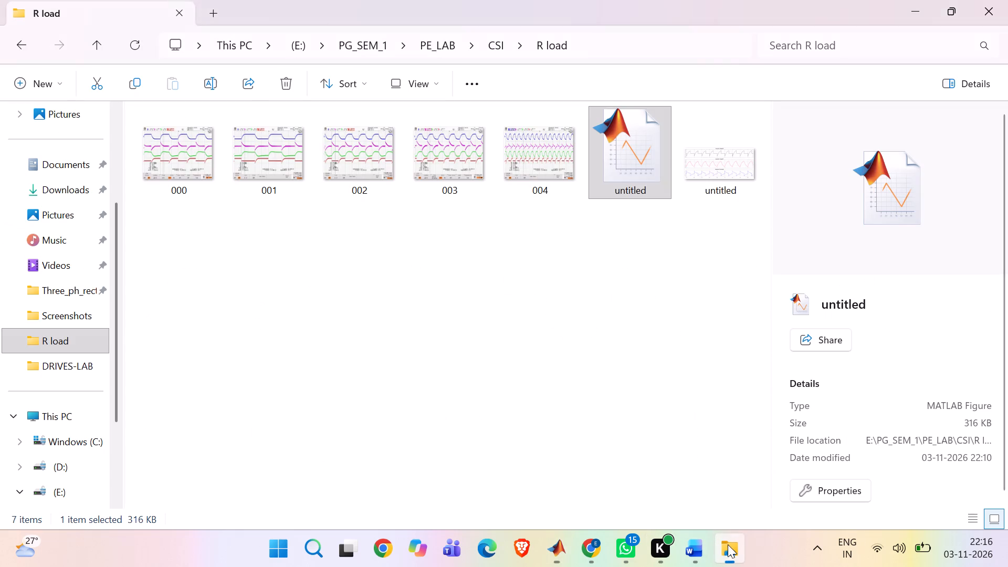
{"action": "double_click", "coordinate": [705, 176]}
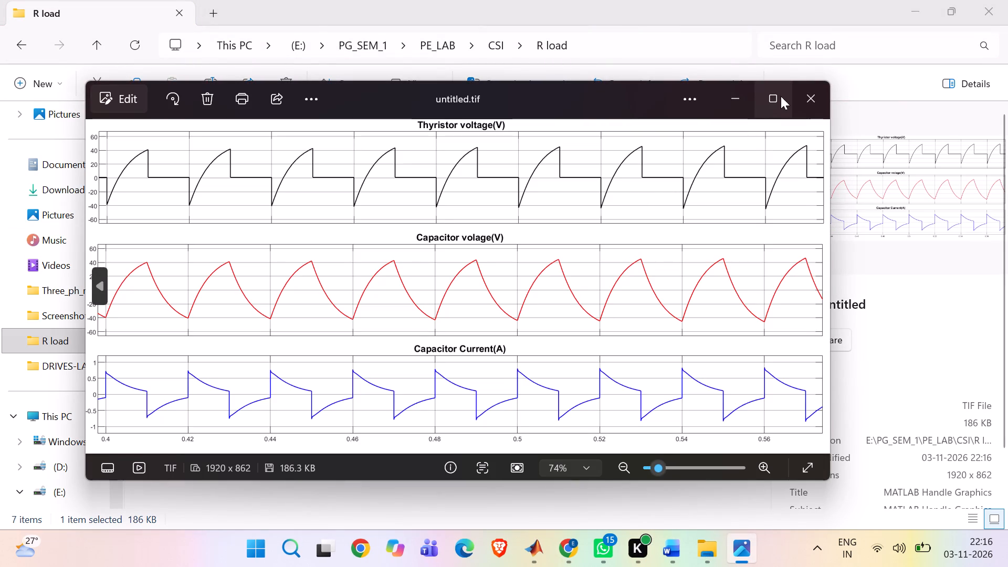
{"action": "left_click", "coordinate": [800, 97]}
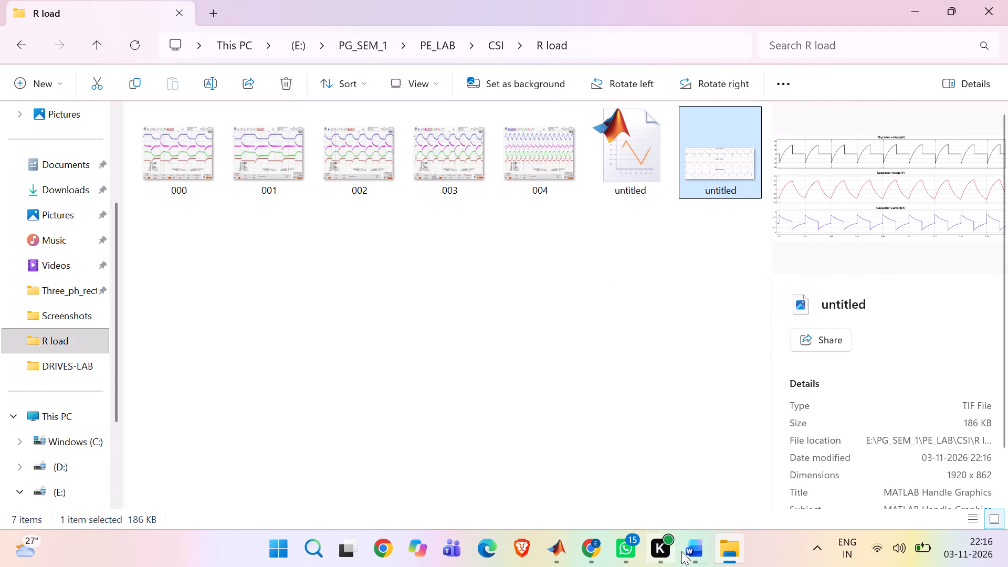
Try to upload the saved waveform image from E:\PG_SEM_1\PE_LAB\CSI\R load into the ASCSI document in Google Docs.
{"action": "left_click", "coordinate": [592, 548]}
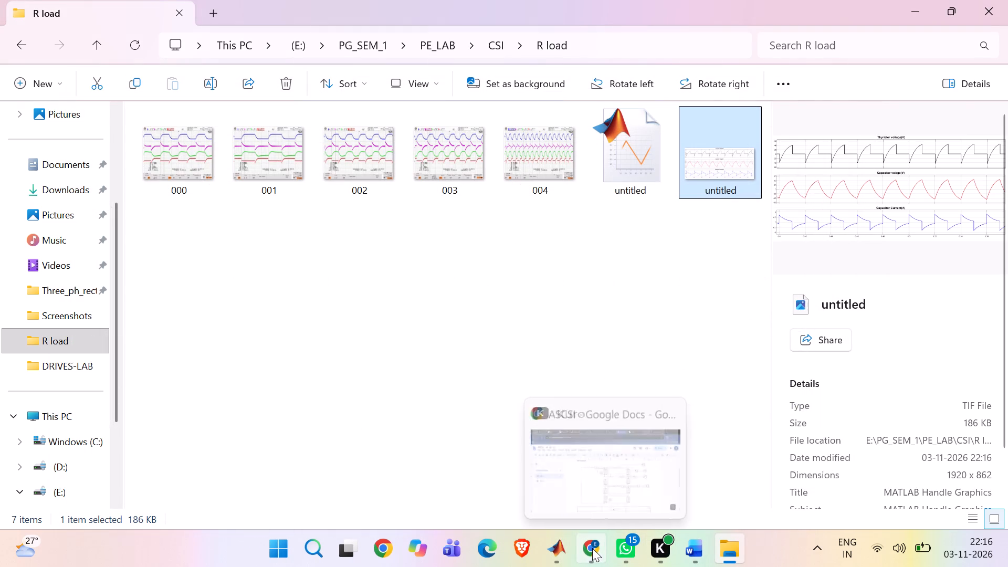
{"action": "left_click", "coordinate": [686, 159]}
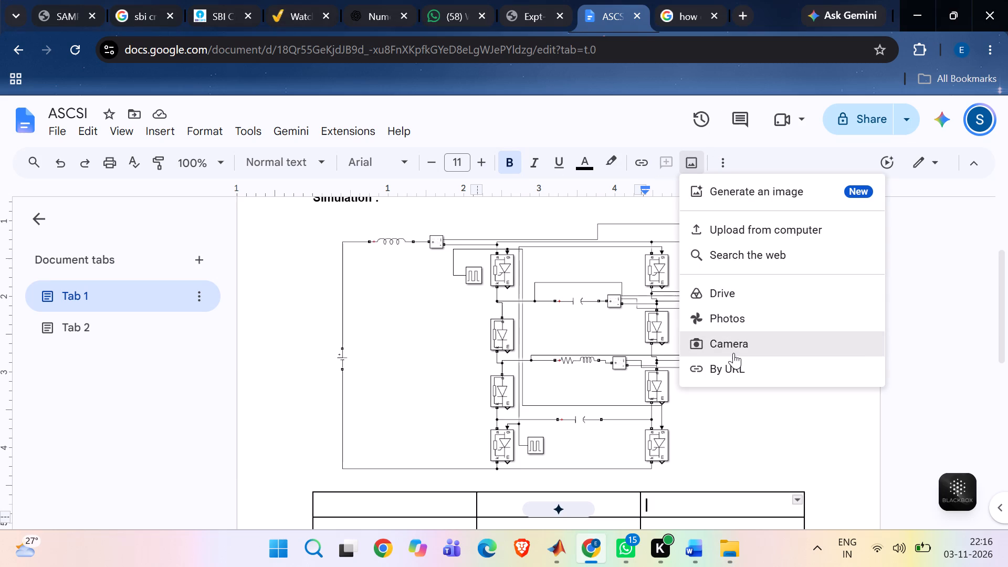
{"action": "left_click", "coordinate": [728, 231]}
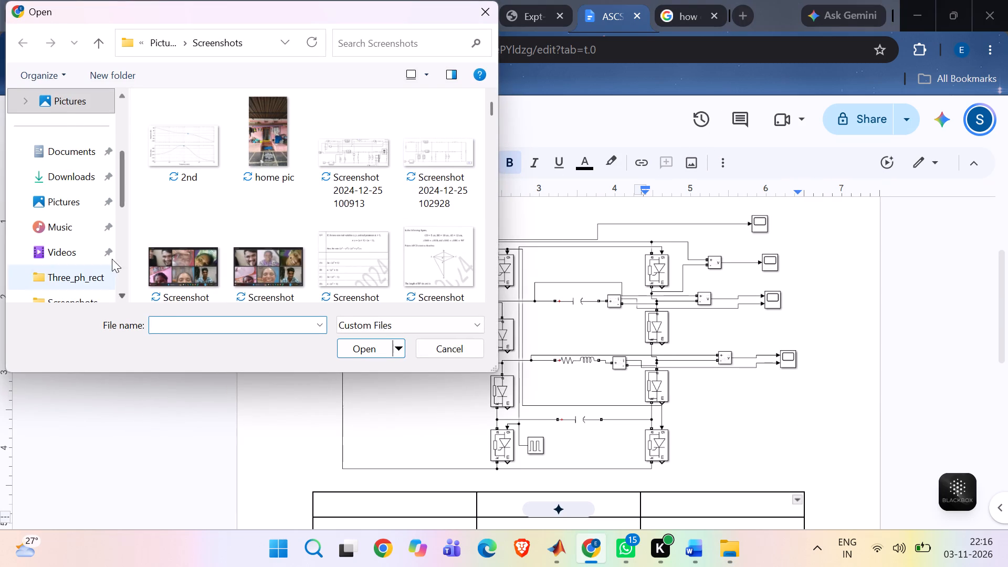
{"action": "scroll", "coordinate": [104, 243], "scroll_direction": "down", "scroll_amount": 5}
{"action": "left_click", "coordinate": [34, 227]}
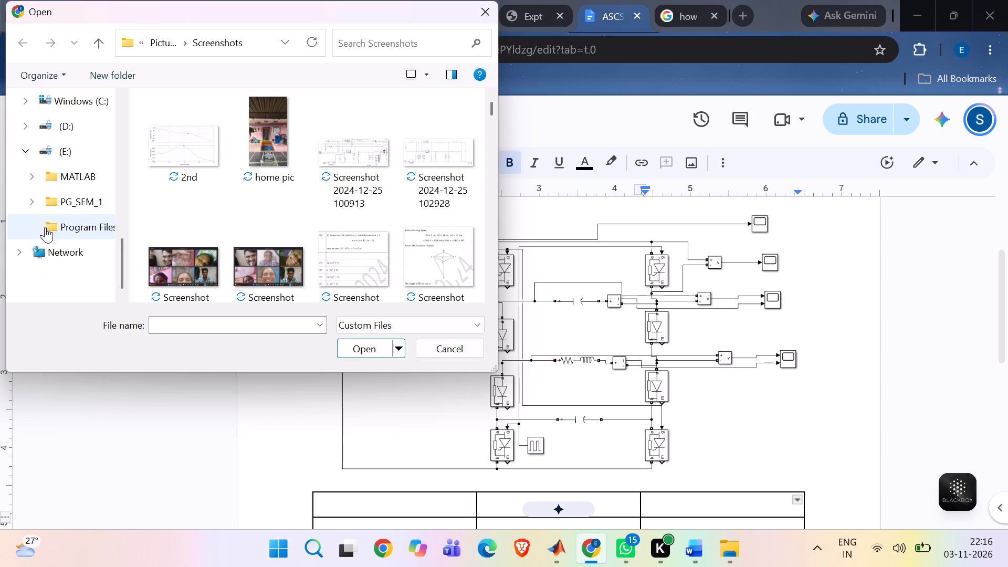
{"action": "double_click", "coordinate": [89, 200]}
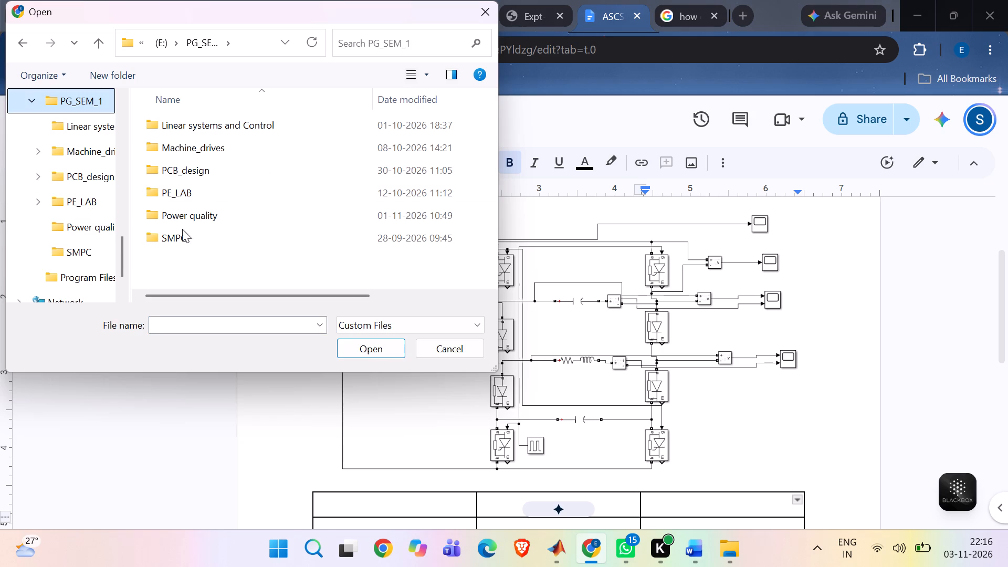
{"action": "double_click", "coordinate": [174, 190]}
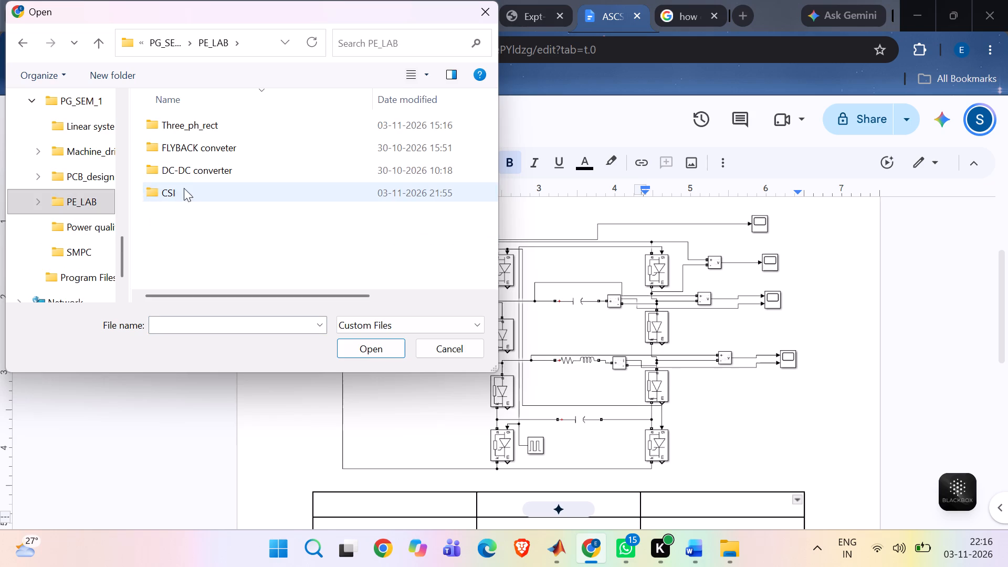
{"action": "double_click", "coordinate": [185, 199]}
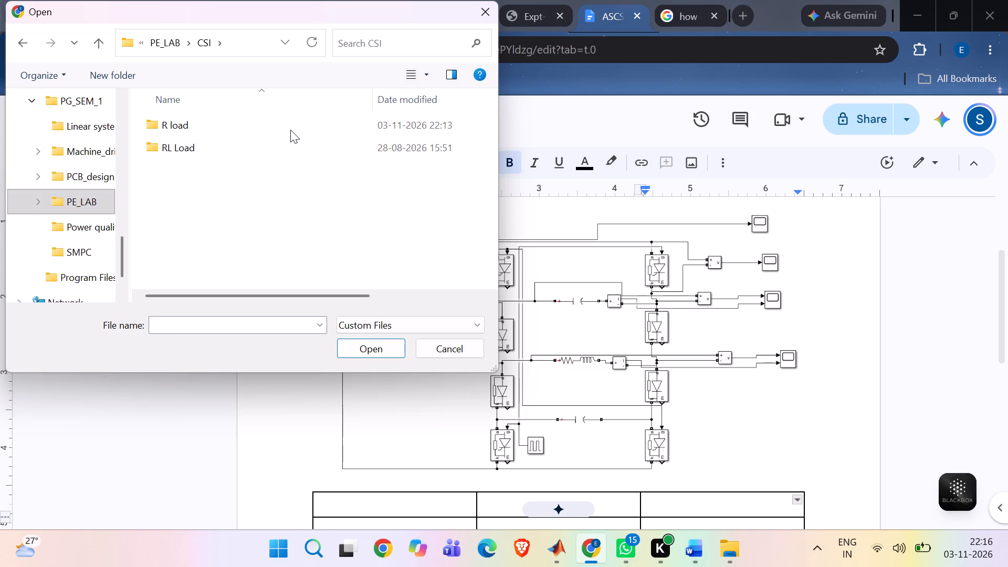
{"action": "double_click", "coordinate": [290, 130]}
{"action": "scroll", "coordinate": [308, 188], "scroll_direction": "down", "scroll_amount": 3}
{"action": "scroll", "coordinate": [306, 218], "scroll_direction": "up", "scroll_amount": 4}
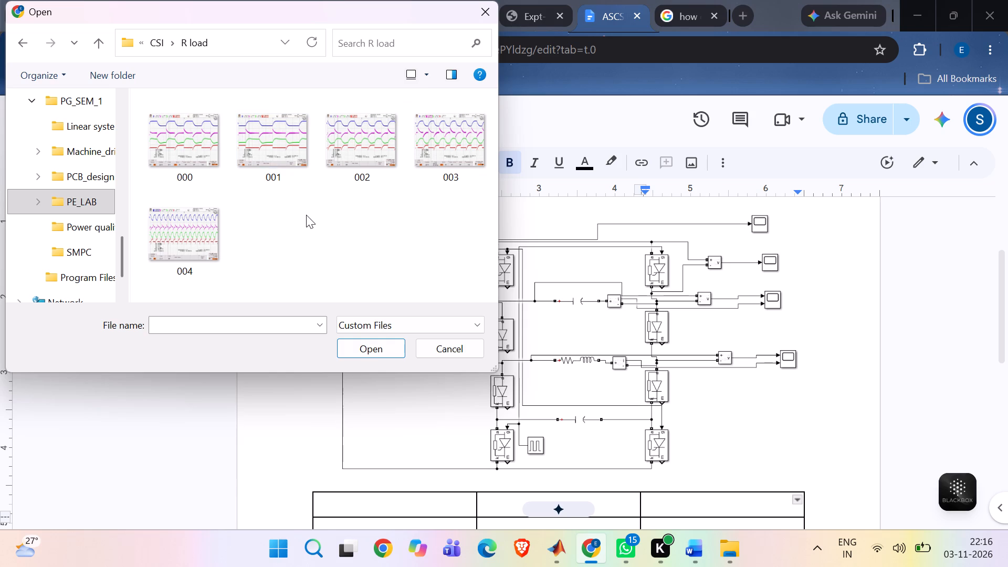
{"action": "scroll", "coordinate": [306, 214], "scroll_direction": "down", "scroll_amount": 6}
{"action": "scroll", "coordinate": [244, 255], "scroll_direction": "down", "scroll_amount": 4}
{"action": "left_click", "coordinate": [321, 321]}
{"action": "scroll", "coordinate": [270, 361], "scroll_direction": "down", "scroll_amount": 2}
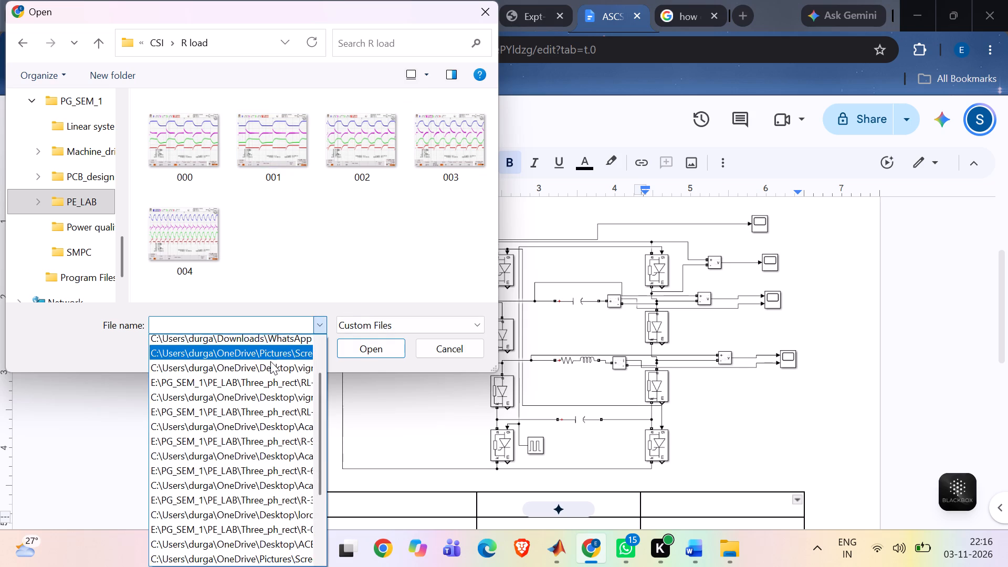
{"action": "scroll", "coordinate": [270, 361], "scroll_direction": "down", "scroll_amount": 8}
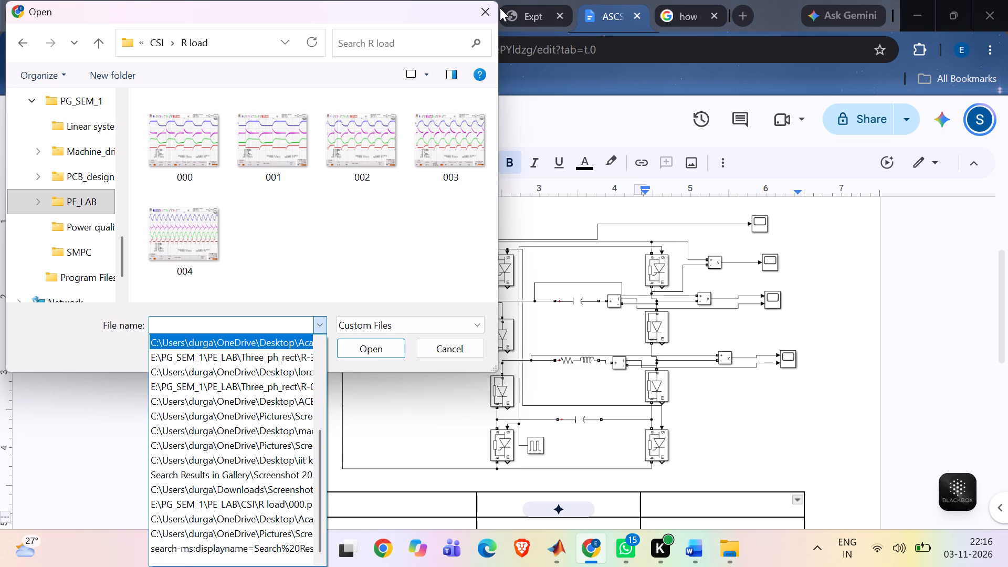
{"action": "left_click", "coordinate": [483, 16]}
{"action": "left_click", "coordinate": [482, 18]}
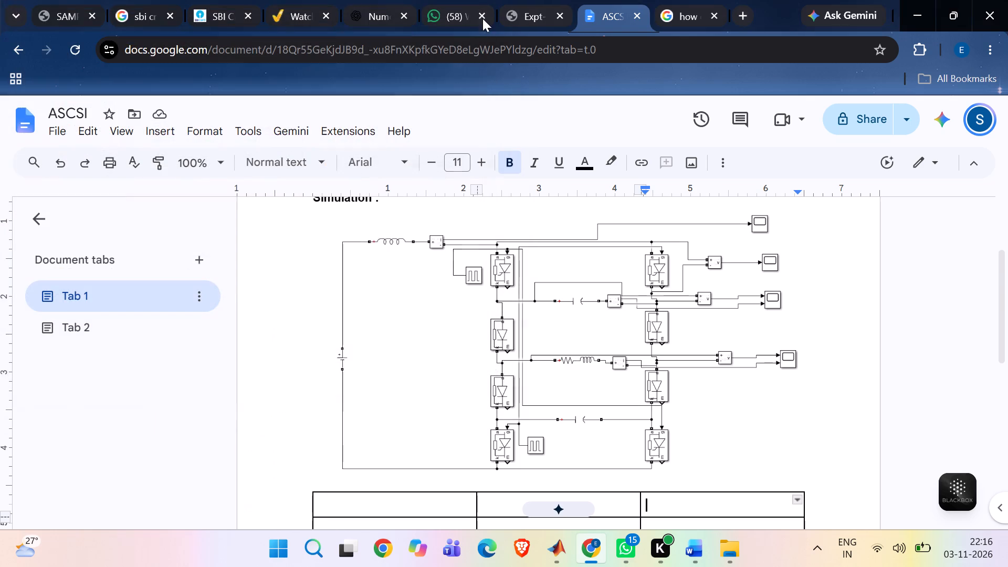
Copy the file path of the untitled TIFF image in File Explorer's R load folder.
{"action": "left_click", "coordinate": [719, 547]}
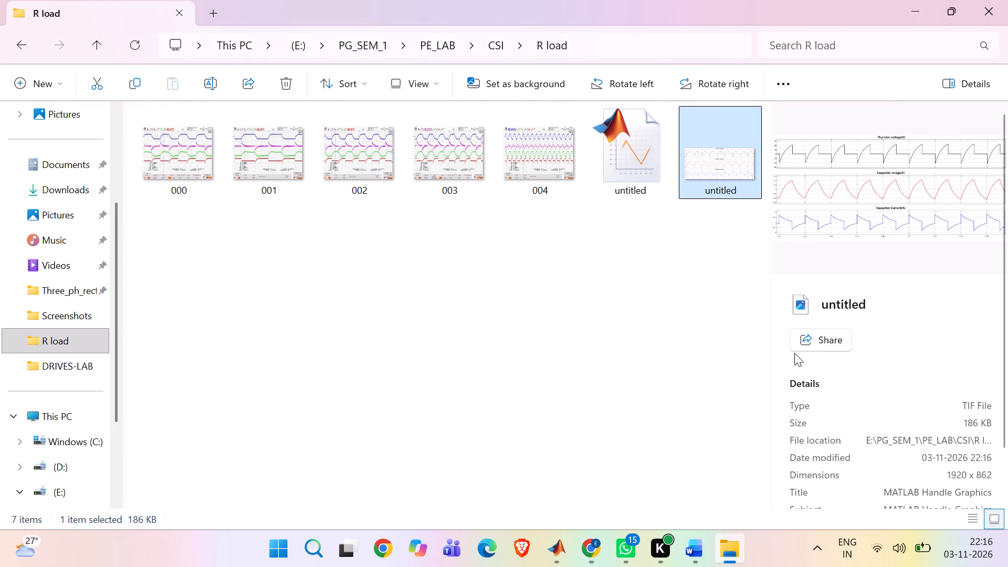
{"action": "right_click", "coordinate": [737, 162]}
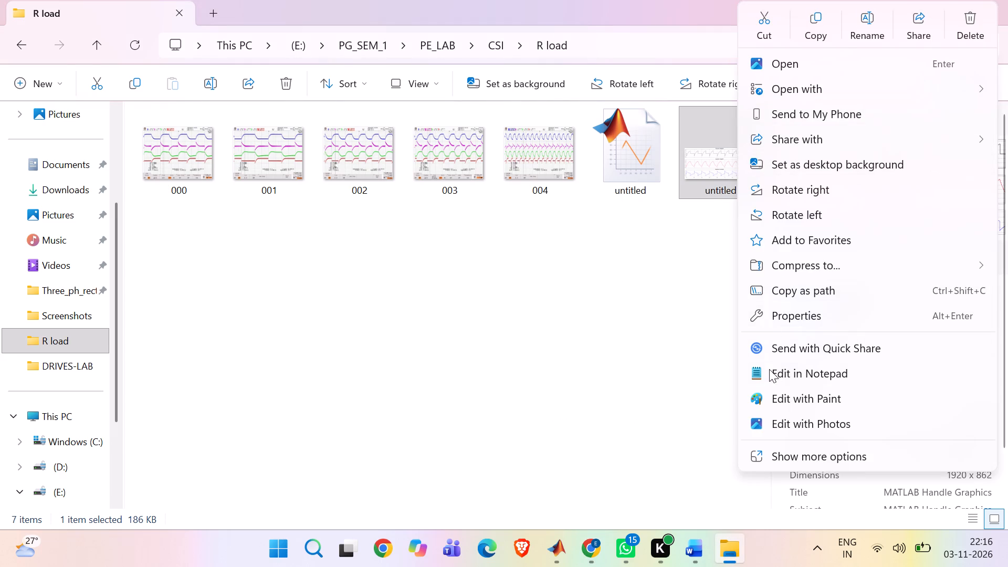
{"action": "left_click", "coordinate": [835, 290]}
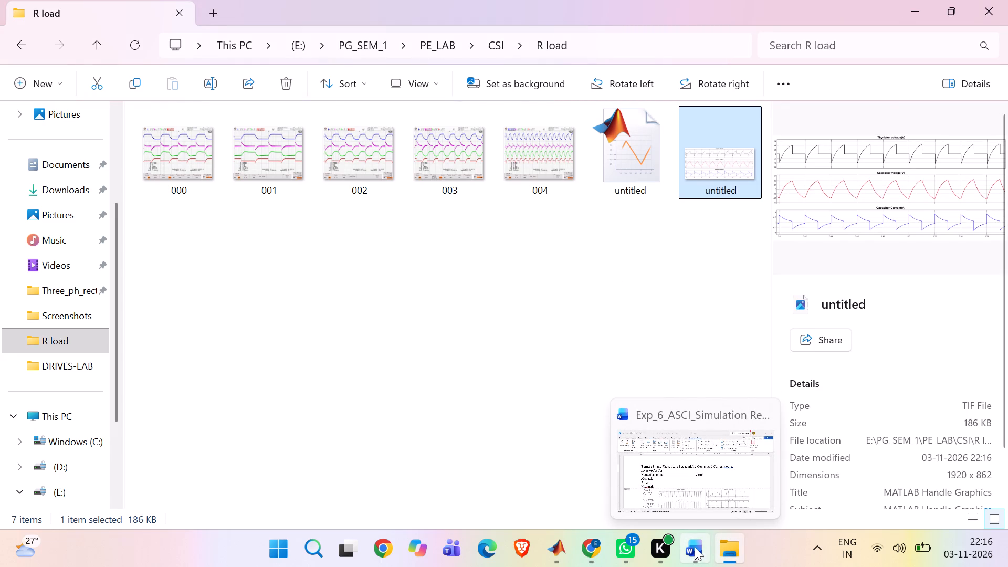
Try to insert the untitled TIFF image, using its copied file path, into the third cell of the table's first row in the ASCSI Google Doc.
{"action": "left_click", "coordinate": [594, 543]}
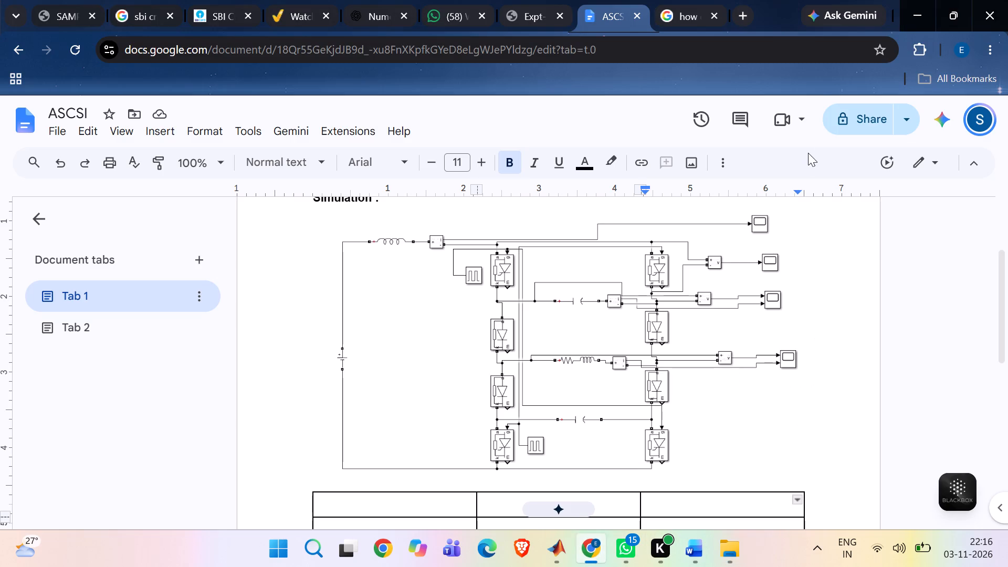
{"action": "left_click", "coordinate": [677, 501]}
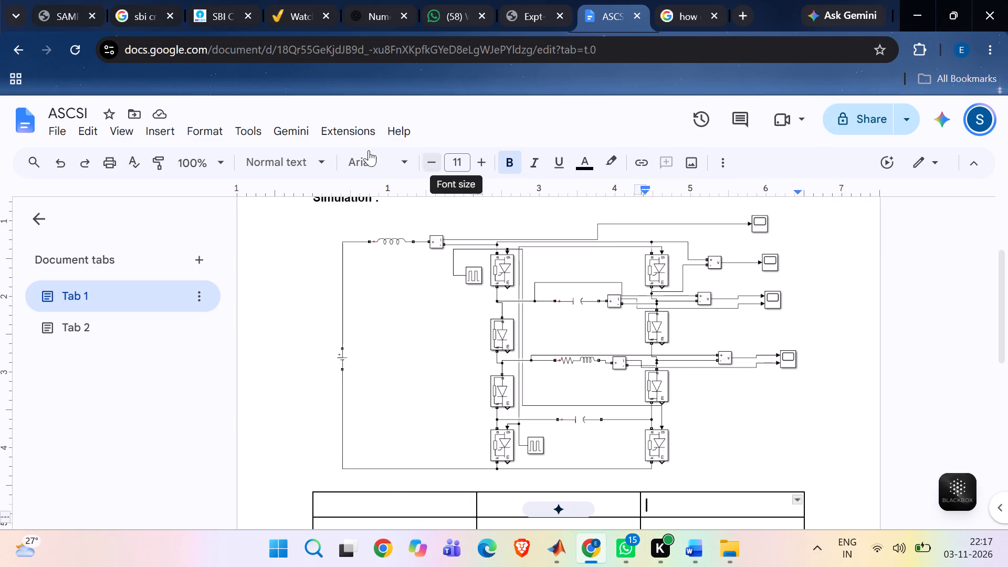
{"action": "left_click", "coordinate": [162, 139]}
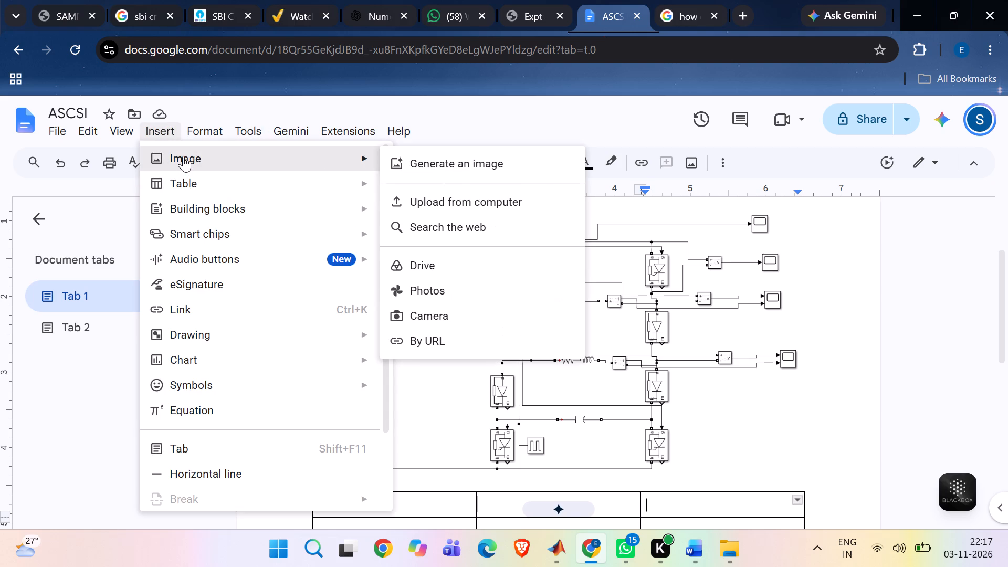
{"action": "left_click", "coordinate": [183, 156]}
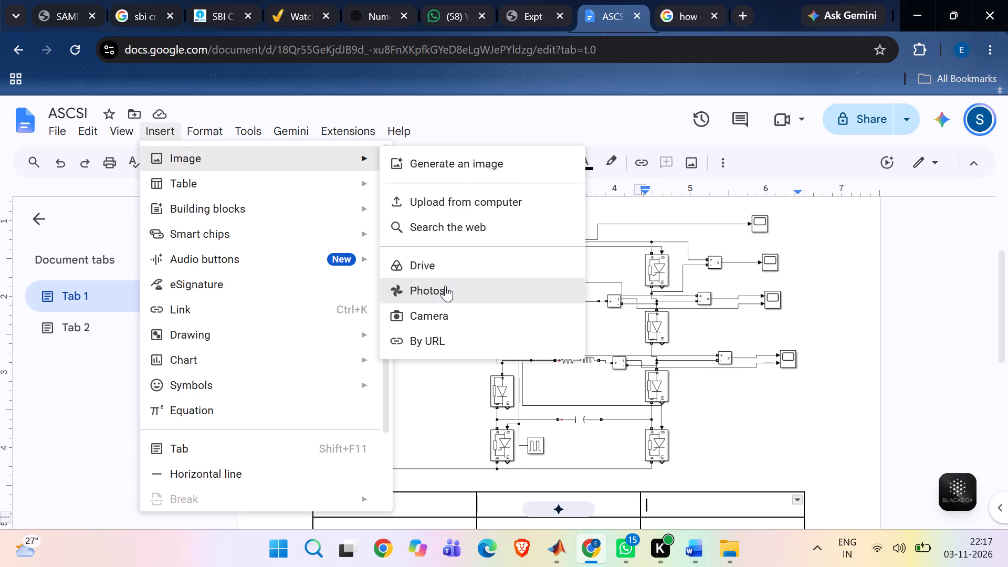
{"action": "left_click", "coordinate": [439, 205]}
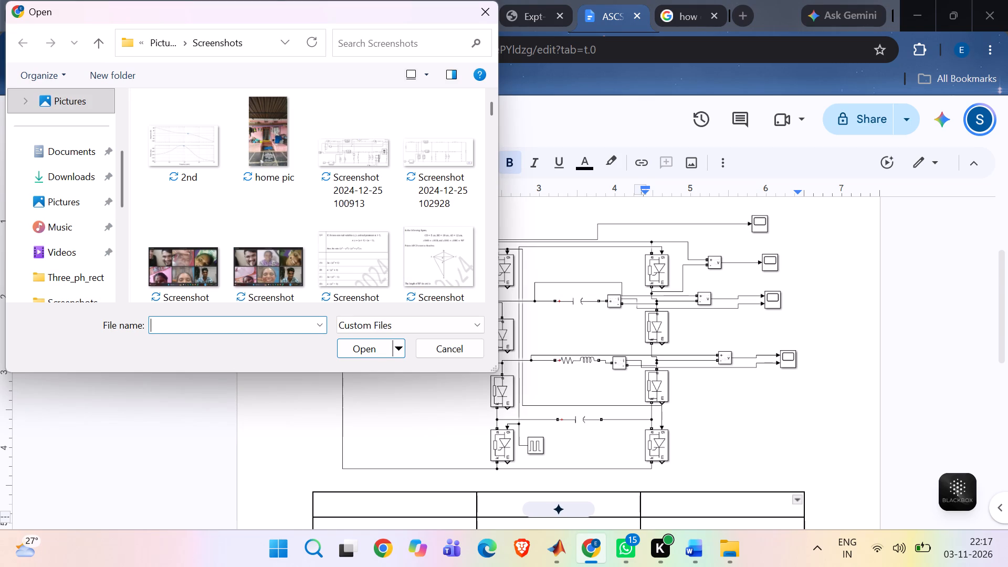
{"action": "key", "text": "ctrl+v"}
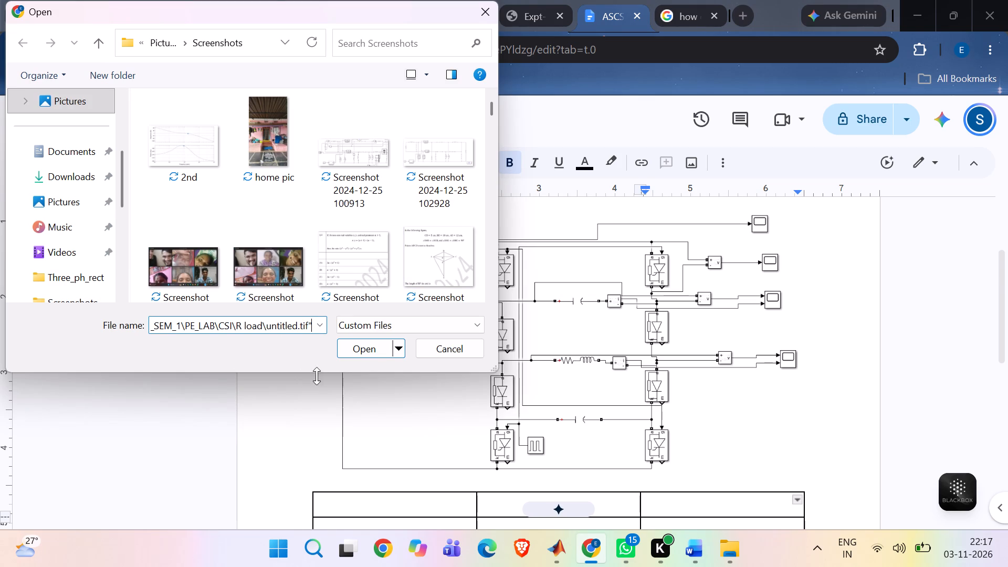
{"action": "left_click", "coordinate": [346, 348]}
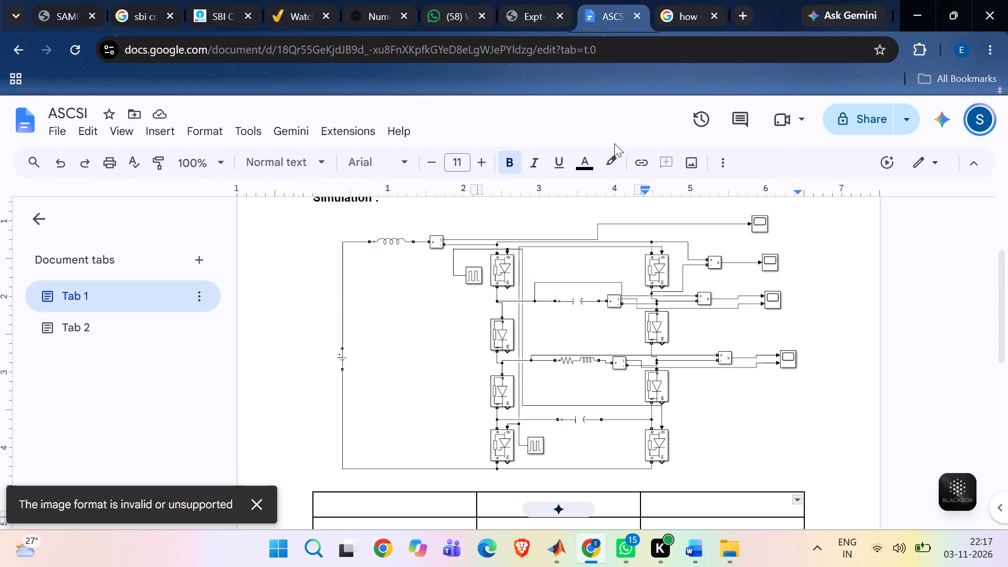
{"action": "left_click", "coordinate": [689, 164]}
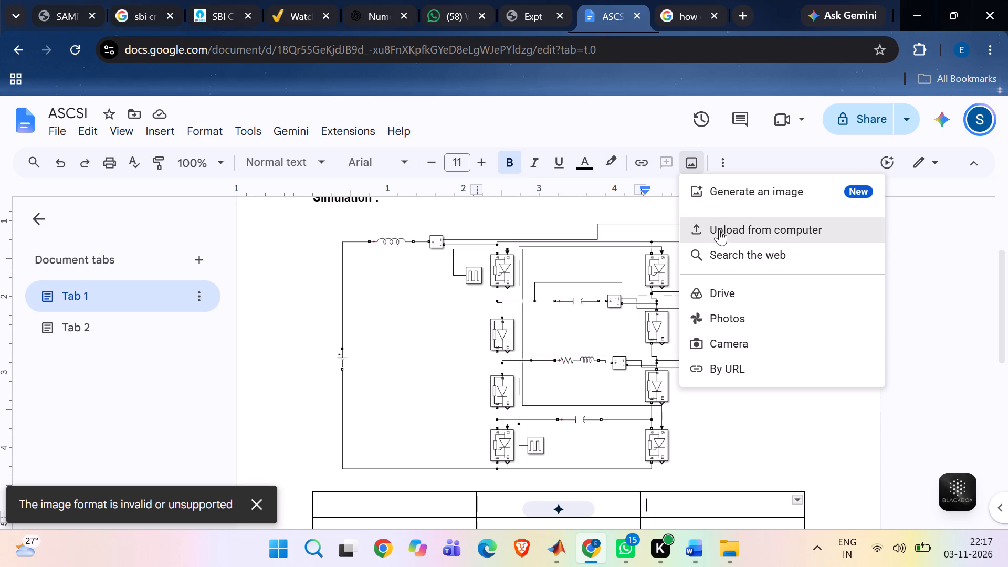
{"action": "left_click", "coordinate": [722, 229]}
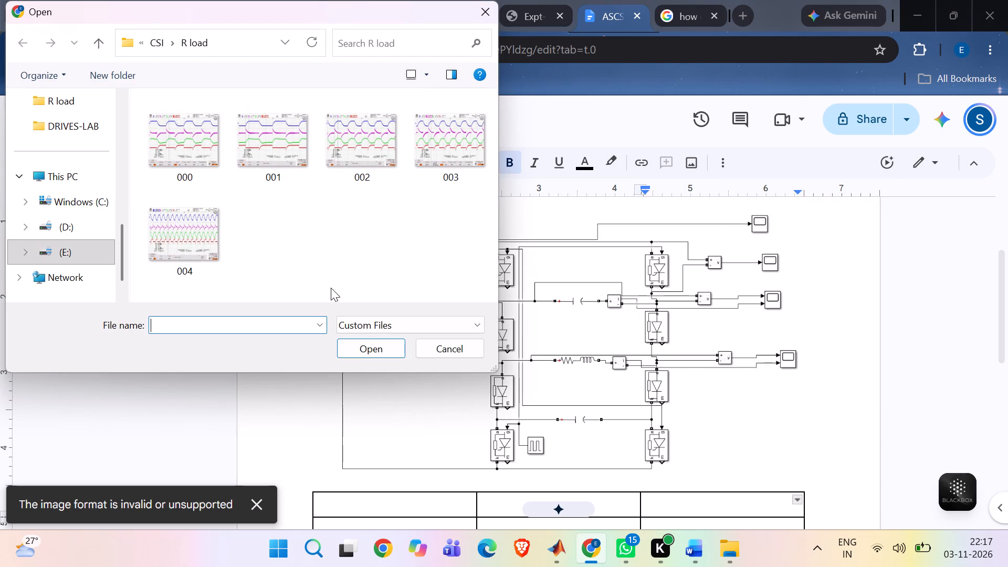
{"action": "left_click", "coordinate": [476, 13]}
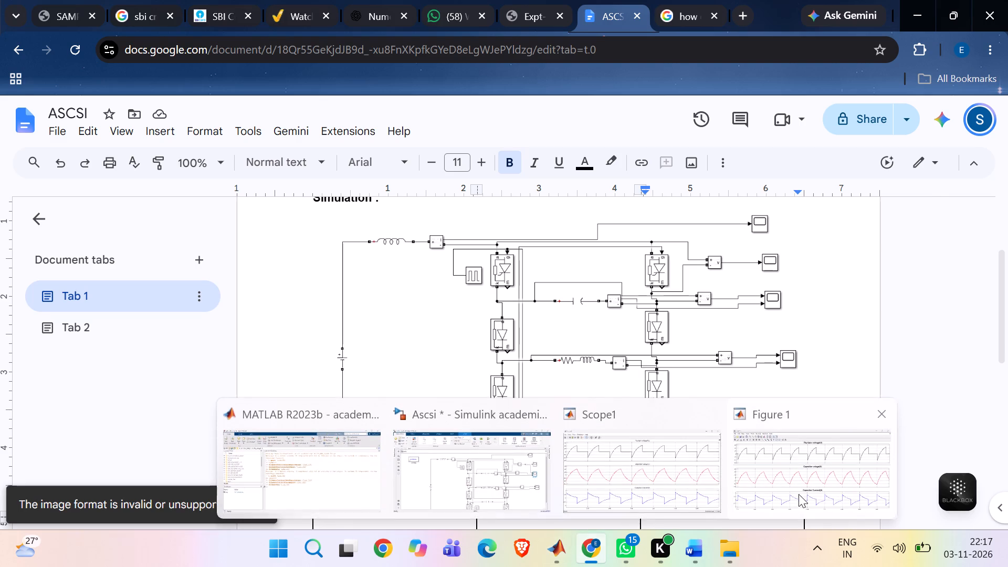
Save MATLAB's Figure 1 as a TIFF image named r in the CSI\R load folder.
{"action": "left_click", "coordinate": [797, 487]}
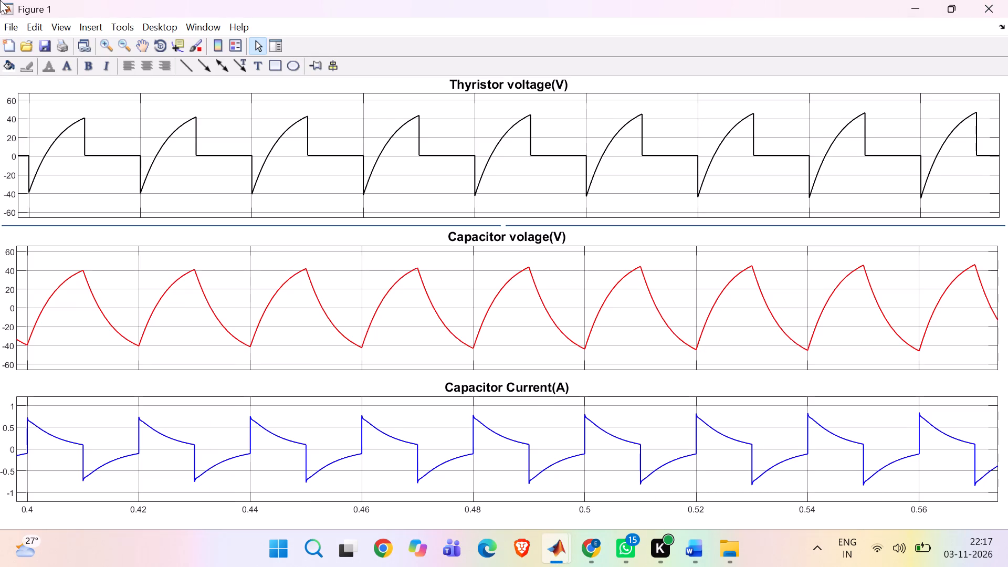
{"action": "left_click", "coordinate": [0, 30]}
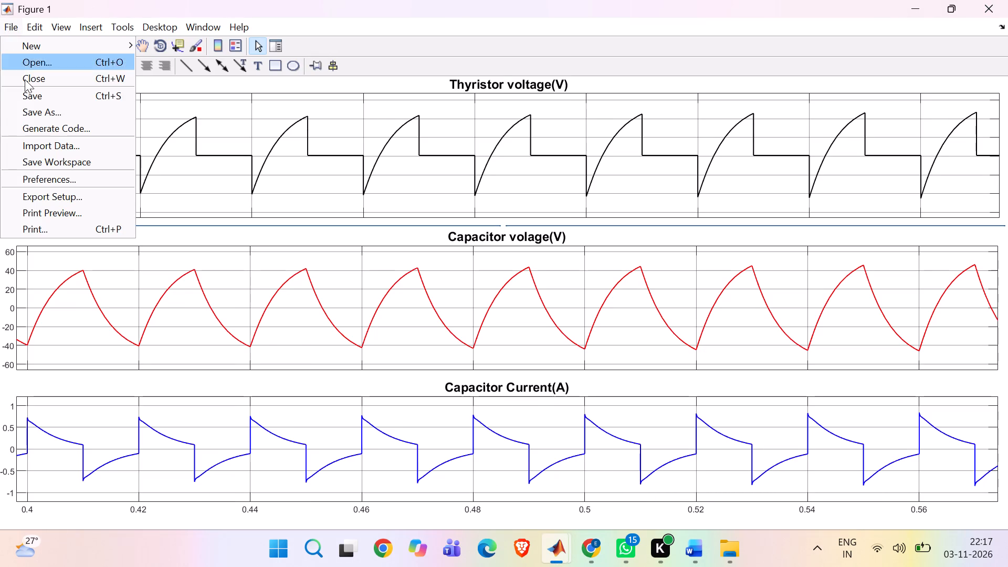
{"action": "left_click", "coordinate": [75, 115]}
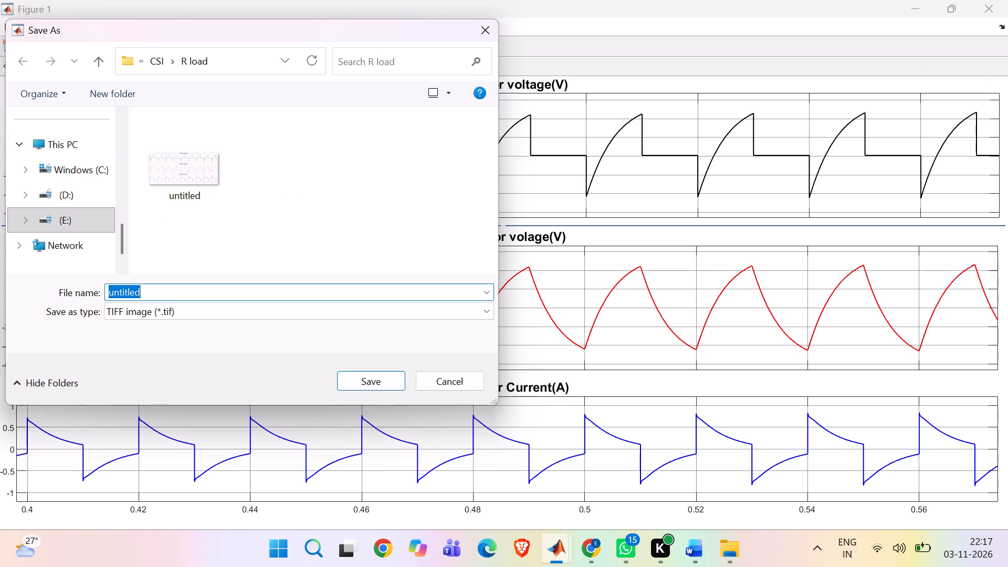
{"action": "left_click", "coordinate": [183, 295]}
{"action": "left_click", "coordinate": [183, 295]}
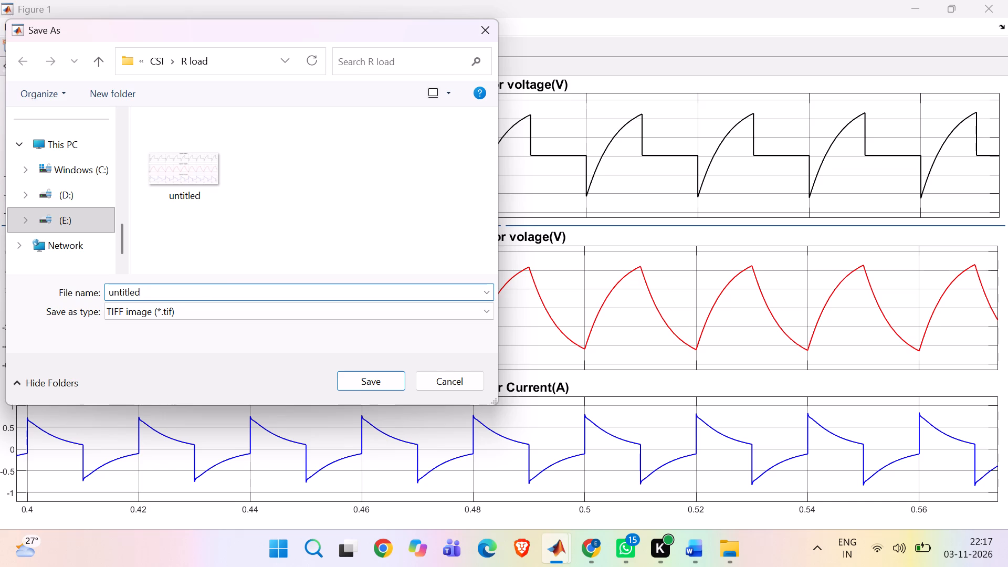
{"action": "key", "text": "BackSpace"}
{"action": "key", "text": "BackSpace"}
{"action": "key", "text": "BackSpace"}
{"action": "key", "text": "BackSpace"}
{"action": "key", "text": "BackSpace"}
{"action": "key", "text": "BackSpace"}
{"action": "key", "text": "BackSpace"}
{"action": "key", "text": "BackSpace"}
{"action": "key", "text": "BackSpace"}
{"action": "key", "text": "BackSpace"}
{"action": "key", "text": "BackSpace"}
{"action": "key", "text": "BackSpace"}
{"action": "key", "text": "BackSpace"}
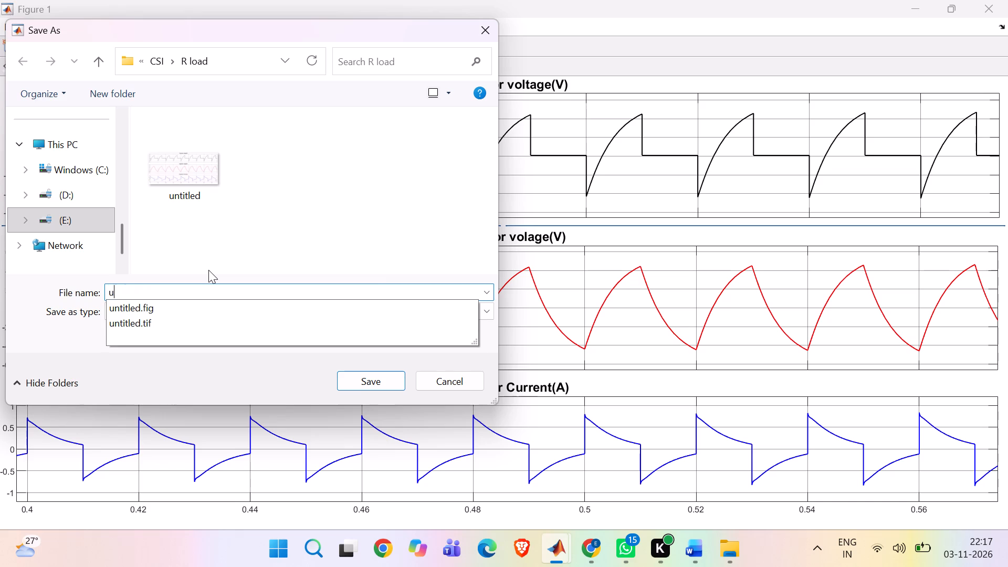
{"action": "key", "text": "r"}
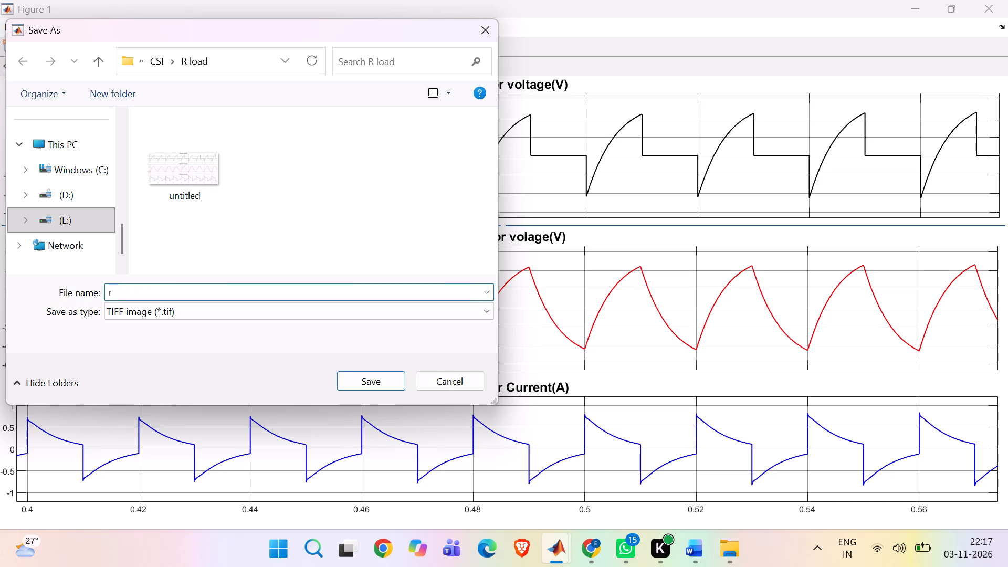
{"action": "key", "text": "Return"}
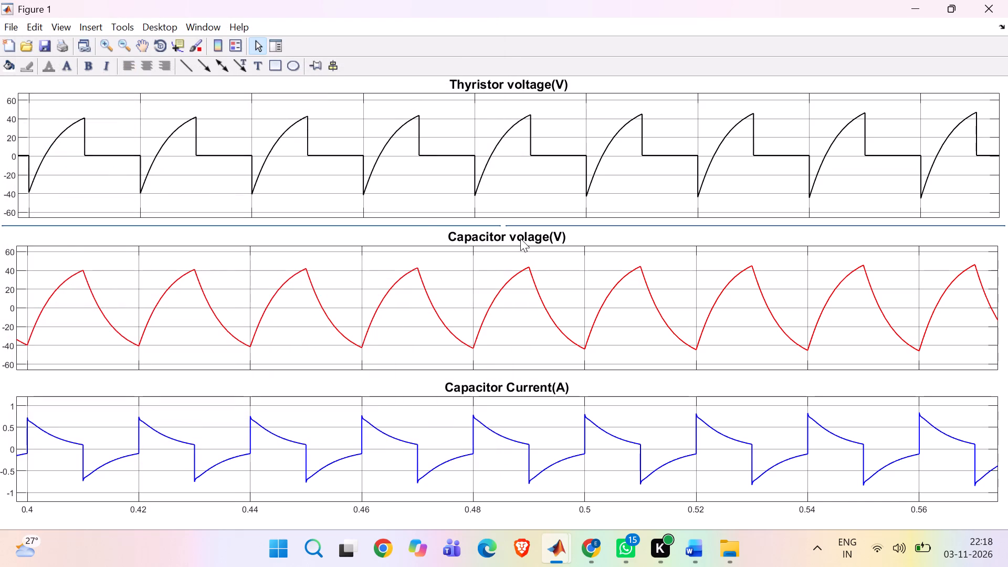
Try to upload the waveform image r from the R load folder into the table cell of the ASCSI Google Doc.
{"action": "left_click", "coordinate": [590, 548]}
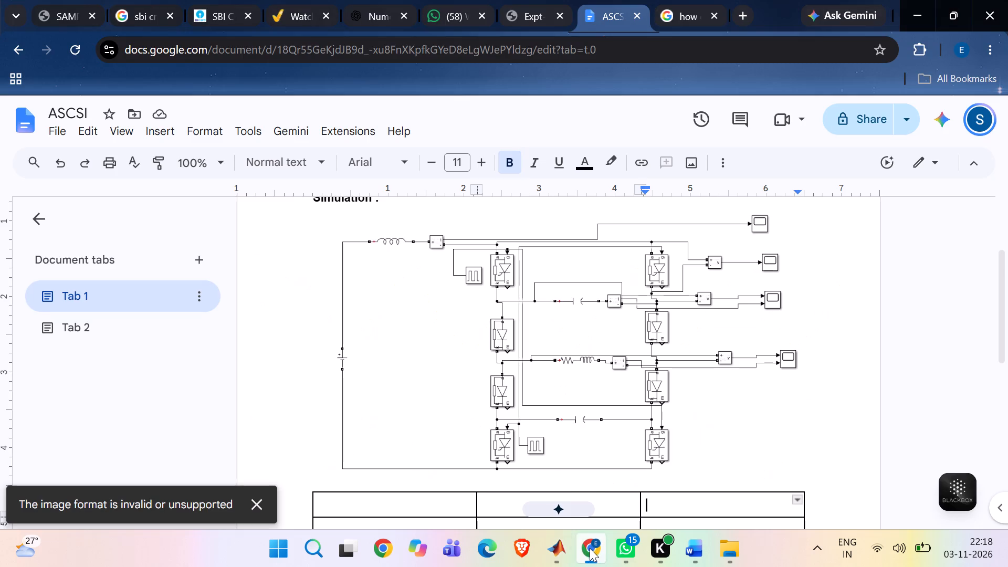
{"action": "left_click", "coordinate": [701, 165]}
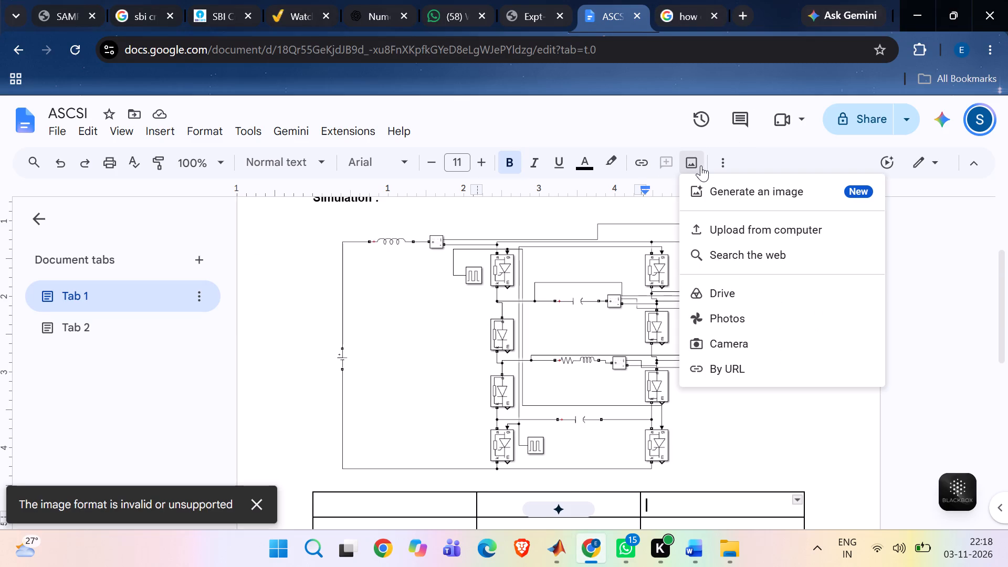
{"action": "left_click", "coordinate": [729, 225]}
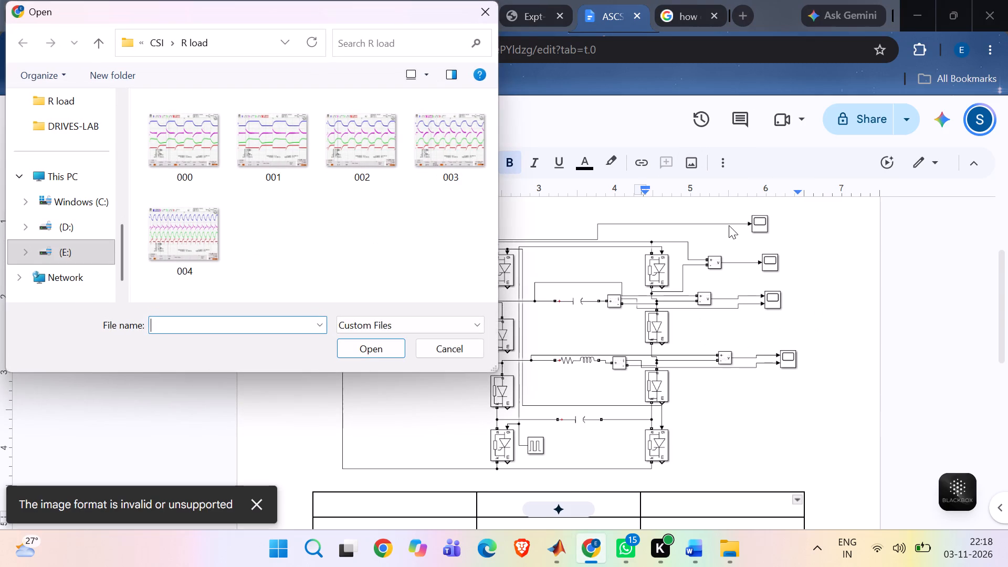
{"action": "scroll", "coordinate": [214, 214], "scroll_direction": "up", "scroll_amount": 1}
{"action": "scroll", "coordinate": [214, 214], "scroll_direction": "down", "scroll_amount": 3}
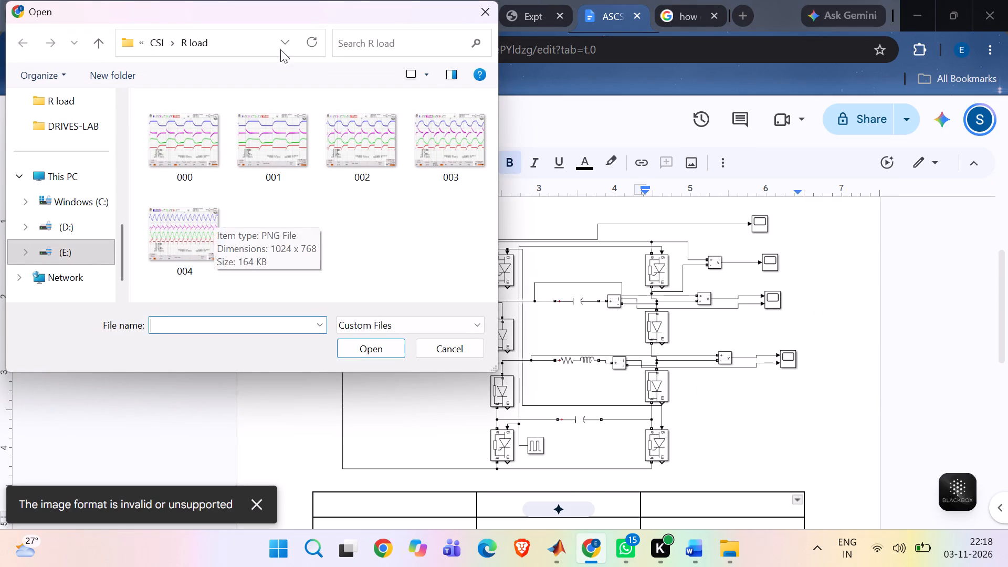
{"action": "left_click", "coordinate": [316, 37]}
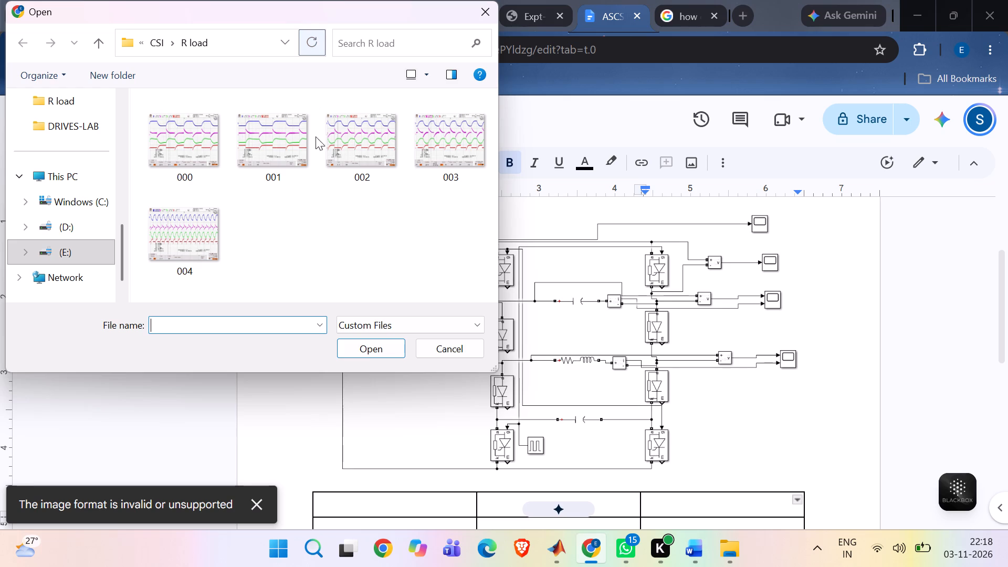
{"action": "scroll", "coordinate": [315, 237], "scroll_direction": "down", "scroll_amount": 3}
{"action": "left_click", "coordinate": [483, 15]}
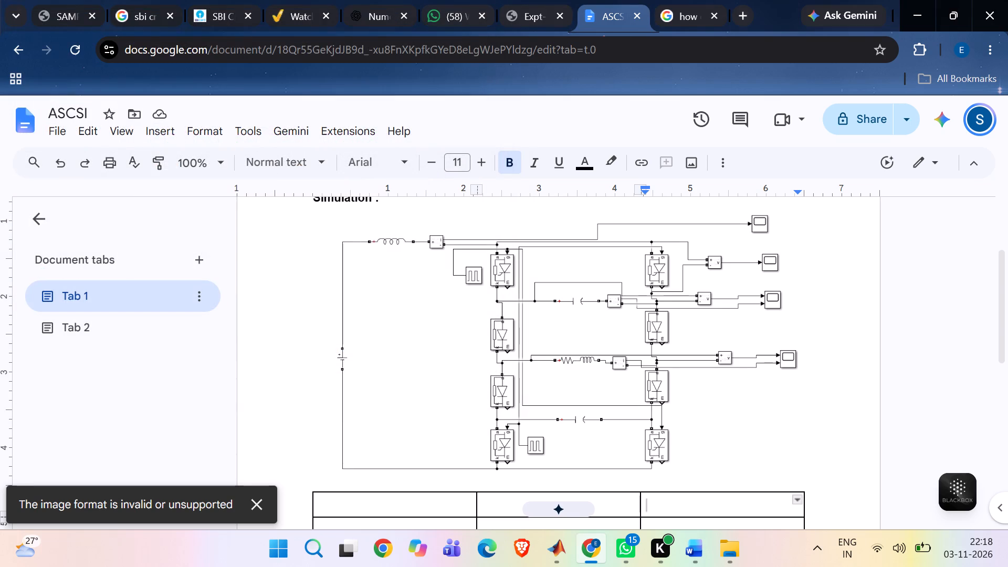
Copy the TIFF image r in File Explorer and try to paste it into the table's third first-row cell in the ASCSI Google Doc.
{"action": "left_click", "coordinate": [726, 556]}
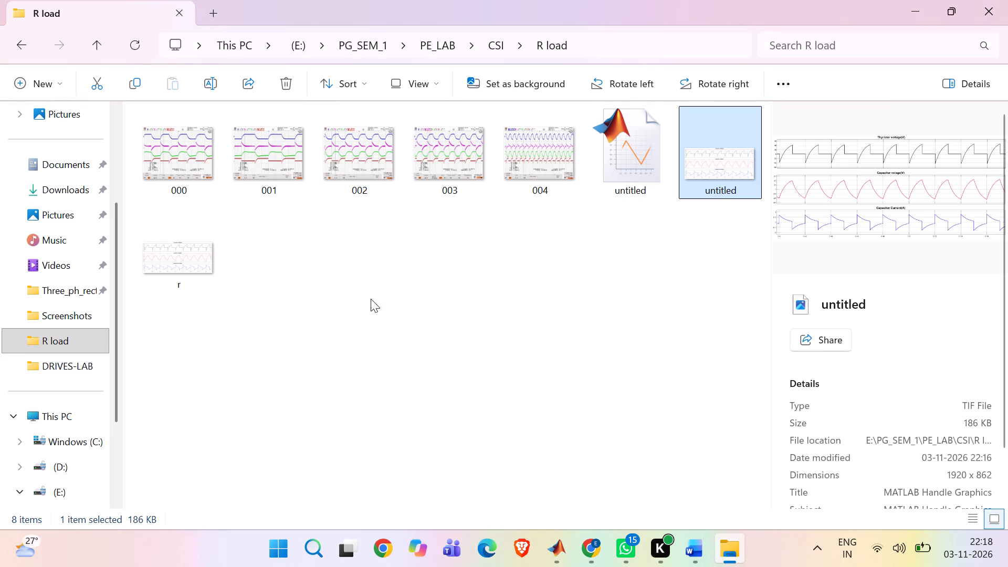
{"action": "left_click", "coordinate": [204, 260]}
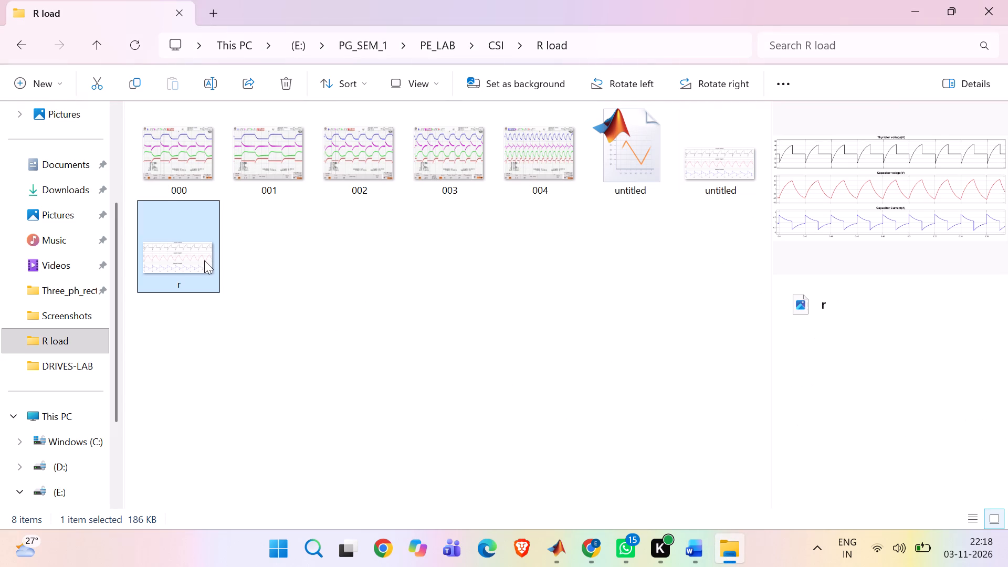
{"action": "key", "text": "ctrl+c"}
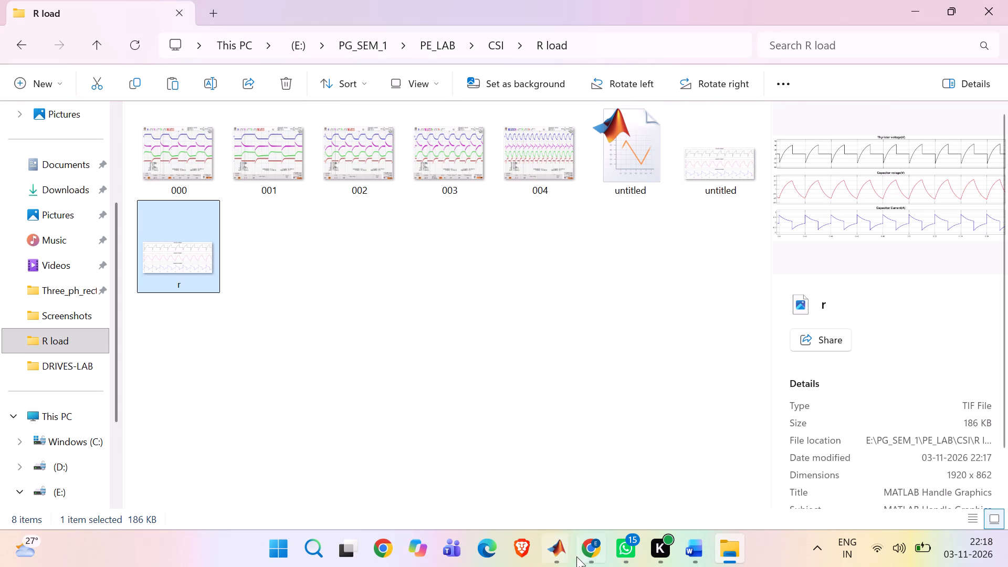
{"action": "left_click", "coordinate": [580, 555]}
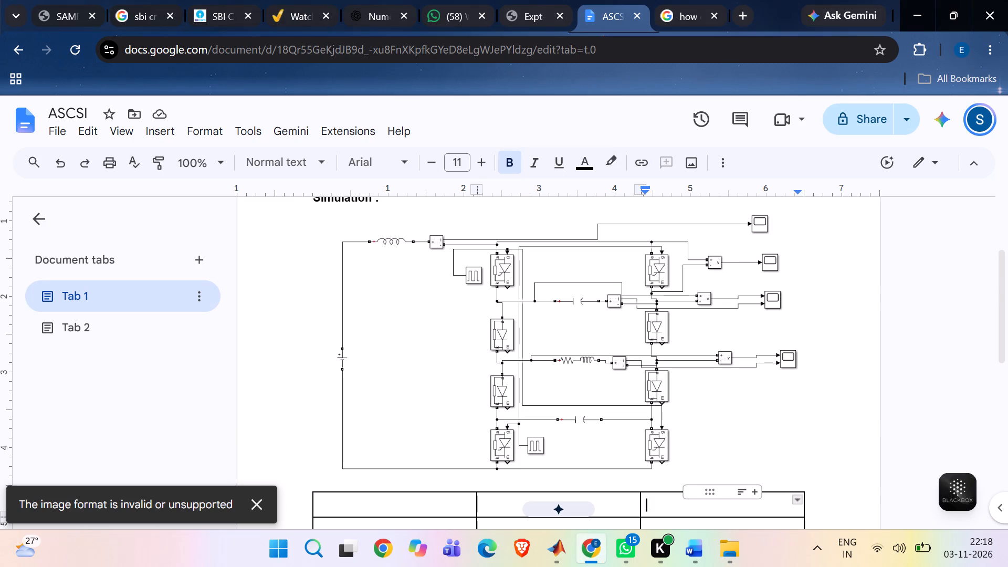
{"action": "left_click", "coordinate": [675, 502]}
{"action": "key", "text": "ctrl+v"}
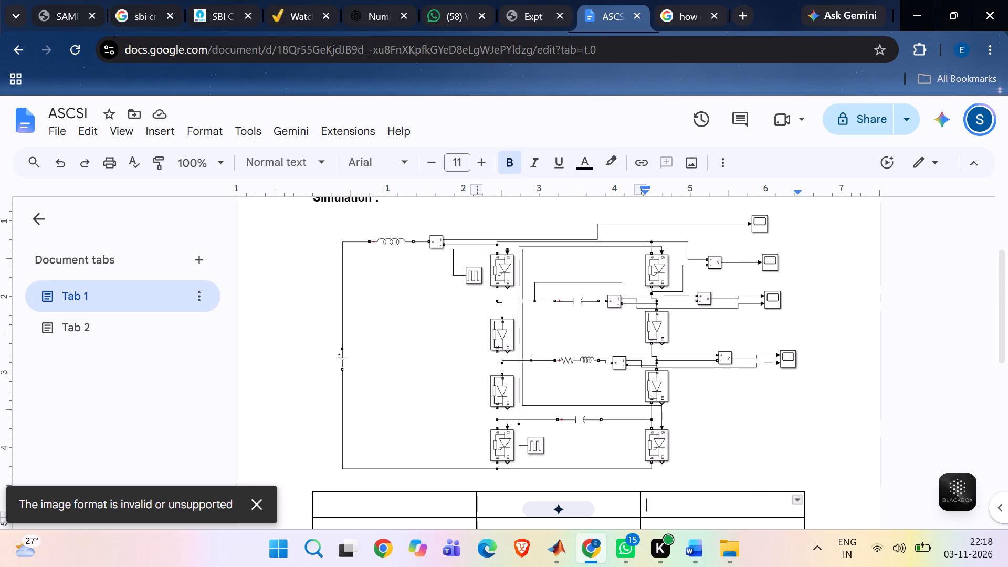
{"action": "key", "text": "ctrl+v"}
Save MATLAB's Figure 1 as a JPEG image named r in the CSI\R load folder.
{"action": "left_click", "coordinate": [712, 558]}
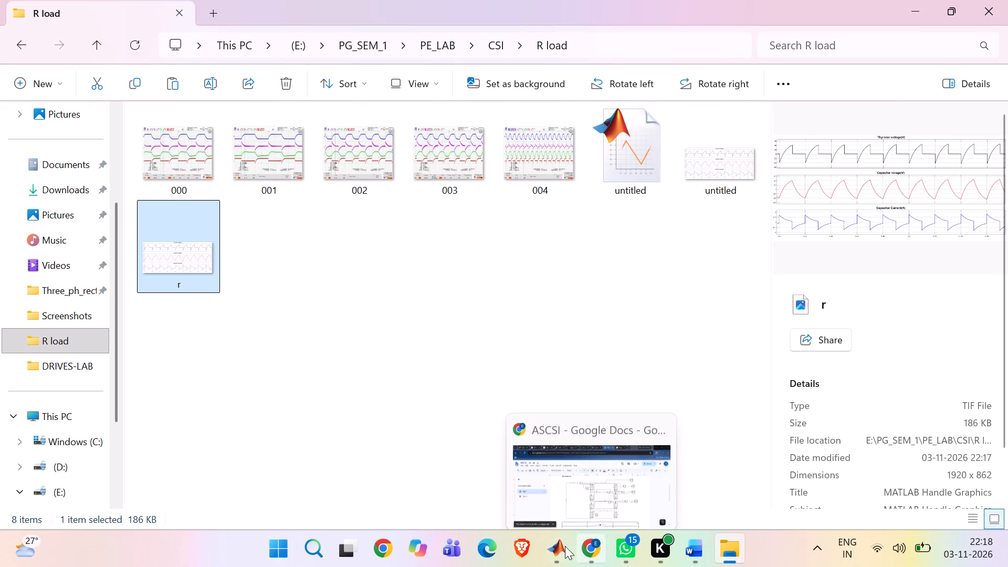
{"action": "left_click", "coordinate": [549, 549]}
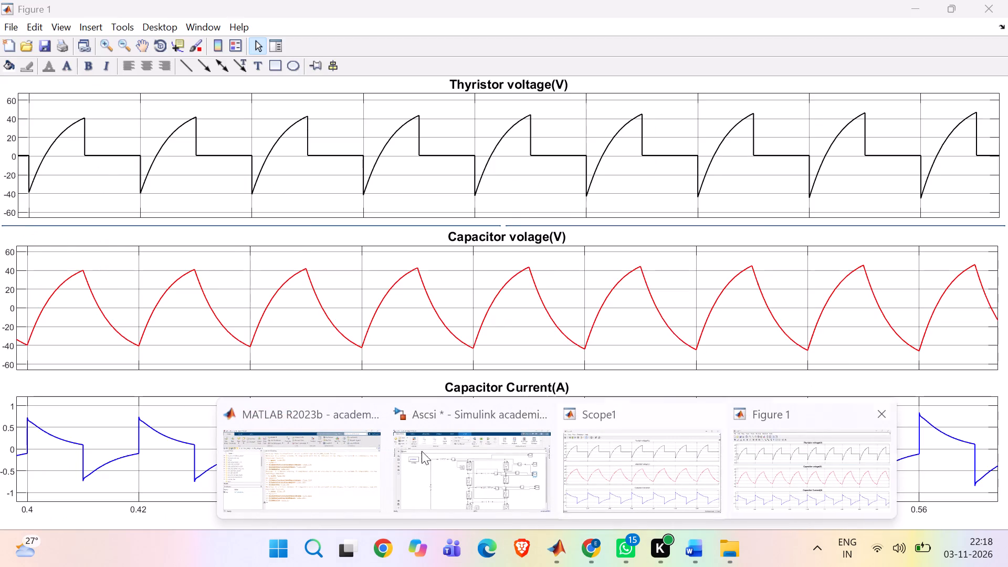
{"action": "left_click", "coordinate": [868, 472]}
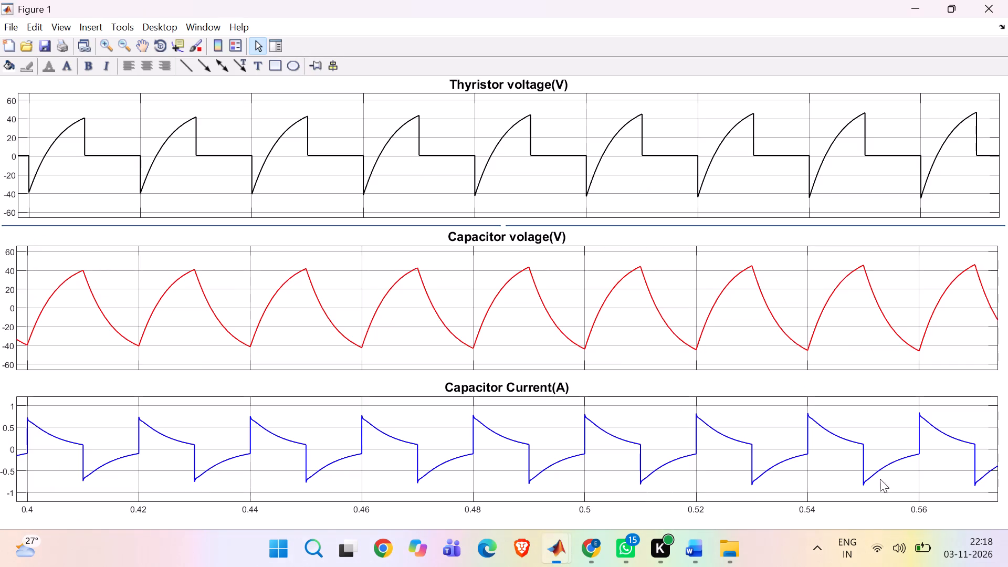
{"action": "left_click", "coordinate": [5, 20]}
{"action": "left_click", "coordinate": [42, 119]}
{"action": "left_click", "coordinate": [349, 312]}
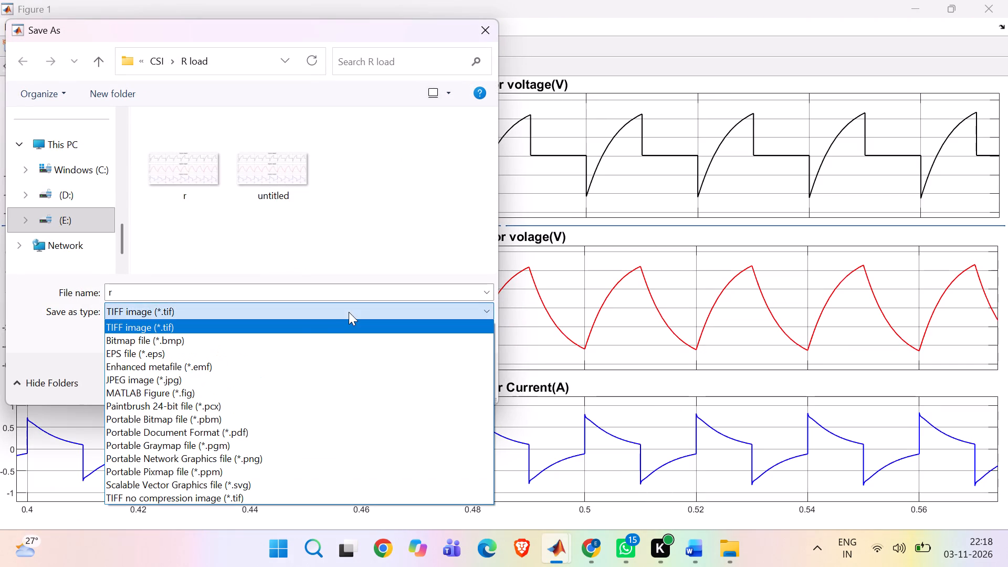
{"action": "scroll", "coordinate": [260, 352], "scroll_direction": "down", "scroll_amount": 3}
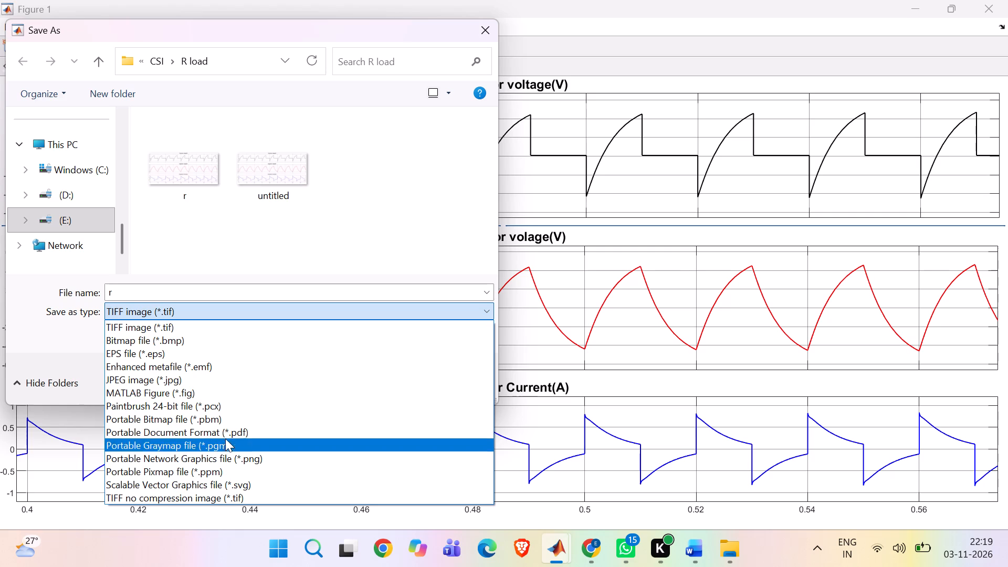
{"action": "left_click", "coordinate": [214, 380]}
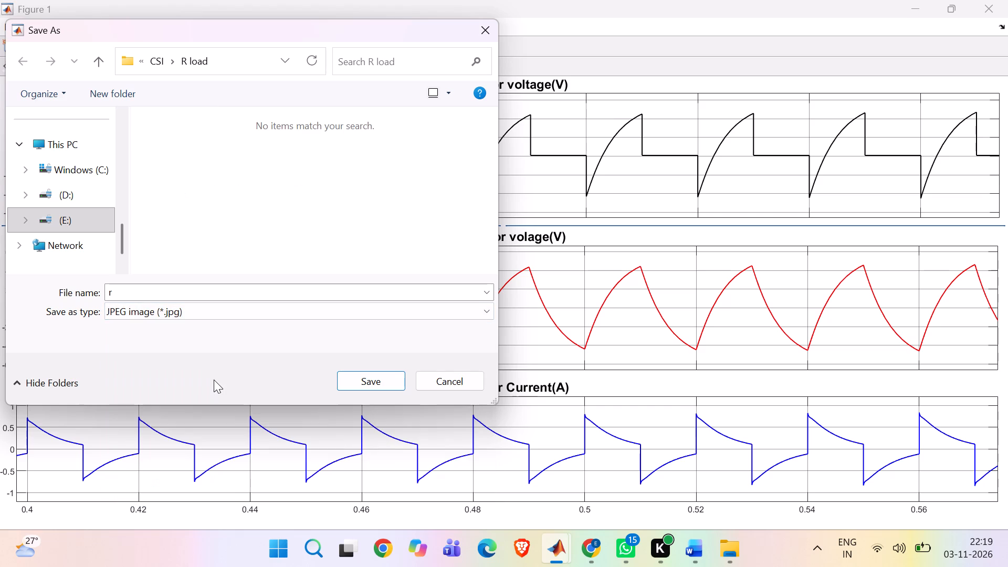
{"action": "left_click", "coordinate": [256, 298]}
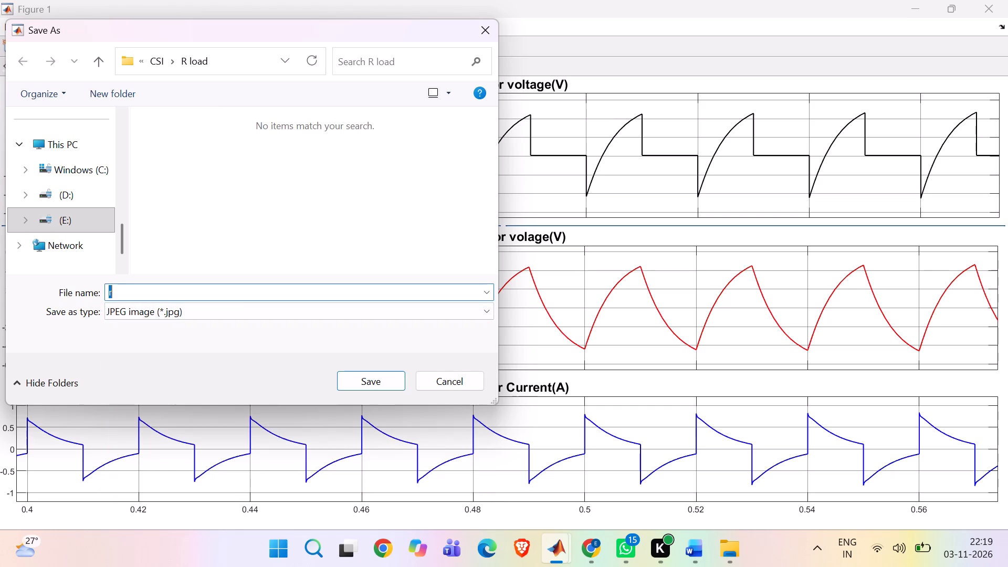
{"action": "left_click", "coordinate": [371, 376]}
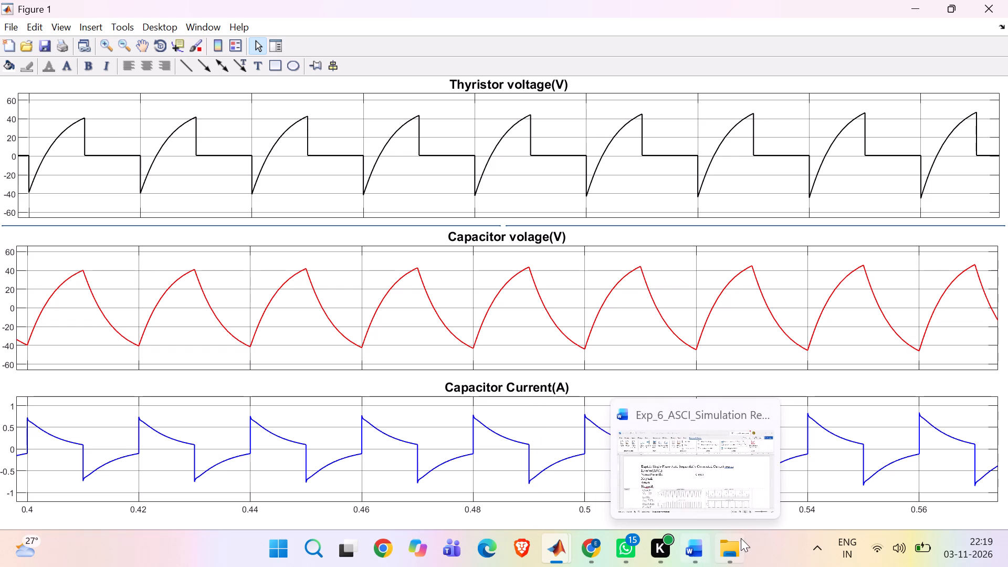
In the ASCSI Google Doc, upload the JPEG image r from the R load folder into the table's third first-row cell.
{"action": "left_click", "coordinate": [587, 551]}
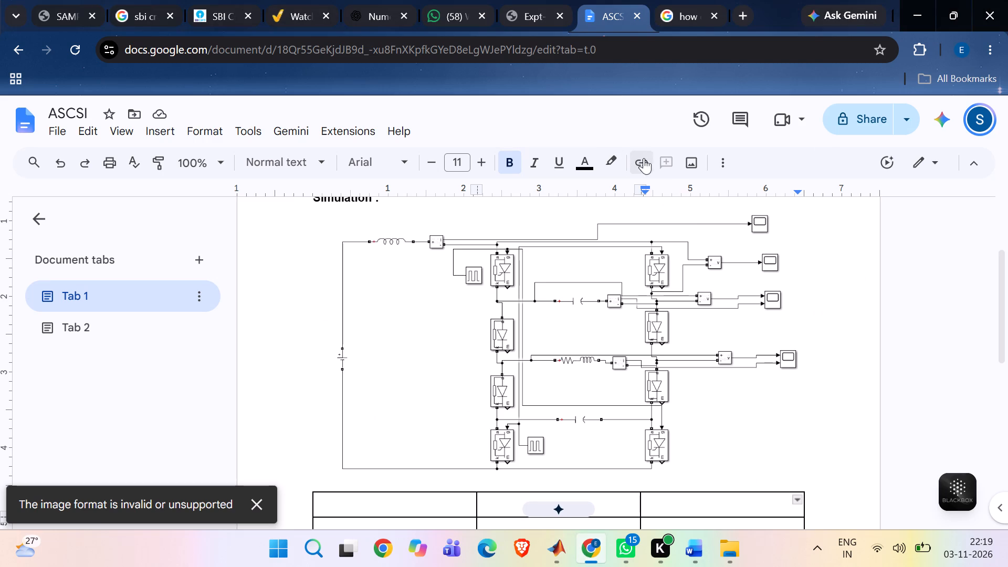
{"action": "left_click", "coordinate": [690, 173]}
{"action": "left_click", "coordinate": [743, 224]}
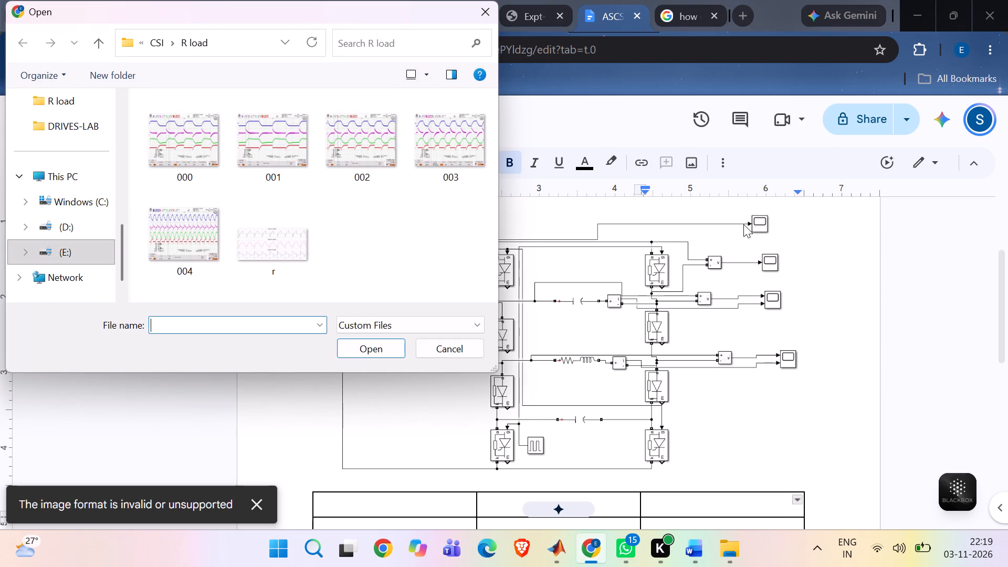
{"action": "left_click", "coordinate": [262, 257]}
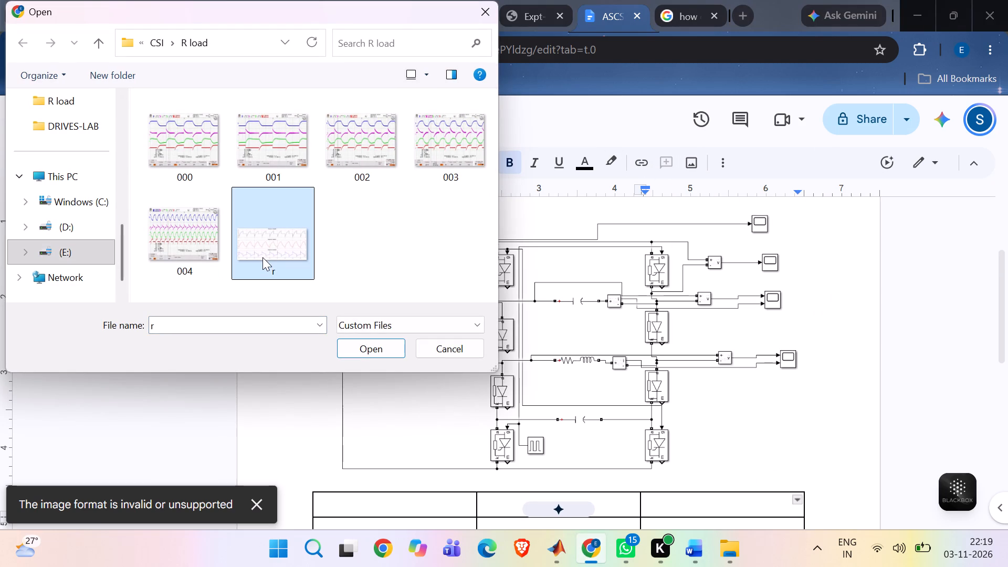
{"action": "left_click", "coordinate": [359, 348]}
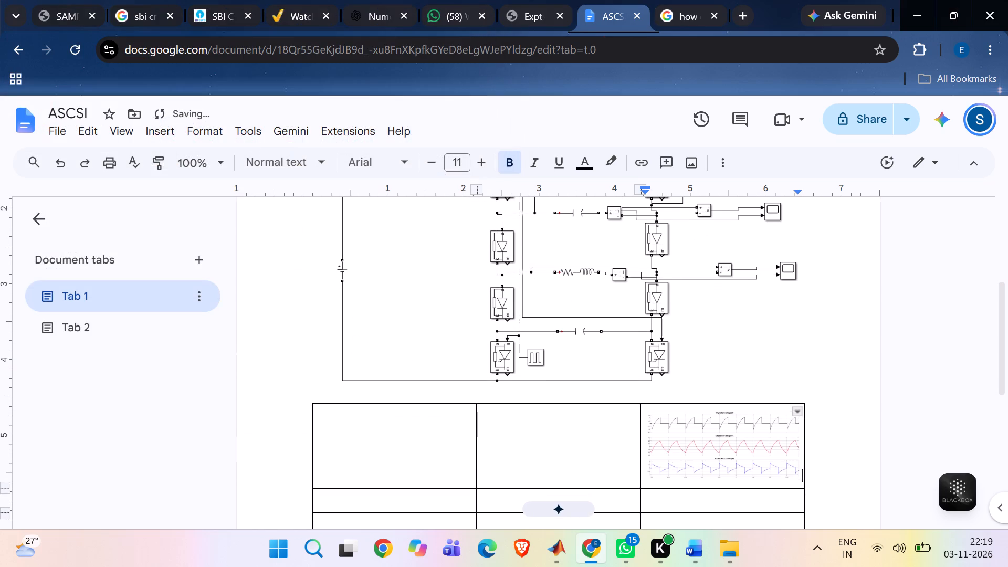
Examine the inserted waveform image in the table for size and legibility, with the document view set to 125%.
{"action": "scroll", "coordinate": [748, 444], "scroll_direction": "down", "scroll_amount": 2}
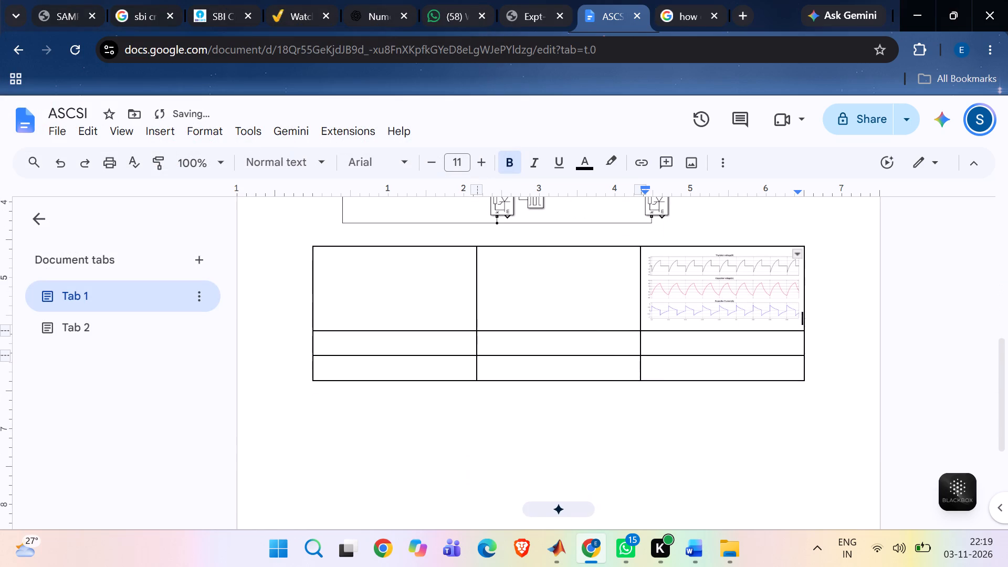
{"action": "scroll", "coordinate": [774, 419], "scroll_direction": "up", "scroll_amount": 2}
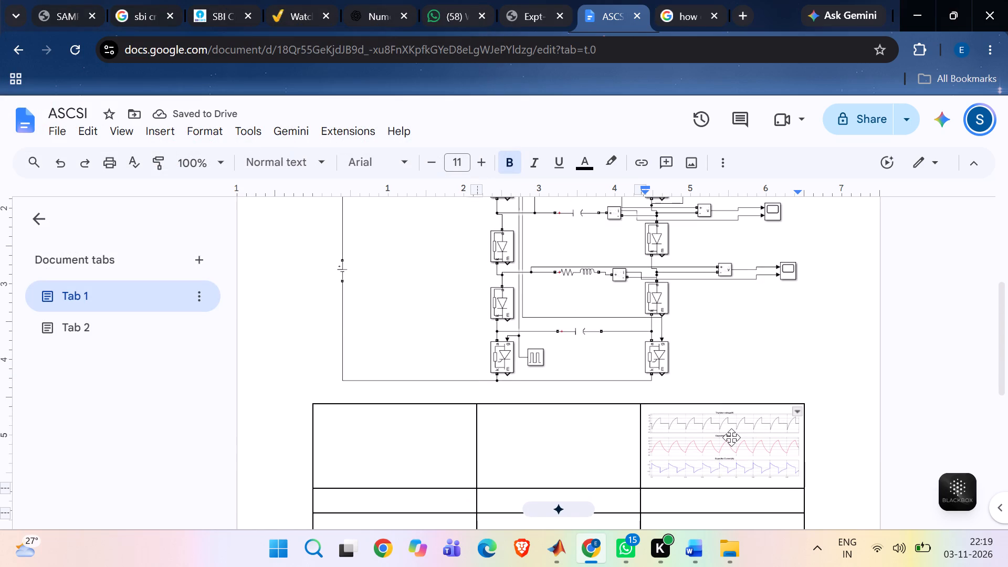
{"action": "left_click", "coordinate": [731, 437]}
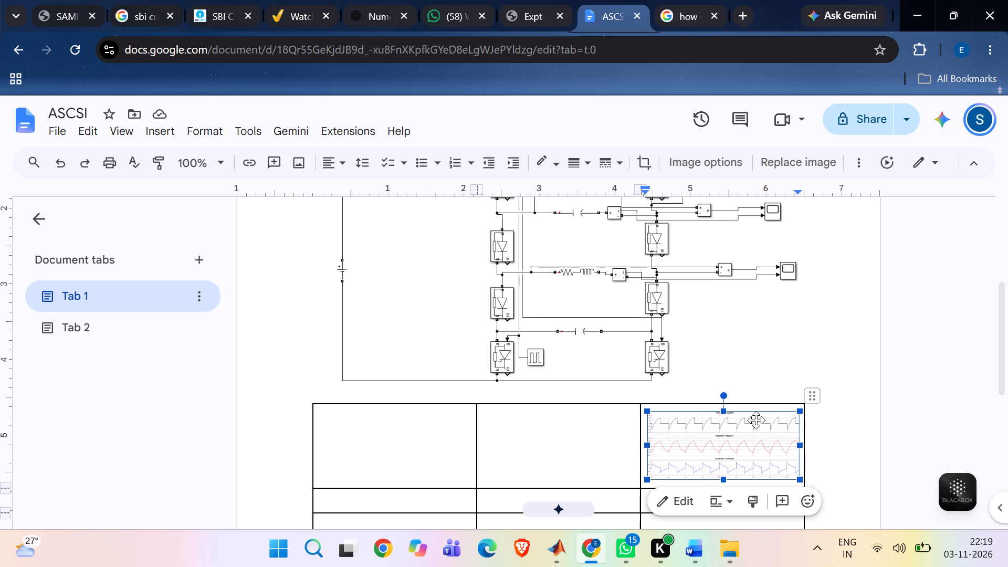
{"action": "left_click_drag", "start_coordinate": [744, 424], "coordinate": [747, 474]}
{"action": "left_click", "coordinate": [791, 388]}
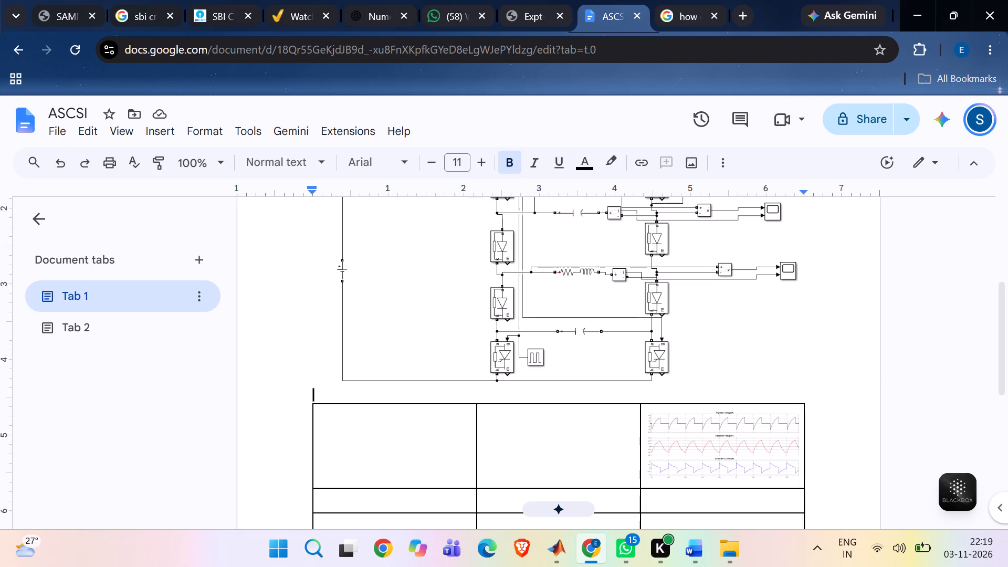
{"action": "scroll", "coordinate": [727, 436], "scroll_direction": "up", "scroll_amount": 1}
{"action": "left_click", "coordinate": [727, 436]}
{"action": "scroll", "coordinate": [796, 413], "scroll_direction": "down", "scroll_amount": 3}
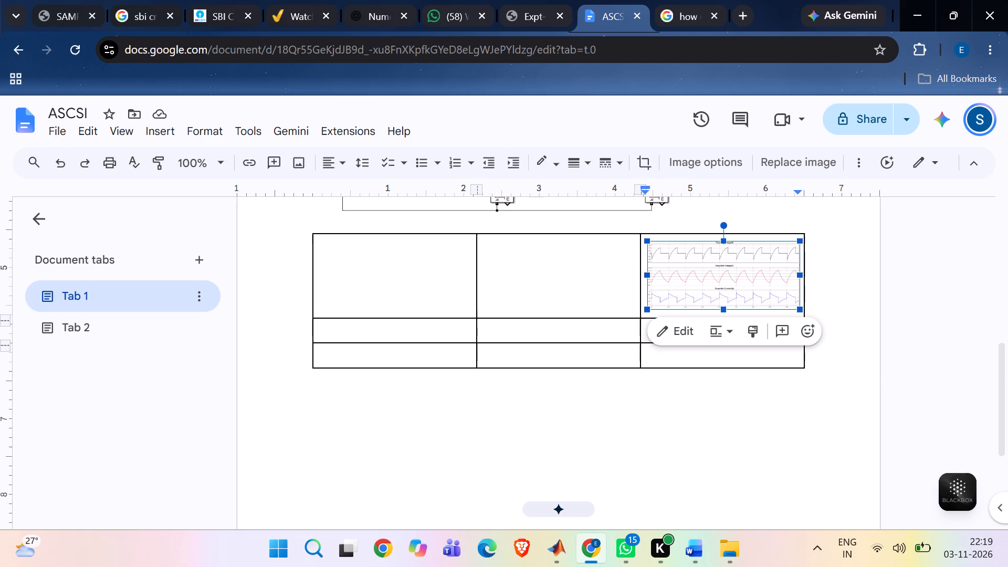
{"action": "scroll", "coordinate": [807, 430], "scroll_direction": "up", "scroll_amount": 2}
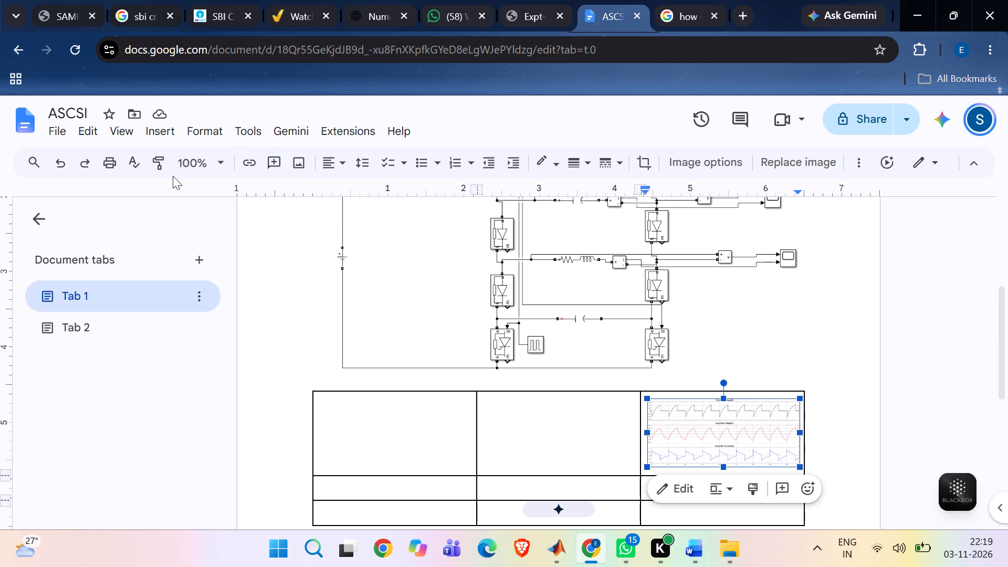
{"action": "left_click", "coordinate": [219, 162]}
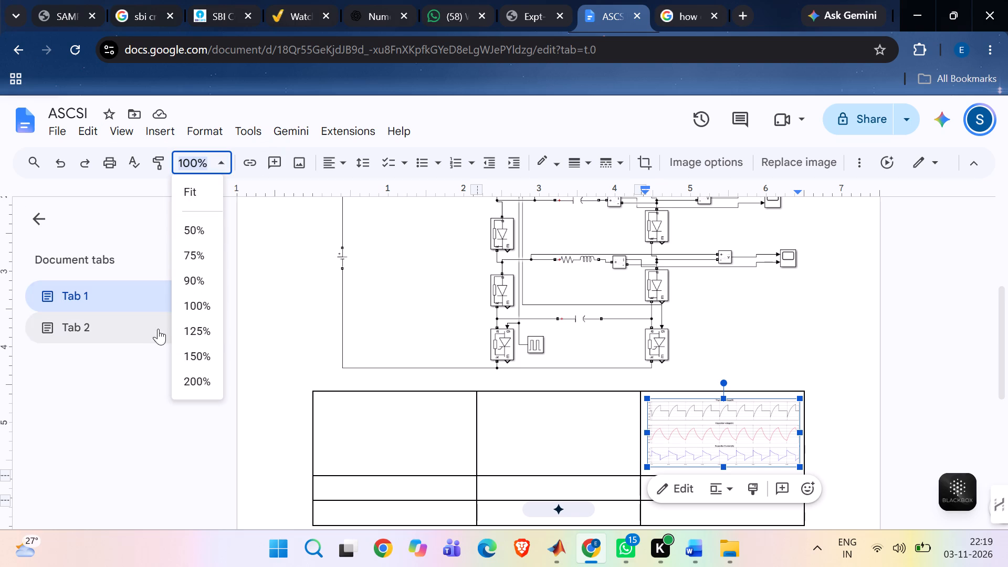
{"action": "left_click", "coordinate": [180, 328]}
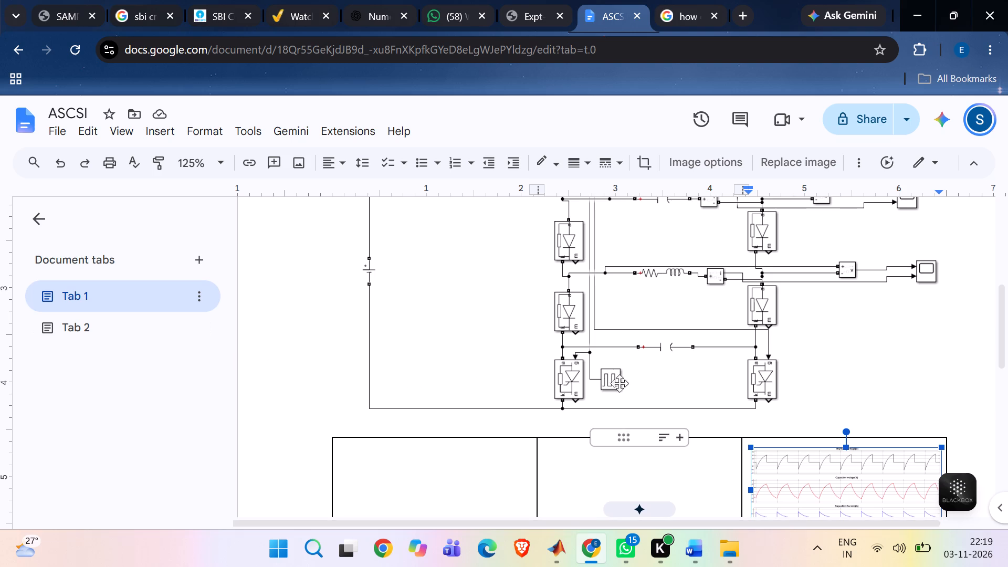
{"action": "scroll", "coordinate": [797, 474], "scroll_direction": "down", "scroll_amount": 3}
{"action": "scroll", "coordinate": [895, 351], "scroll_direction": "up", "scroll_amount": 3}
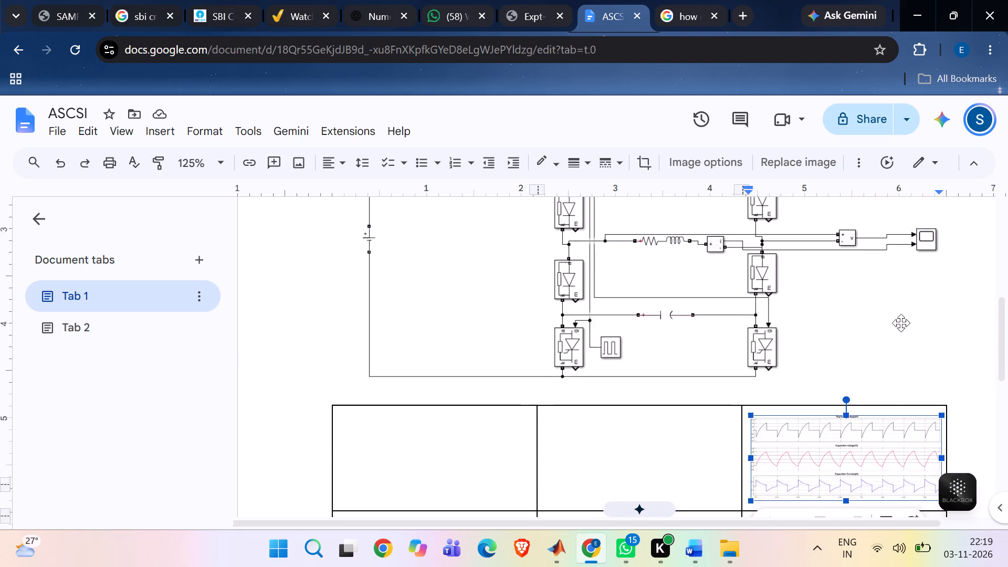
{"action": "scroll", "coordinate": [867, 378], "scroll_direction": "down", "scroll_amount": 2}
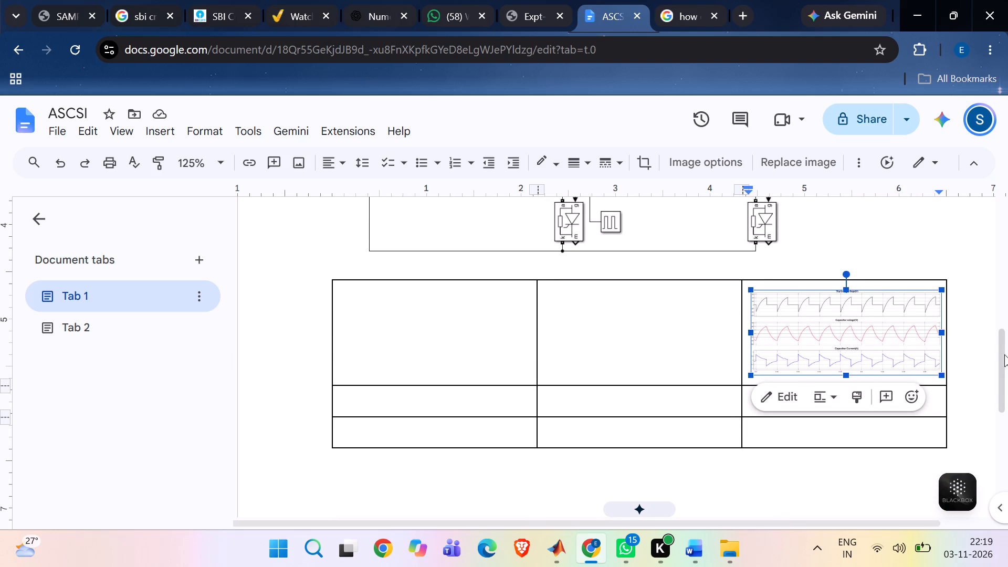
{"action": "left_click", "coordinate": [981, 328]}
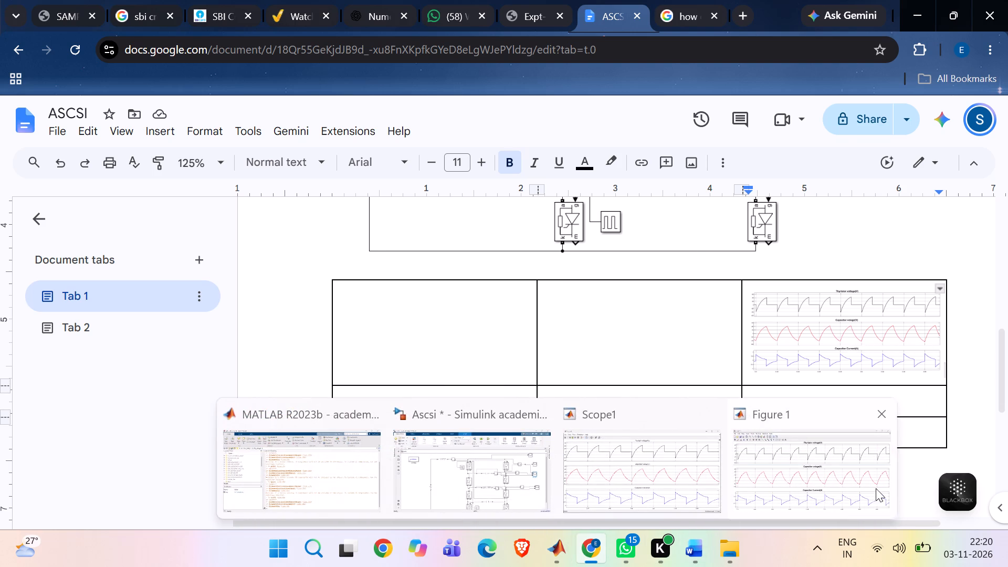
Close MATLAB's Figure 1 waveform window and bring up the Scope1 window.
{"action": "left_click", "coordinate": [869, 486]}
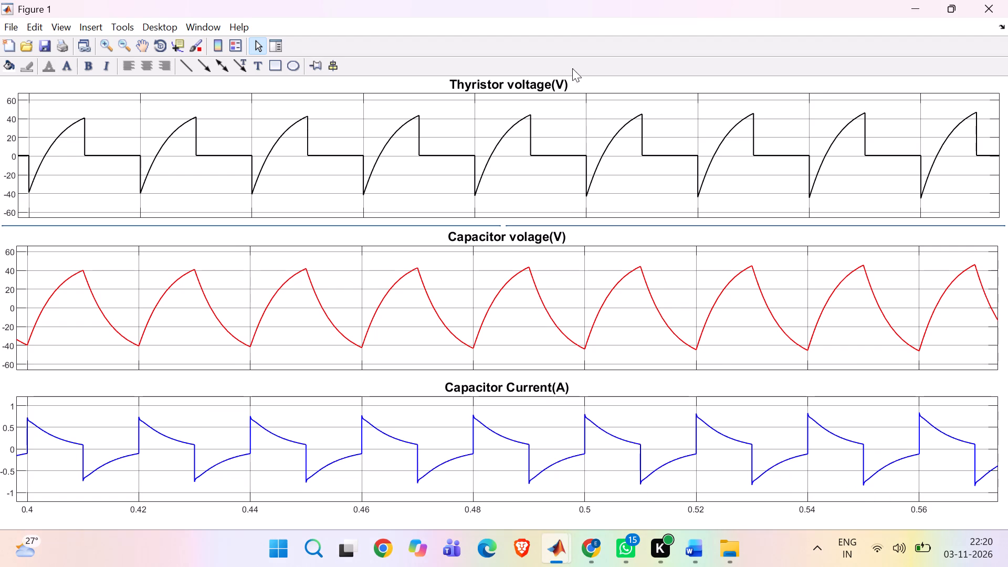
{"action": "left_click", "coordinate": [543, 88]}
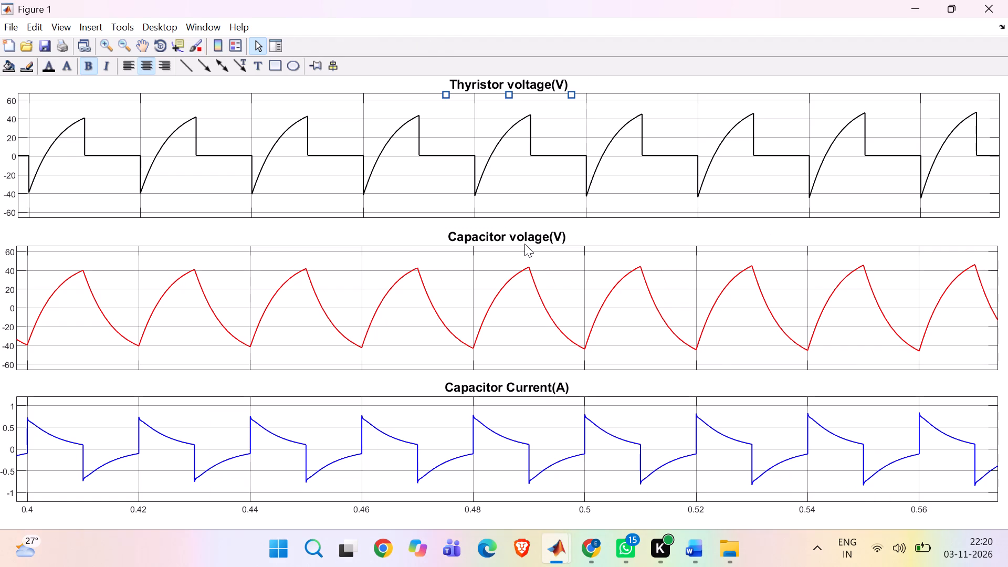
{"action": "left_click_drag", "start_coordinate": [69, 102], "coordinate": [242, 142]}
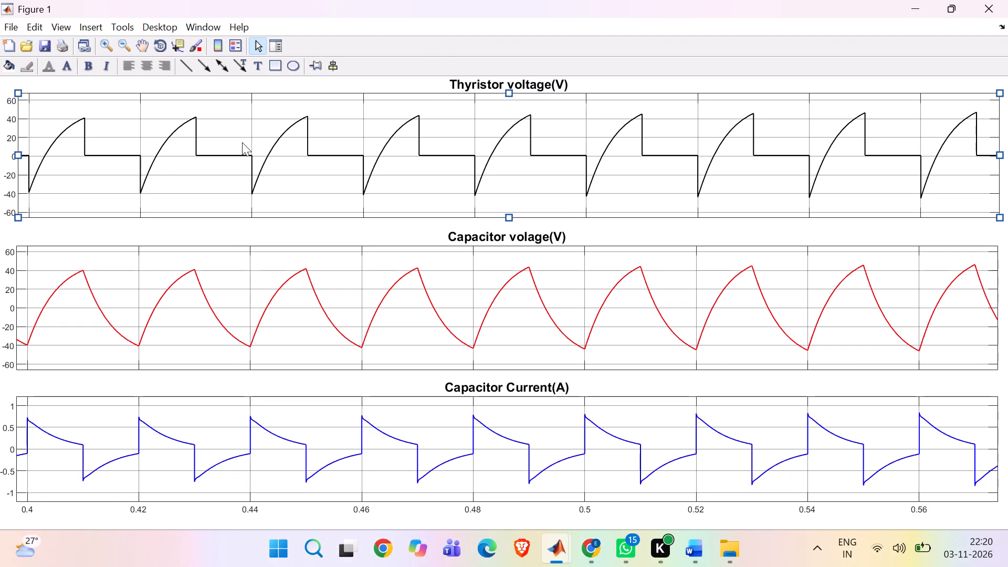
{"action": "left_click", "coordinate": [986, 2]}
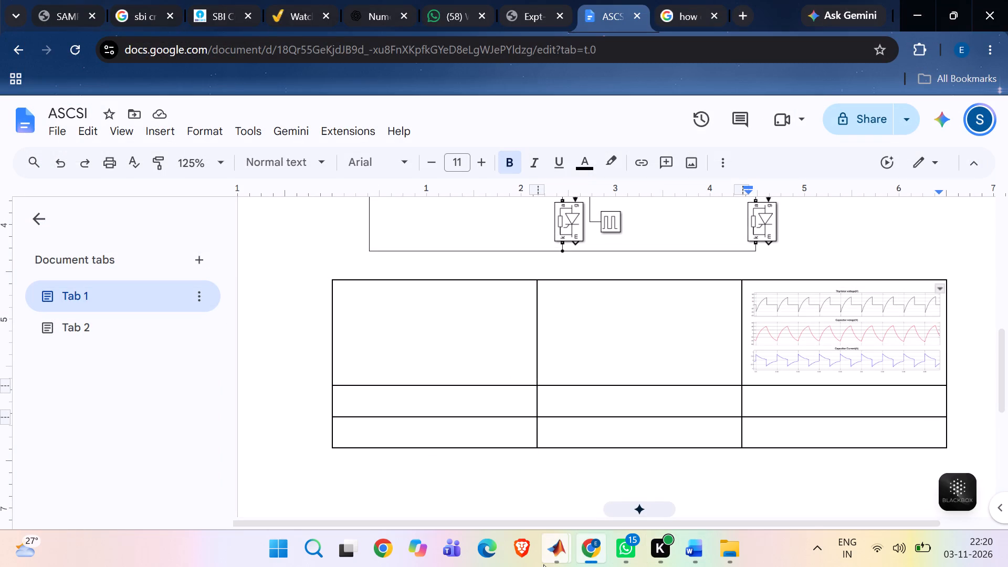
{"action": "left_click", "coordinate": [689, 467]}
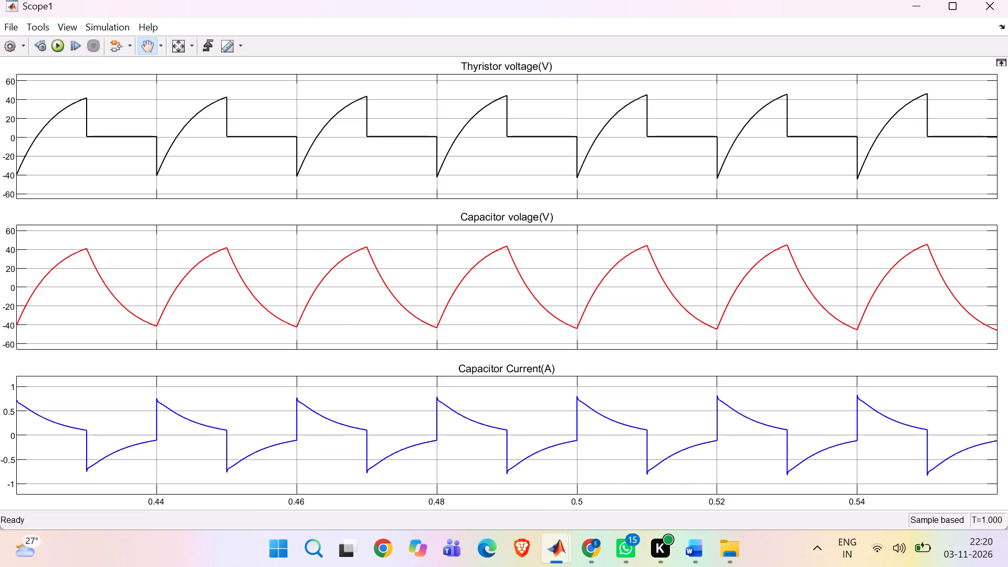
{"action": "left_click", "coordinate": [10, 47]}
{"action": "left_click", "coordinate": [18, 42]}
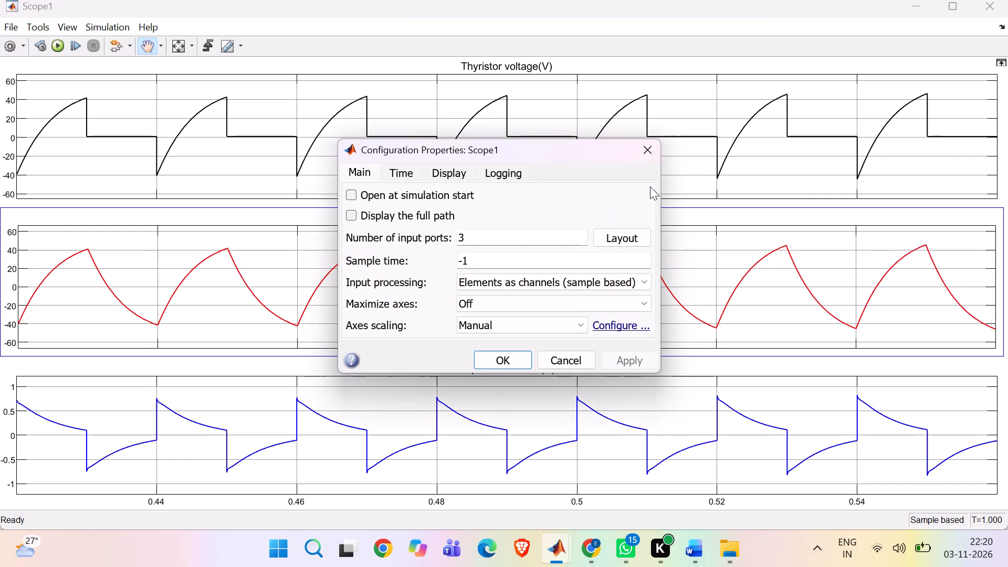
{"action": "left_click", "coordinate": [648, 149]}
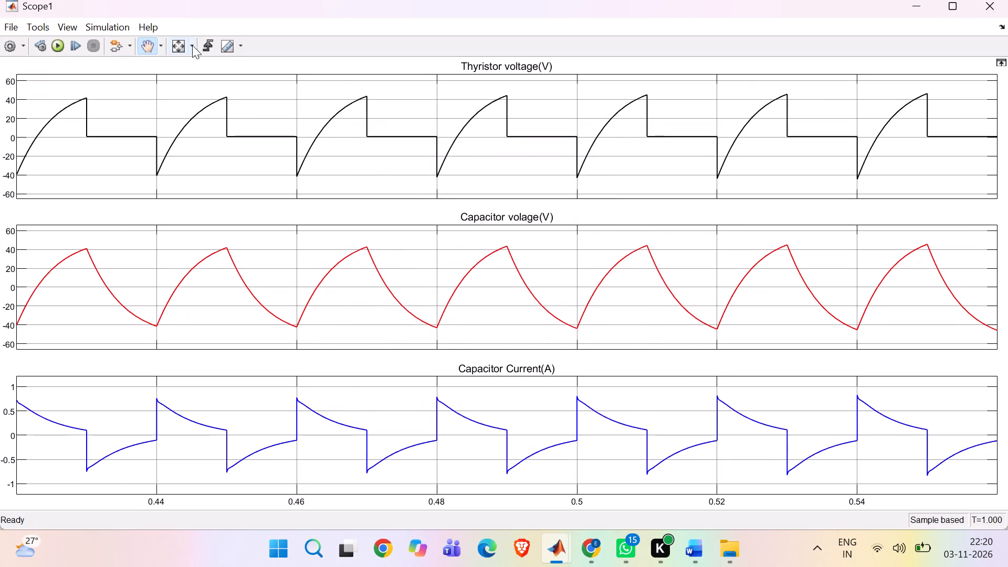
Reset the Scope1 view and zoom along the time axis to the waveforms between about 0.78 and 0.86 s.
{"action": "left_click", "coordinate": [184, 44]}
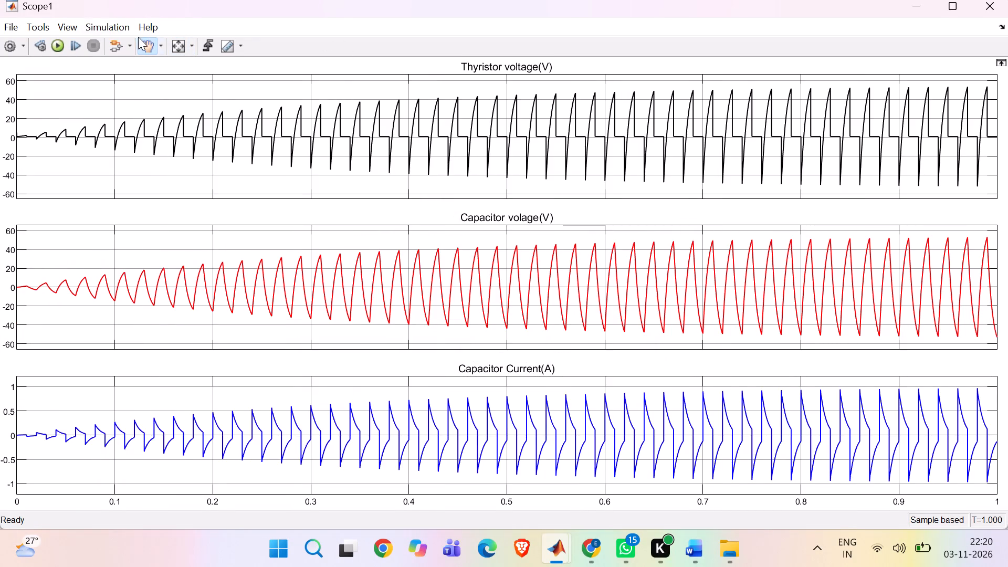
{"action": "left_click", "coordinate": [155, 42]}
{"action": "left_click", "coordinate": [159, 42]}
{"action": "left_click", "coordinate": [152, 82]}
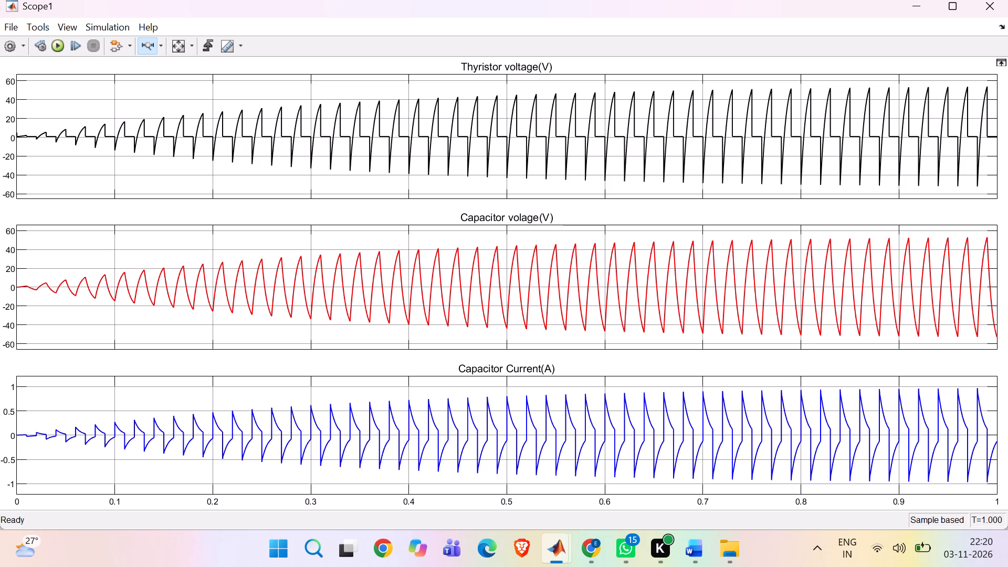
{"action": "left_click", "coordinate": [181, 50]}
{"action": "double_click", "coordinate": [181, 50]}
{"action": "left_click_drag", "start_coordinate": [721, 80], "coordinate": [953, 84]}
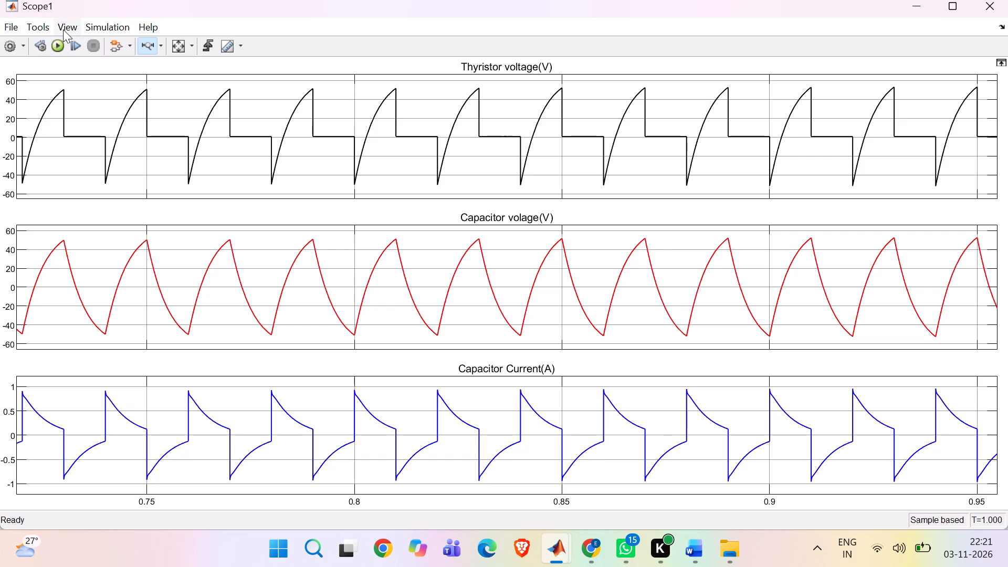
{"action": "left_click", "coordinate": [13, 32]}
{"action": "left_click", "coordinate": [315, 71]}
{"action": "left_click_drag", "start_coordinate": [199, 87], "coordinate": [771, 107]}
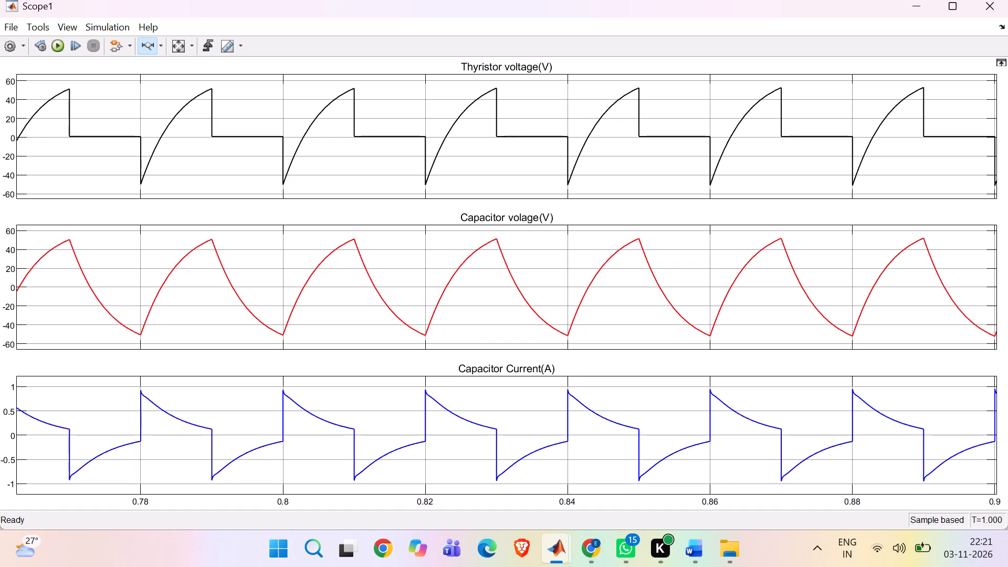
{"action": "left_click_drag", "start_coordinate": [139, 99], "coordinate": [565, 113]}
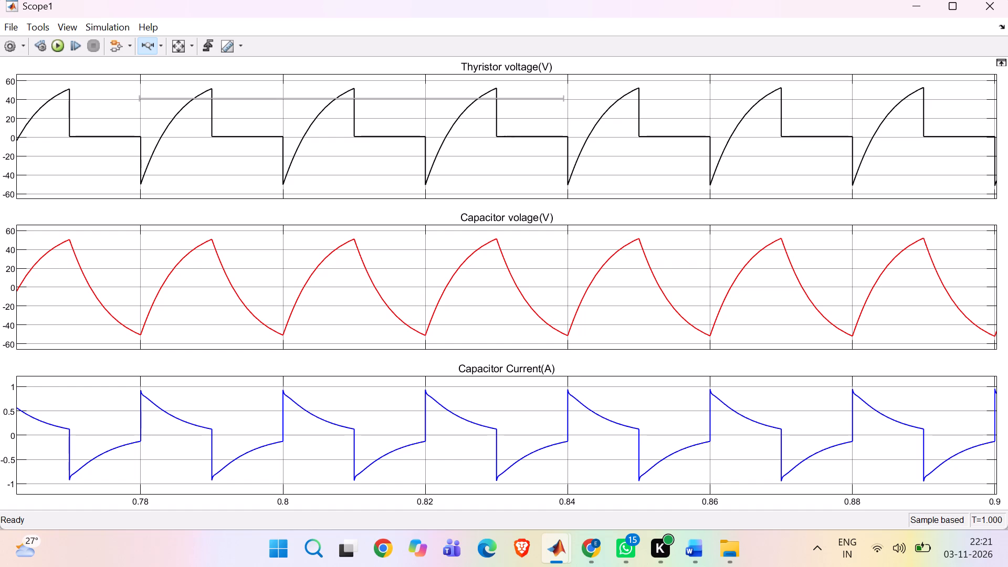
{"action": "left_click_drag", "start_coordinate": [565, 113], "coordinate": [695, 116]}
{"action": "left_click_drag", "start_coordinate": [695, 116], "coordinate": [710, 122]}
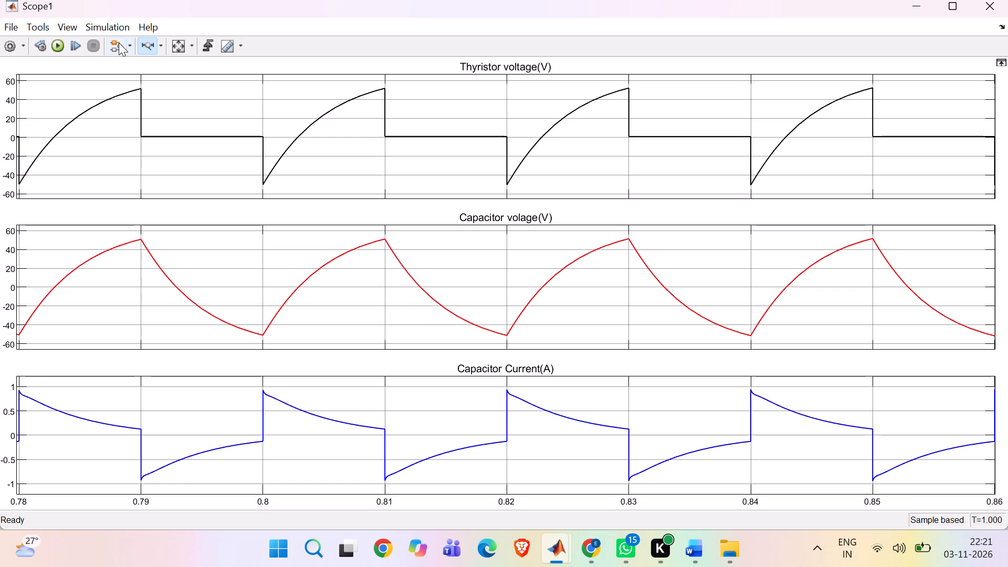
{"action": "left_click", "coordinate": [146, 49]}
Set the line width of the Thyristor voltage waveform in Scope1 to 2.
{"action": "right_click", "coordinate": [222, 86]}
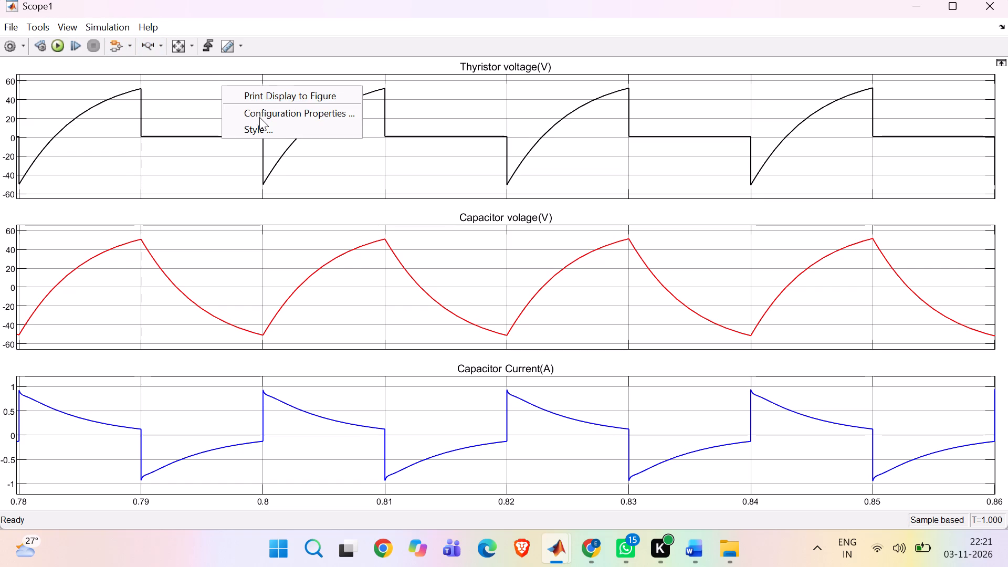
{"action": "left_click", "coordinate": [260, 123]}
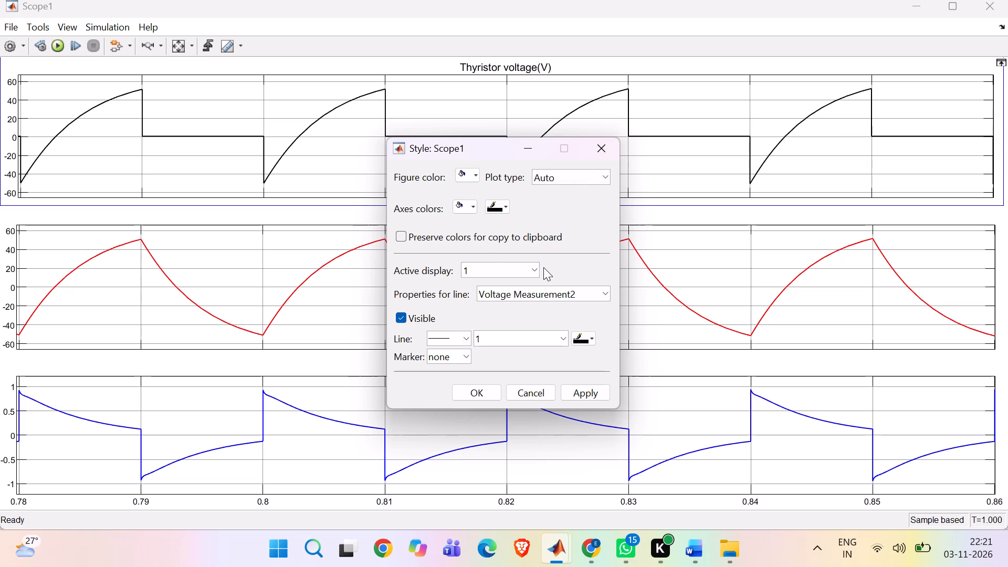
{"action": "left_click", "coordinate": [487, 341]}
{"action": "key", "text": "2"}
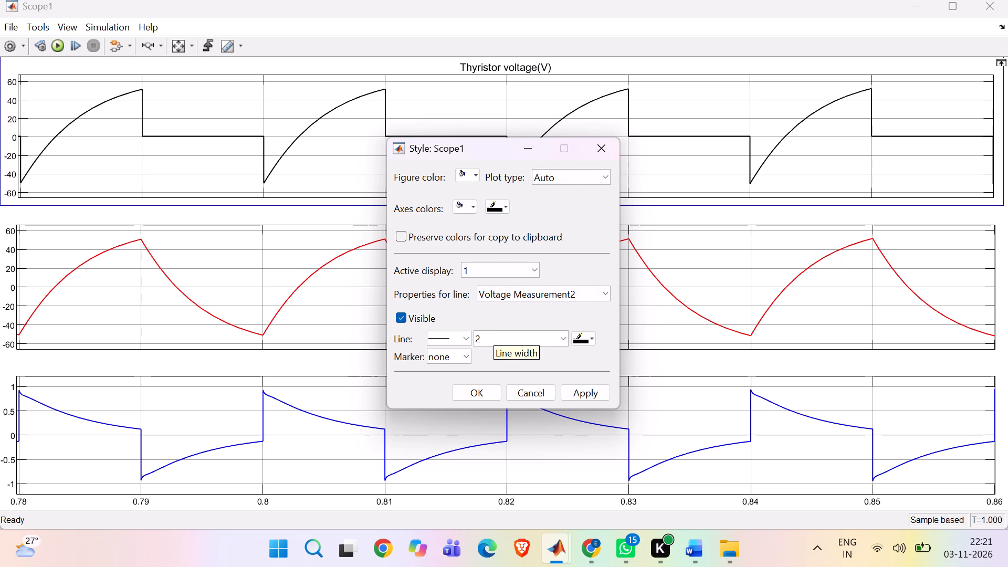
{"action": "left_click", "coordinate": [486, 393]}
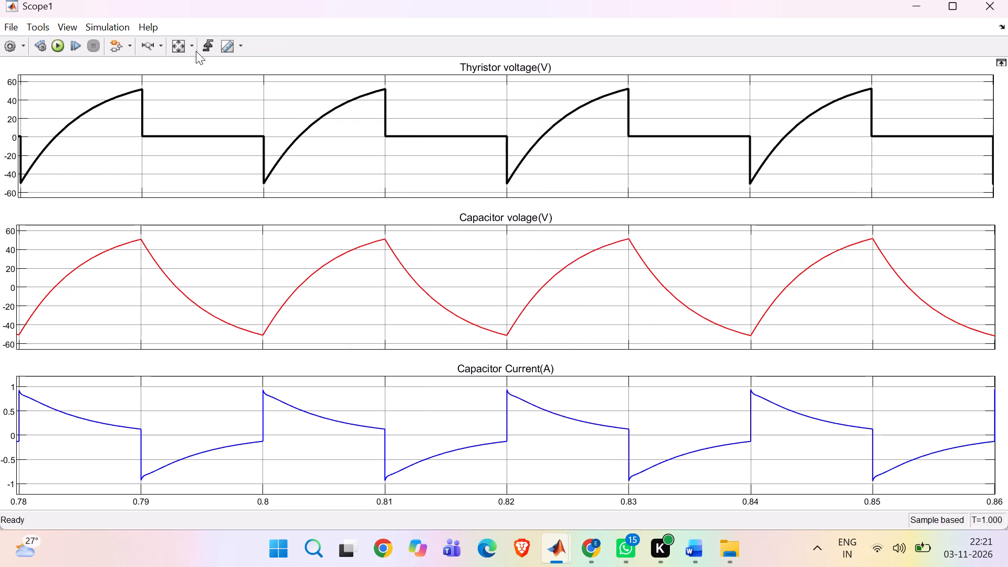
Set the line width of the red capacitor voltage waveform in display 2 of Scope1 to 2.
{"action": "left_click", "coordinate": [78, 23]}
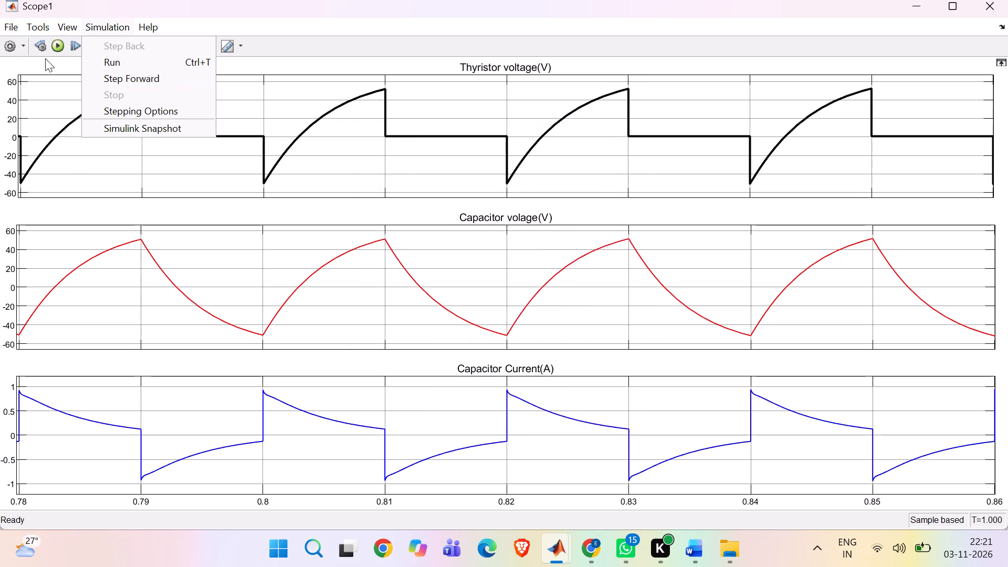
{"action": "right_click", "coordinate": [371, 293]}
{"action": "right_click", "coordinate": [371, 293]}
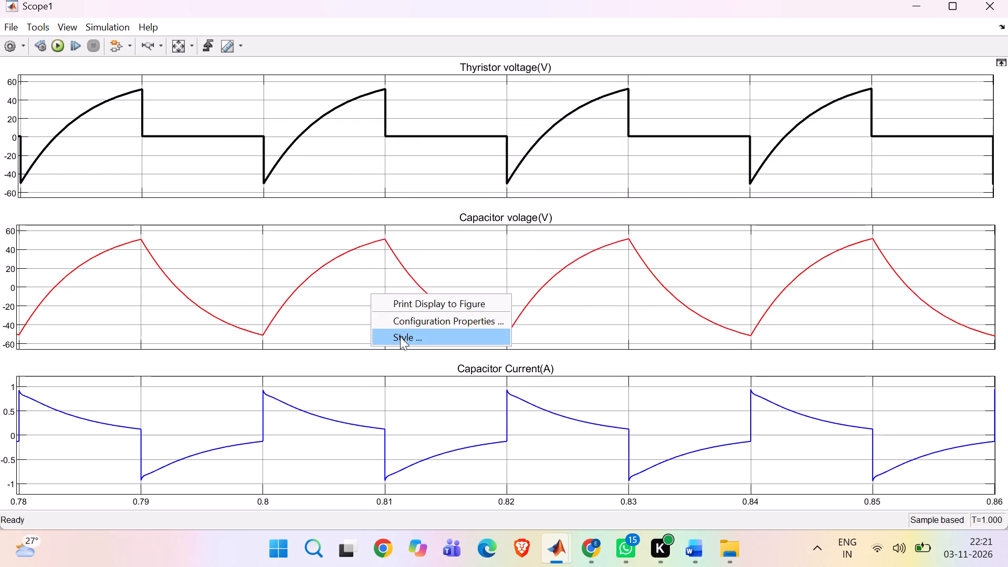
{"action": "left_click", "coordinate": [400, 337]}
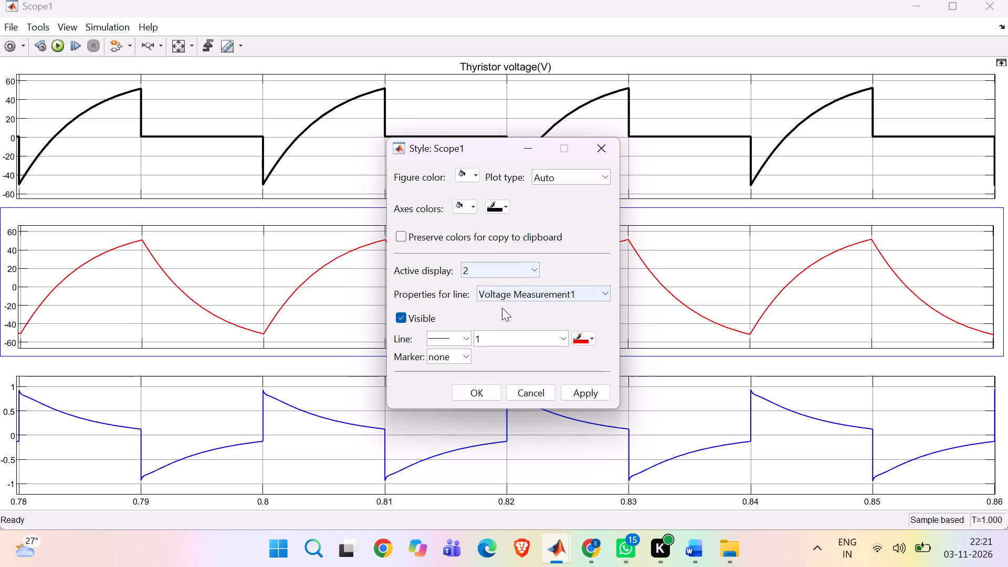
{"action": "left_click", "coordinate": [481, 338]}
{"action": "key", "text": "2"}
{"action": "key", "text": "Return"}
{"action": "left_click", "coordinate": [578, 385]}
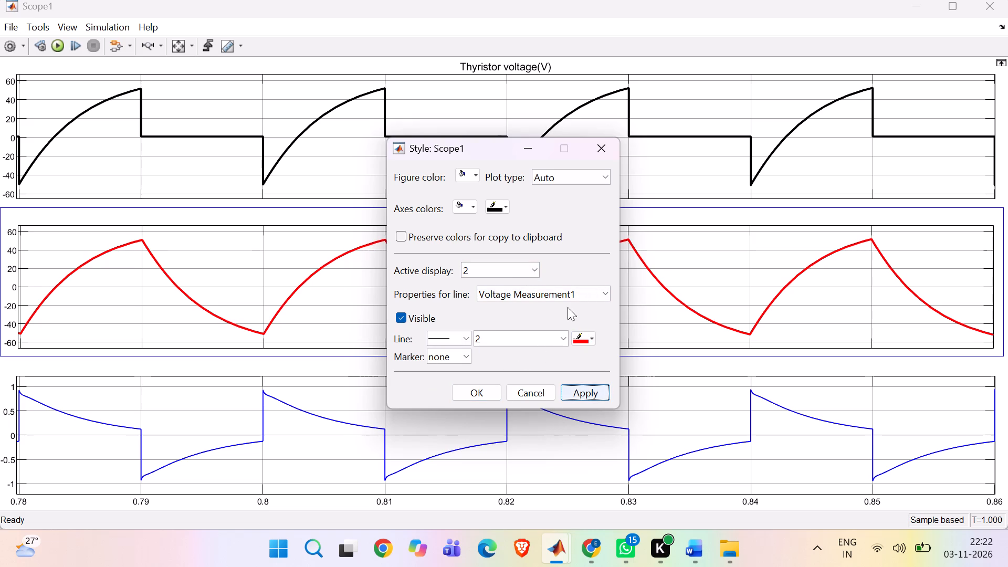
Set the line width of the Capacitor Current waveform in display 3 of Scope1 to 2.
{"action": "left_click", "coordinate": [535, 261]}
{"action": "left_click", "coordinate": [528, 273]}
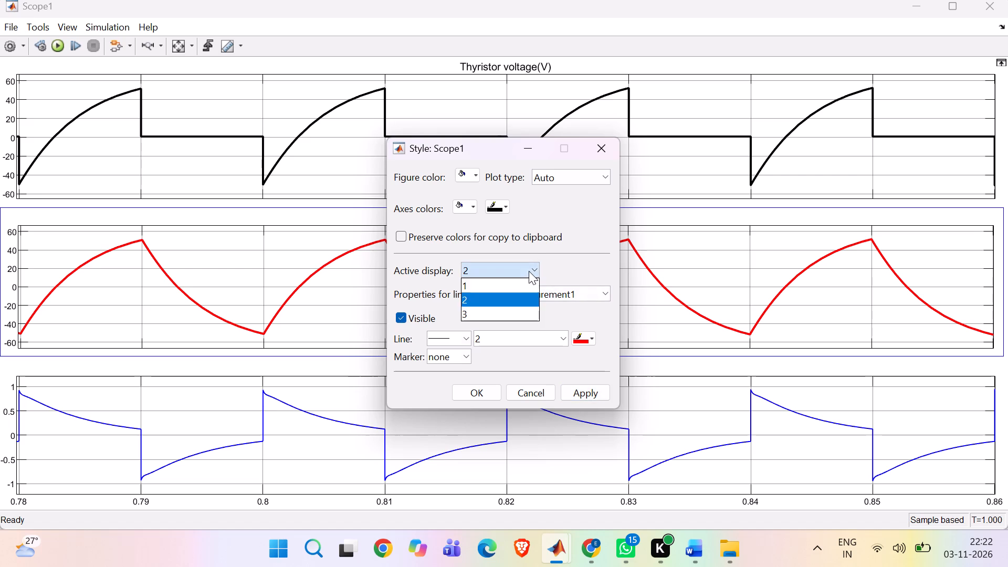
{"action": "left_click", "coordinate": [499, 308]}
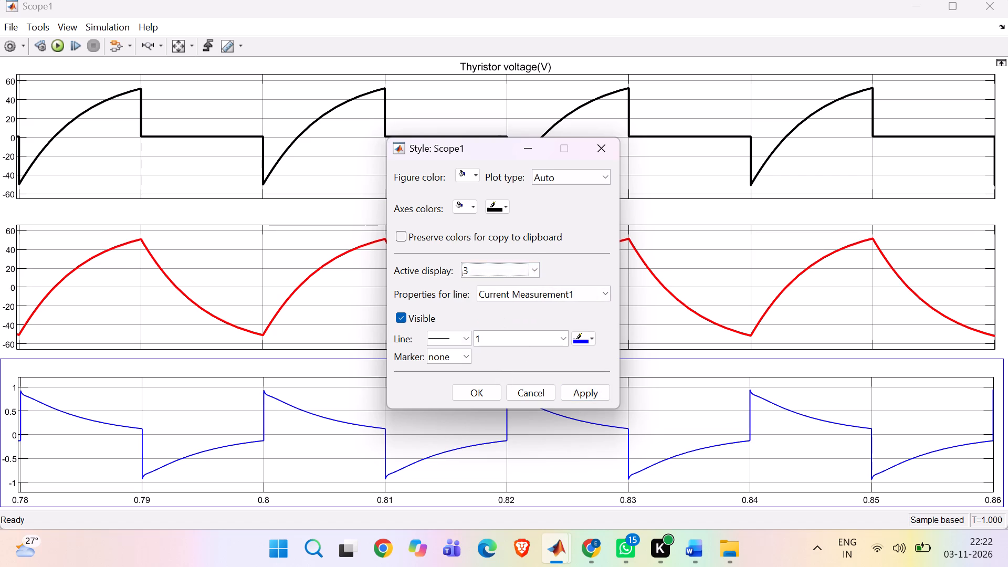
{"action": "left_click", "coordinate": [513, 337]}
{"action": "key", "text": "2"}
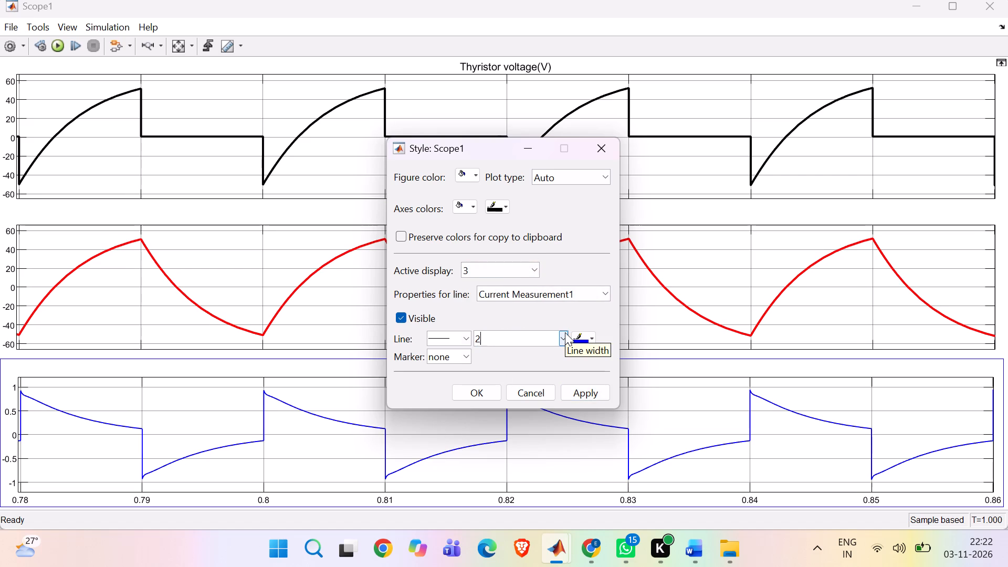
{"action": "left_click", "coordinate": [481, 393]}
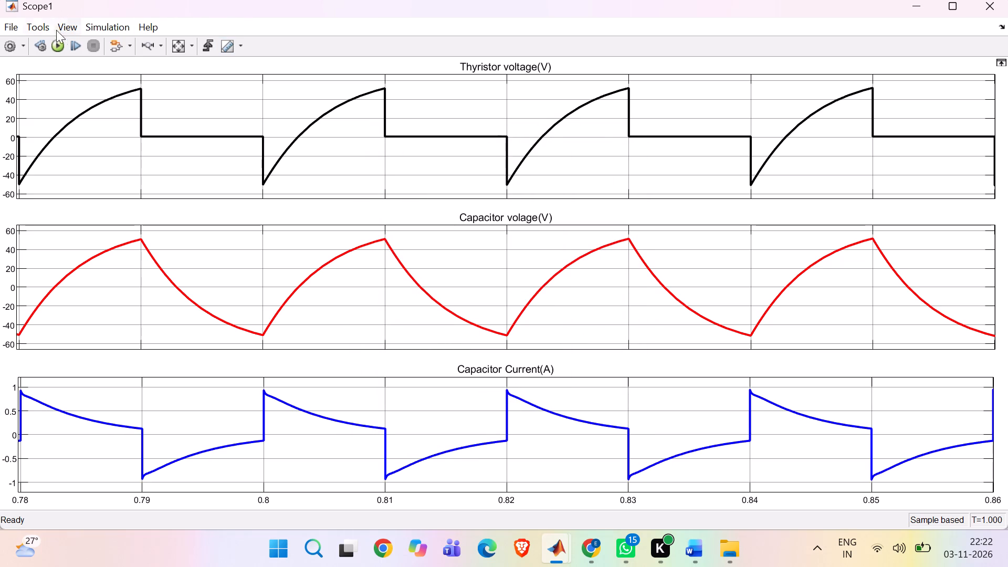
Print the Scope1 waveforms to a MATLAB figure.
{"action": "left_click", "coordinate": [1, 23]}
{"action": "left_click", "coordinate": [37, 131]}
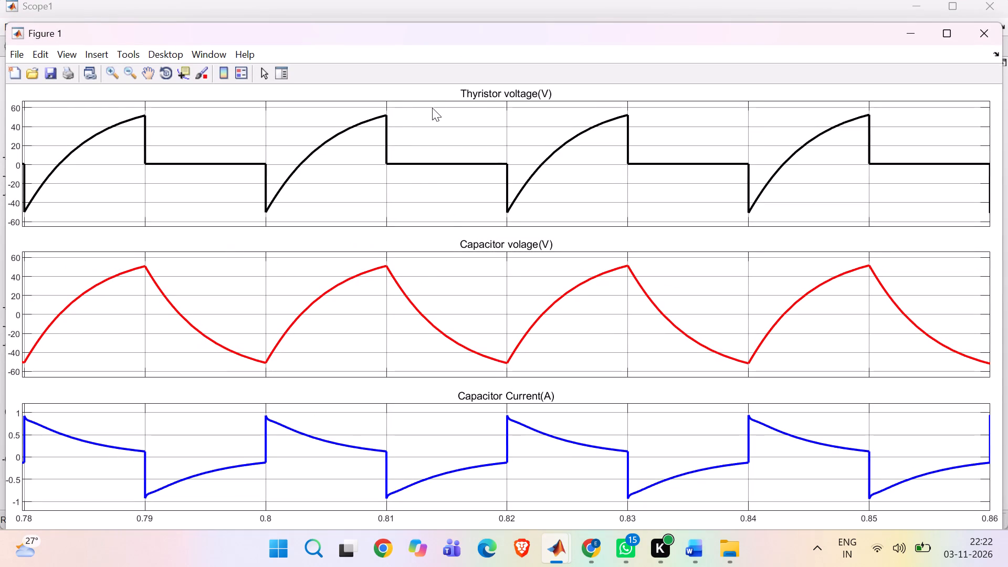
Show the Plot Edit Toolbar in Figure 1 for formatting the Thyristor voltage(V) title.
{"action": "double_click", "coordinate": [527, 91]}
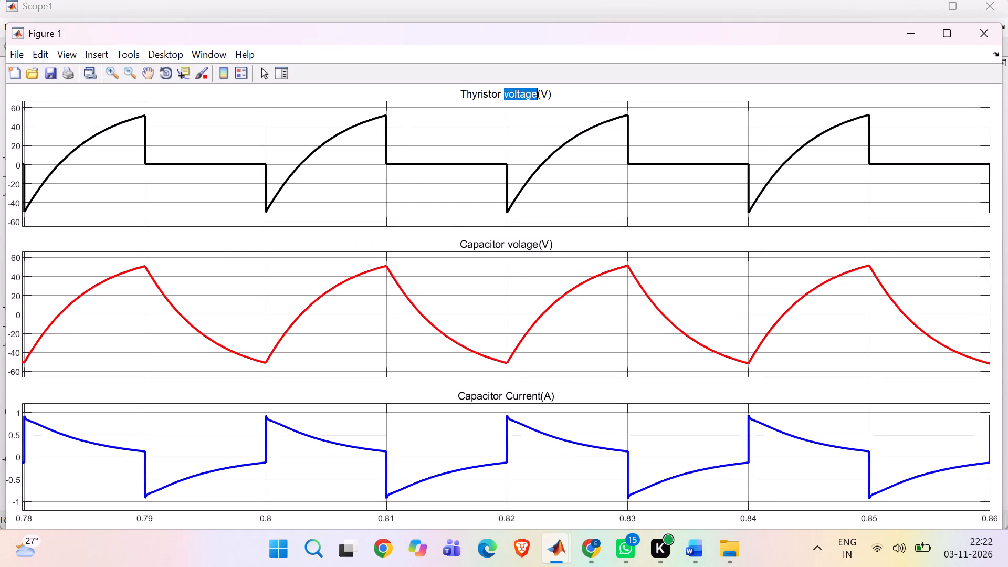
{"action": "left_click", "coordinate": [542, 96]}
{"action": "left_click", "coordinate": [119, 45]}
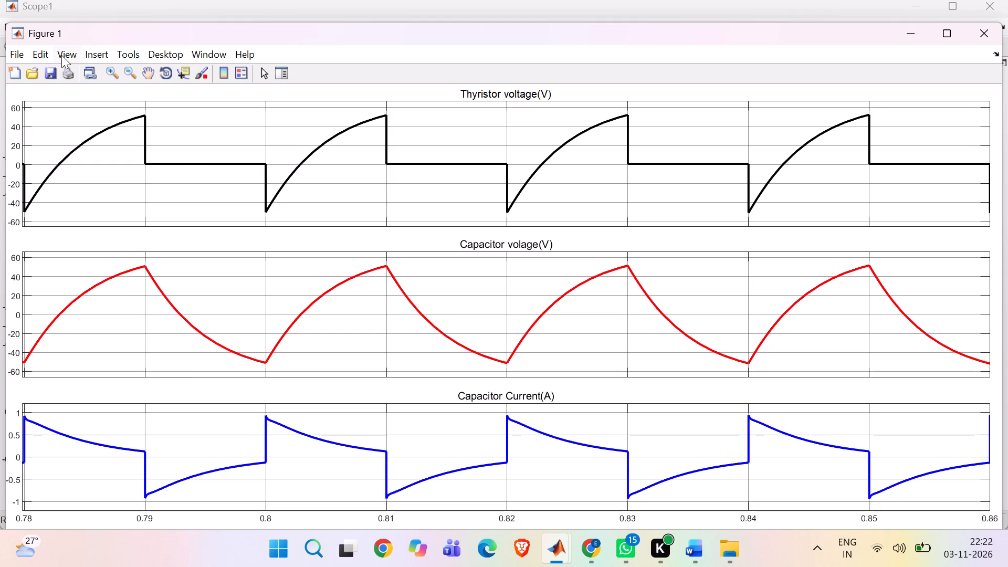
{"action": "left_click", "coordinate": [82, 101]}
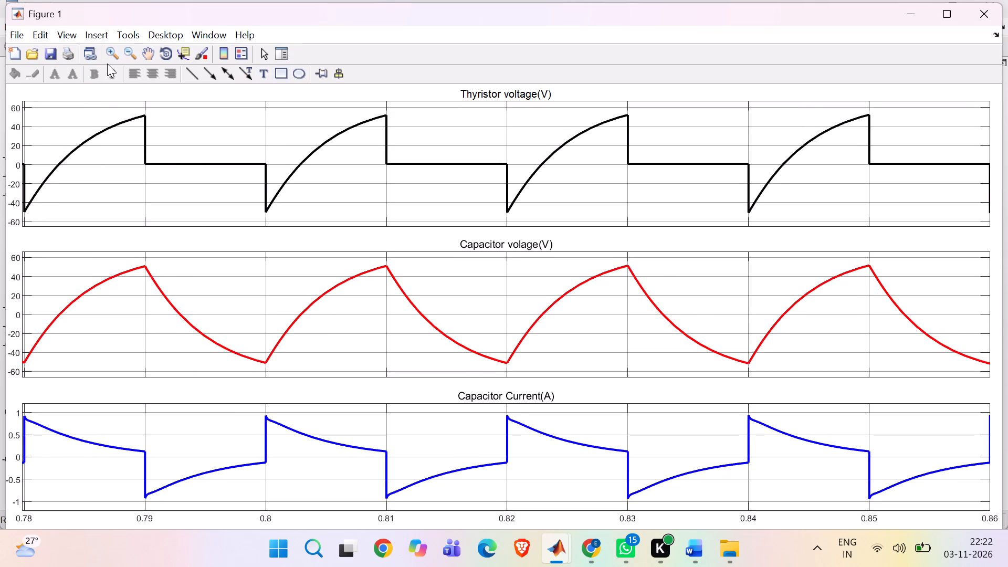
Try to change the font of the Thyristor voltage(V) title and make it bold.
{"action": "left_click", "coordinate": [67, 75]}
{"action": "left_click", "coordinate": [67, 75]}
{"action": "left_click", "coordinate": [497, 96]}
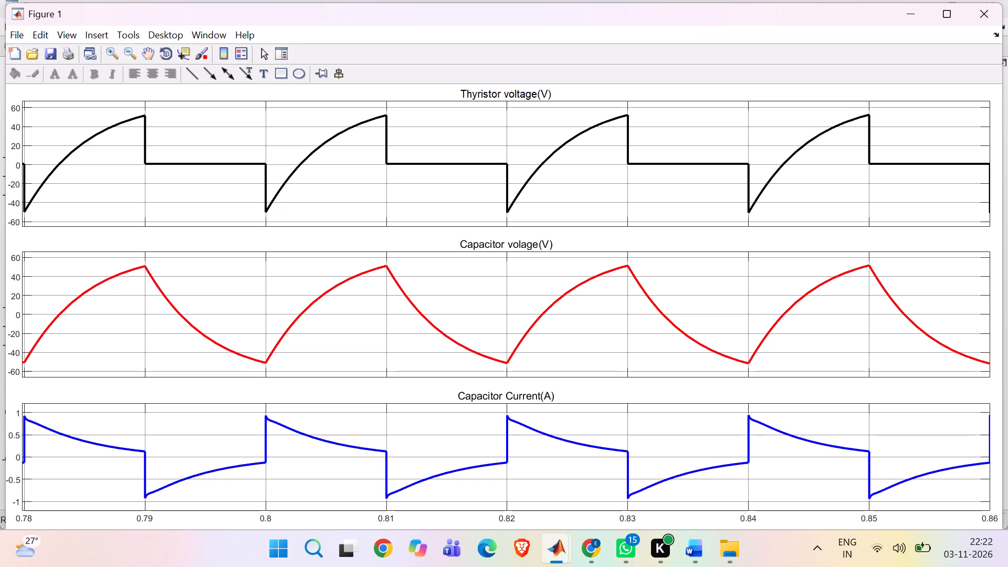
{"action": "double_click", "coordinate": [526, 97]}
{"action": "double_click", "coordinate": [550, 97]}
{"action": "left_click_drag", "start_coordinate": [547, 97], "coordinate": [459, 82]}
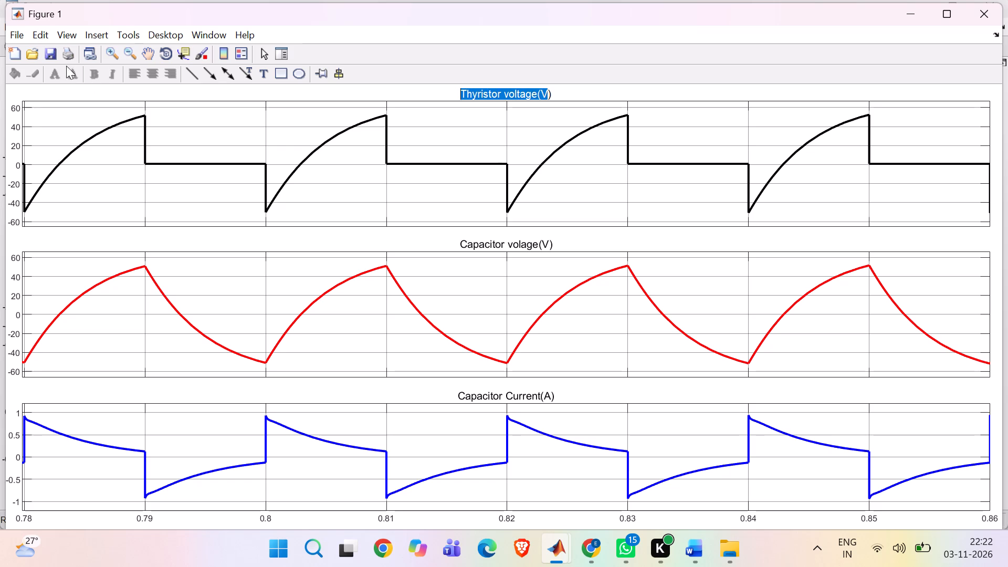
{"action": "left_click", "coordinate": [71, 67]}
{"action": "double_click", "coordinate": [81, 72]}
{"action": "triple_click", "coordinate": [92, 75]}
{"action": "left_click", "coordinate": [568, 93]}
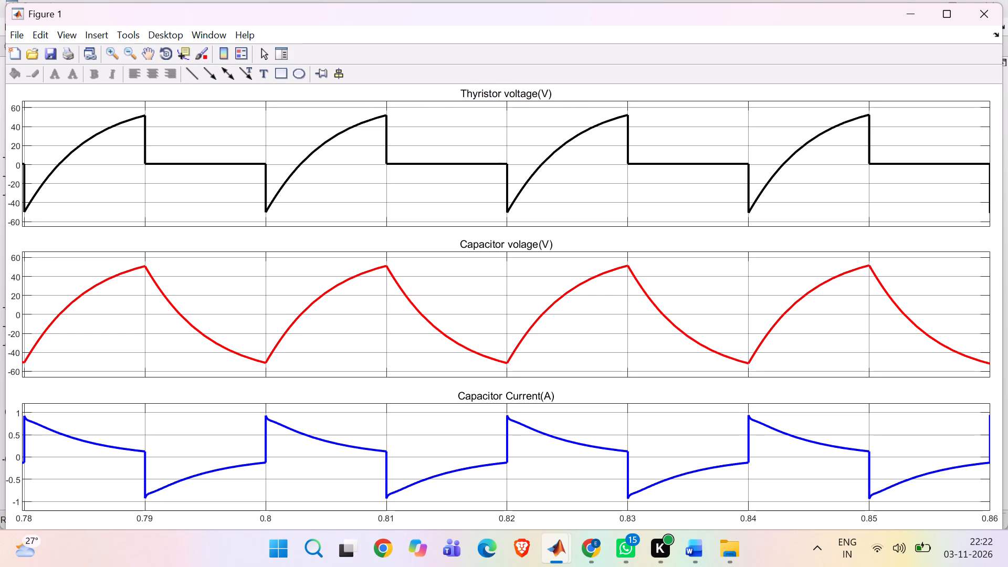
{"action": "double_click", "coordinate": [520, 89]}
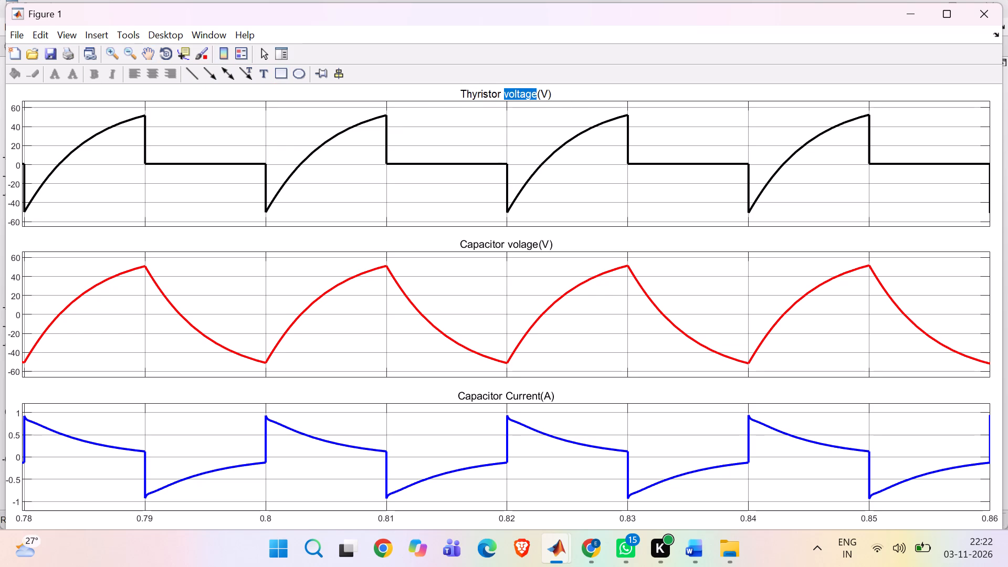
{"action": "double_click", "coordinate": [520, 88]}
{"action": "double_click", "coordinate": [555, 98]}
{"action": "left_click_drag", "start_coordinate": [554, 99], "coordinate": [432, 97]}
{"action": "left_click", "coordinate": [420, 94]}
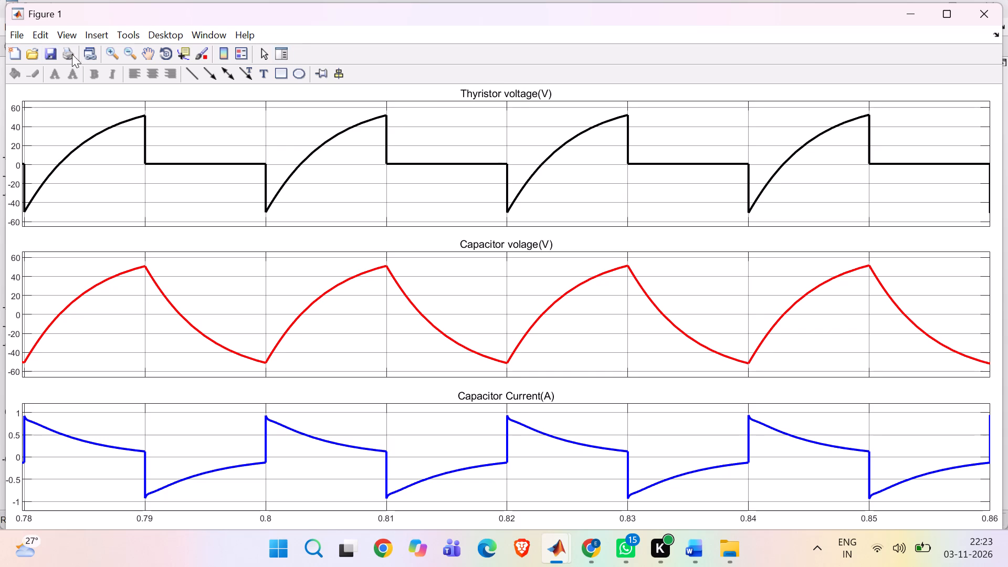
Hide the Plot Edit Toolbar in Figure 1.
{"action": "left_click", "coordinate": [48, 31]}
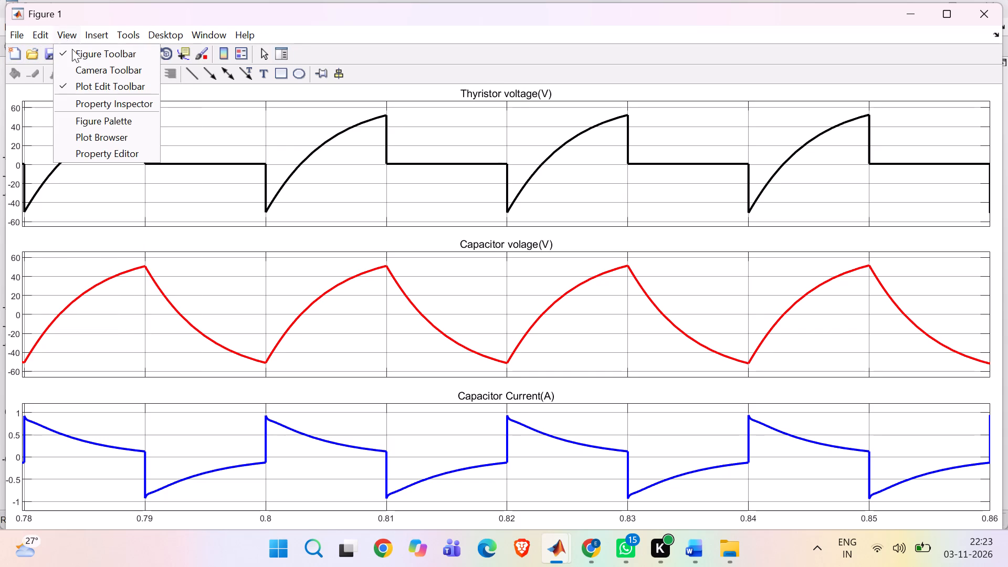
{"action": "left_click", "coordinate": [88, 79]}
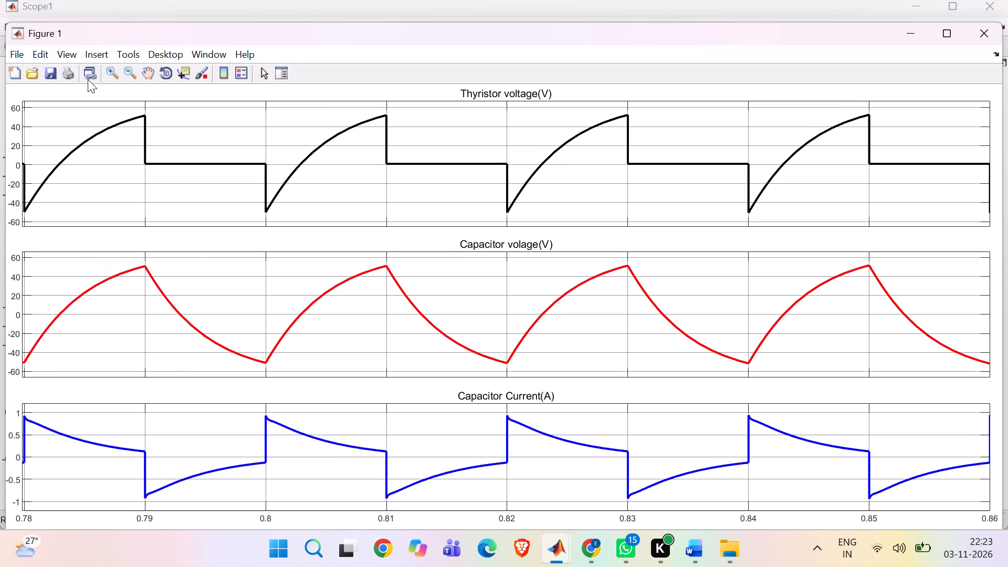
Place the text cursor in the Thyristor voltage(V) title and show the Plot Edit Toolbar again.
{"action": "left_click", "coordinate": [487, 87]}
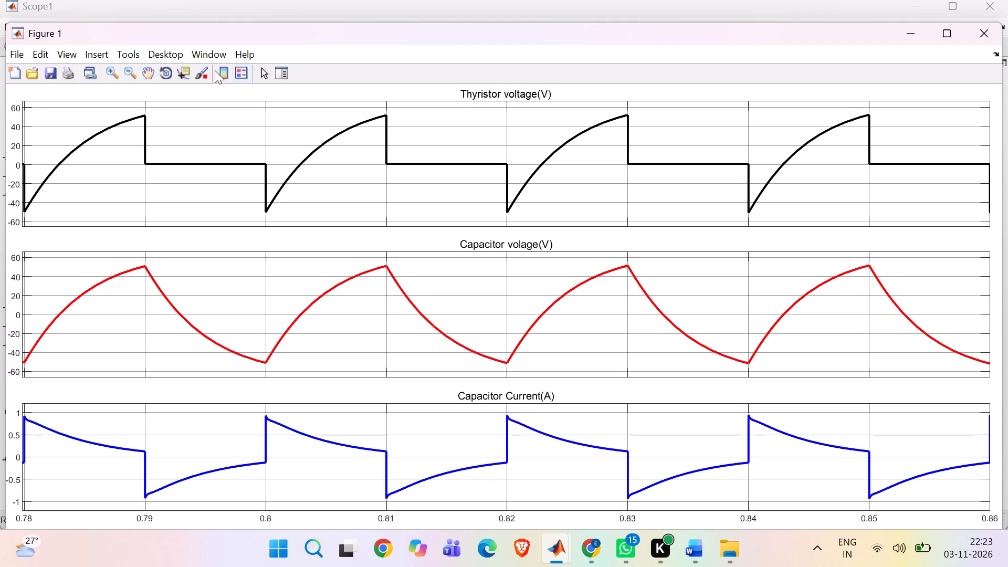
{"action": "left_click", "coordinate": [50, 57]}
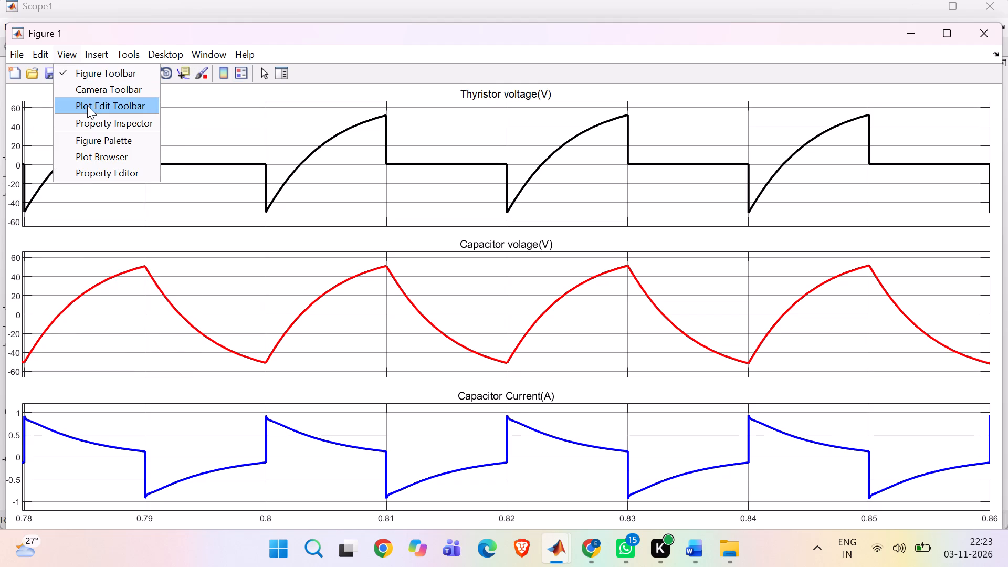
{"action": "left_click", "coordinate": [87, 106]}
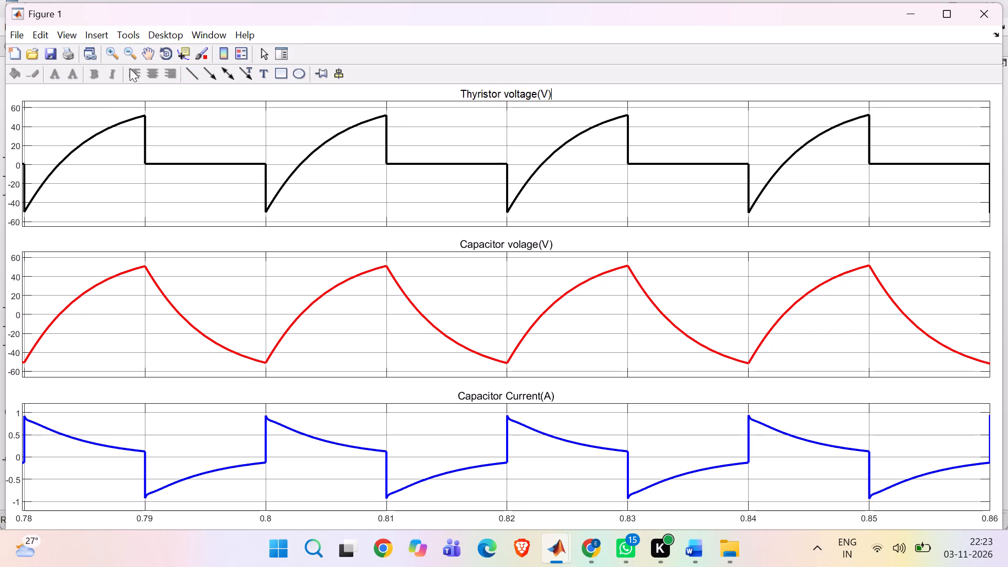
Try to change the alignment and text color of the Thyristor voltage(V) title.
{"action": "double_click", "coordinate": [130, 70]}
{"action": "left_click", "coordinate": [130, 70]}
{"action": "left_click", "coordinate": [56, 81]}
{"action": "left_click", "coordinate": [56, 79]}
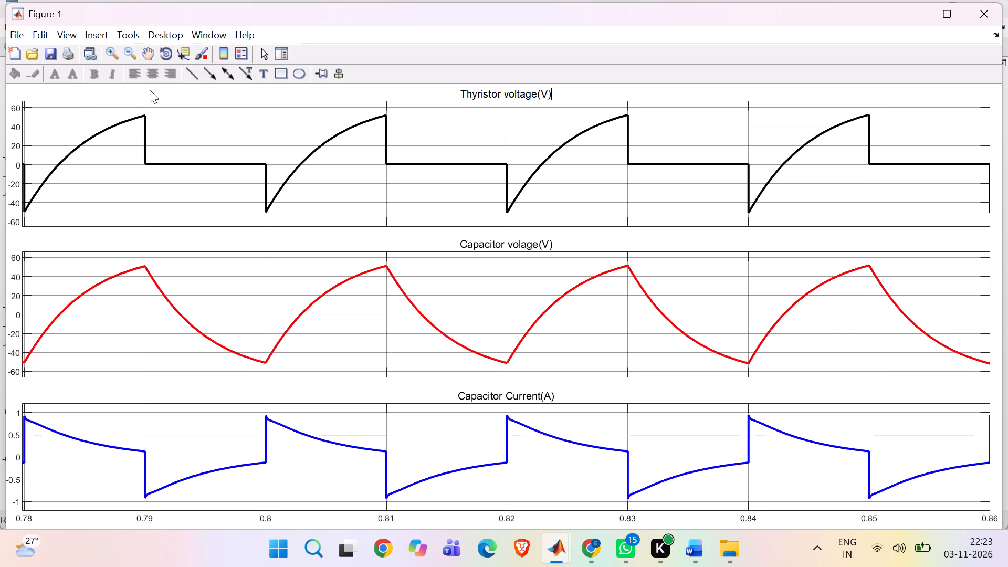
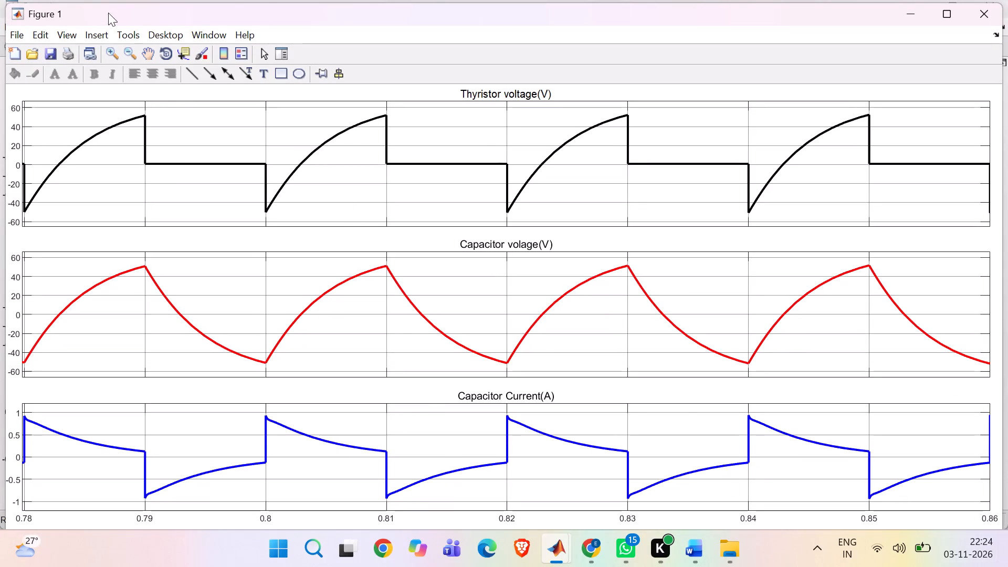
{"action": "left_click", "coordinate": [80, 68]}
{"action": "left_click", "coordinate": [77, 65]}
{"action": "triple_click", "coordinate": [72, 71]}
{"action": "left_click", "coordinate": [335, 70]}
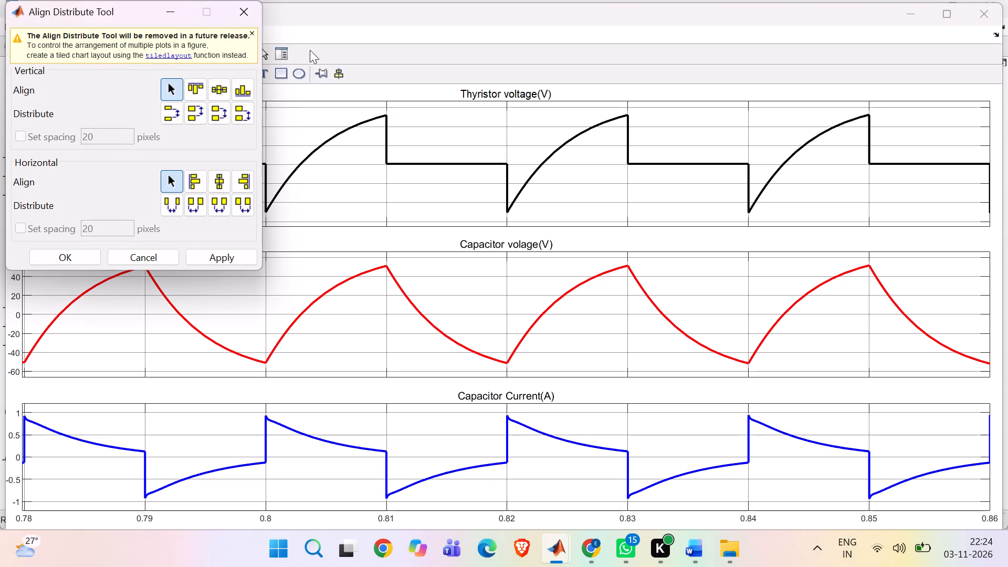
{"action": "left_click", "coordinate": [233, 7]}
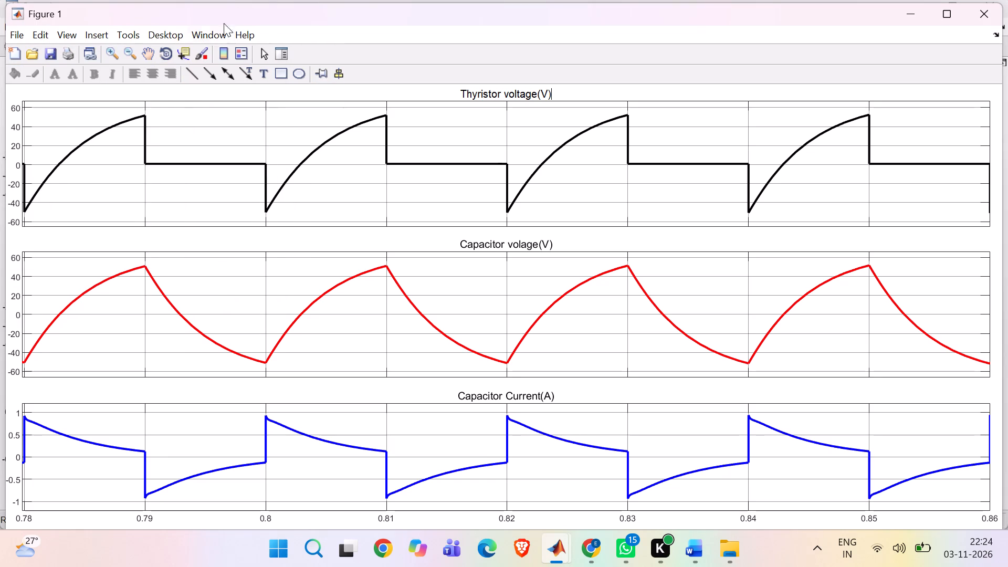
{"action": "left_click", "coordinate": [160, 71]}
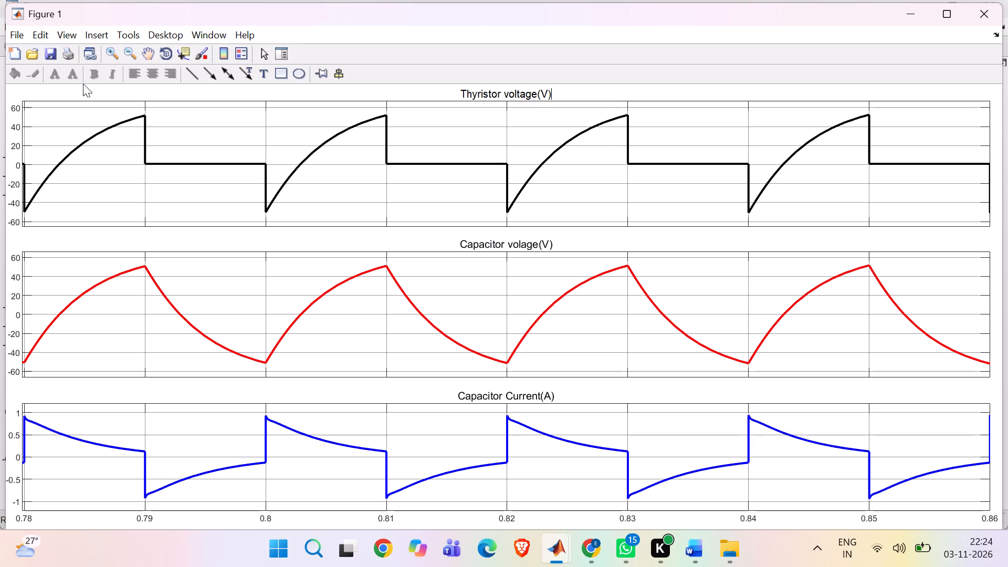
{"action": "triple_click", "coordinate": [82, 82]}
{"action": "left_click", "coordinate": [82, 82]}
Turn on plot editing and set the Thyristor voltage(V) title font to Helvetica Bold, size 18.
{"action": "left_click", "coordinate": [260, 49]}
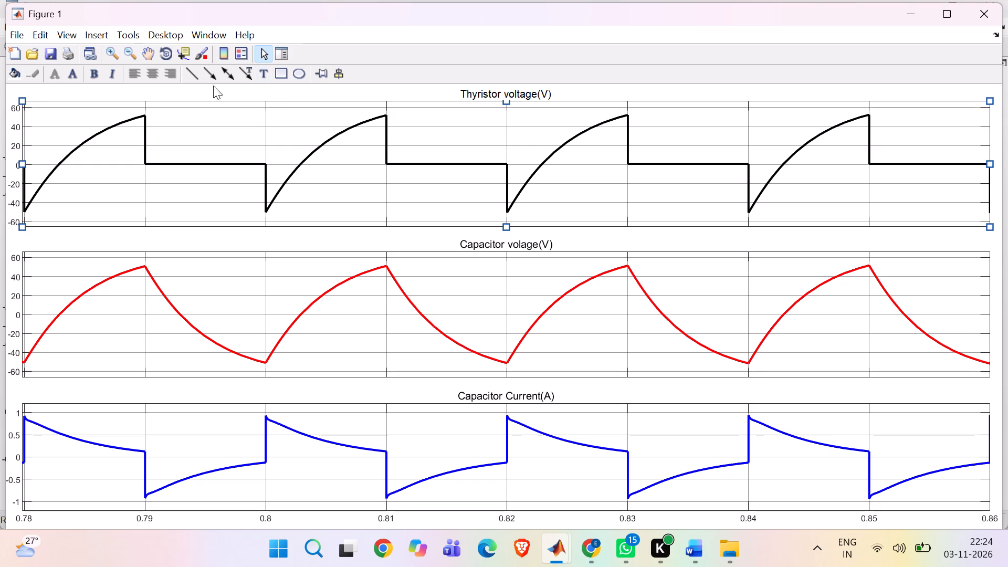
{"action": "double_click", "coordinate": [501, 93]}
{"action": "left_click", "coordinate": [558, 93]}
{"action": "left_click", "coordinate": [553, 93]}
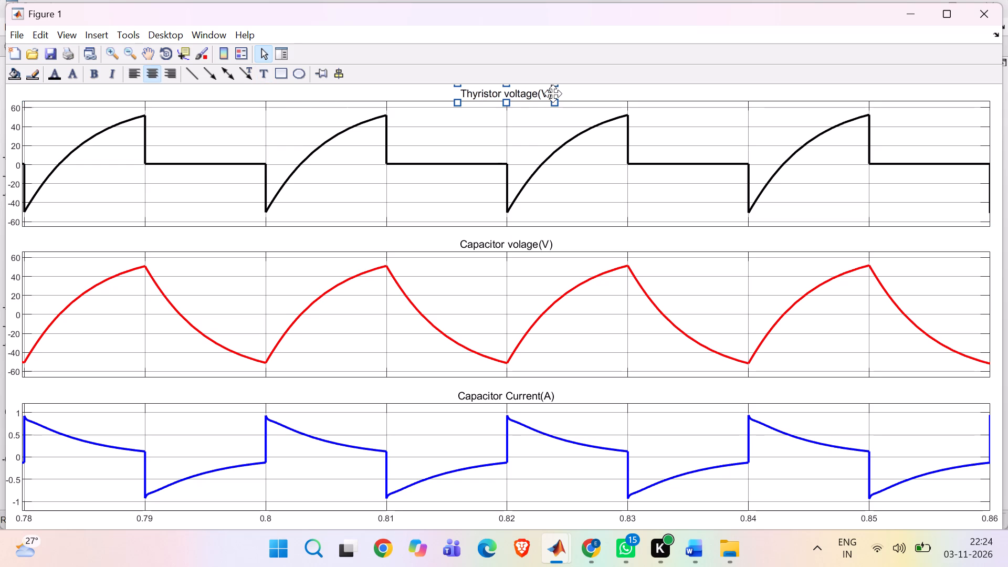
{"action": "left_click", "coordinate": [77, 72]}
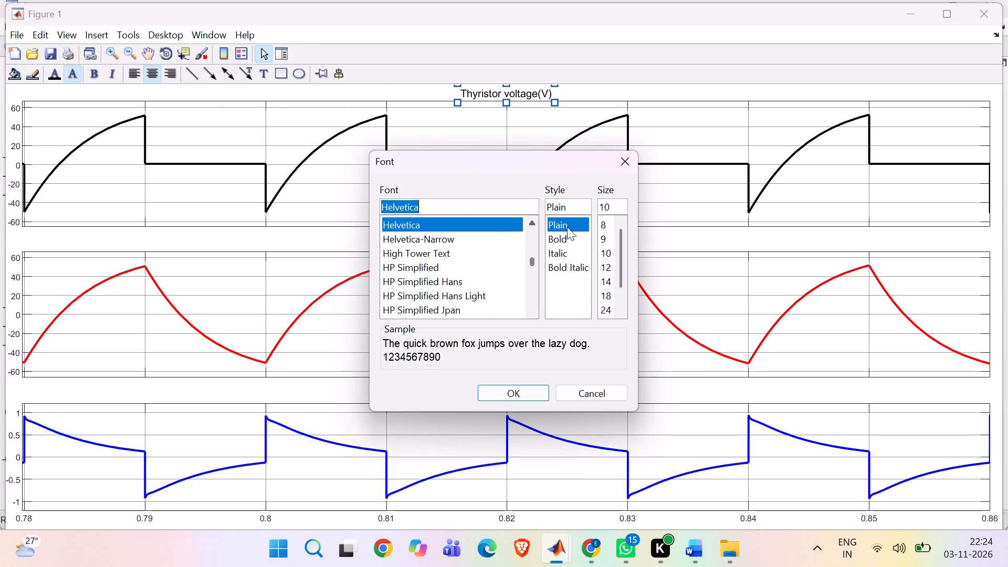
{"action": "left_click", "coordinate": [571, 238]}
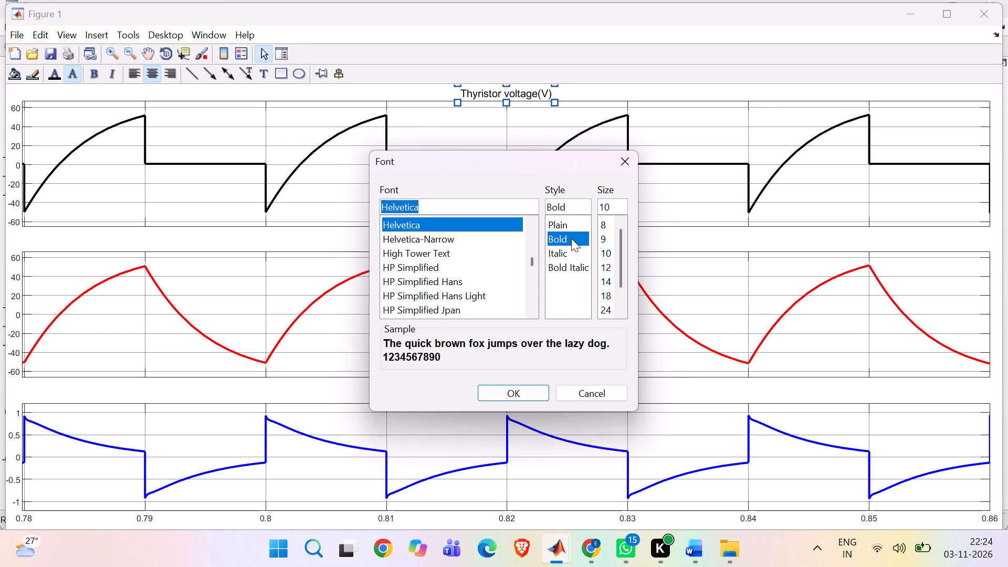
{"action": "scroll", "coordinate": [610, 251], "scroll_direction": "down", "scroll_amount": 2}
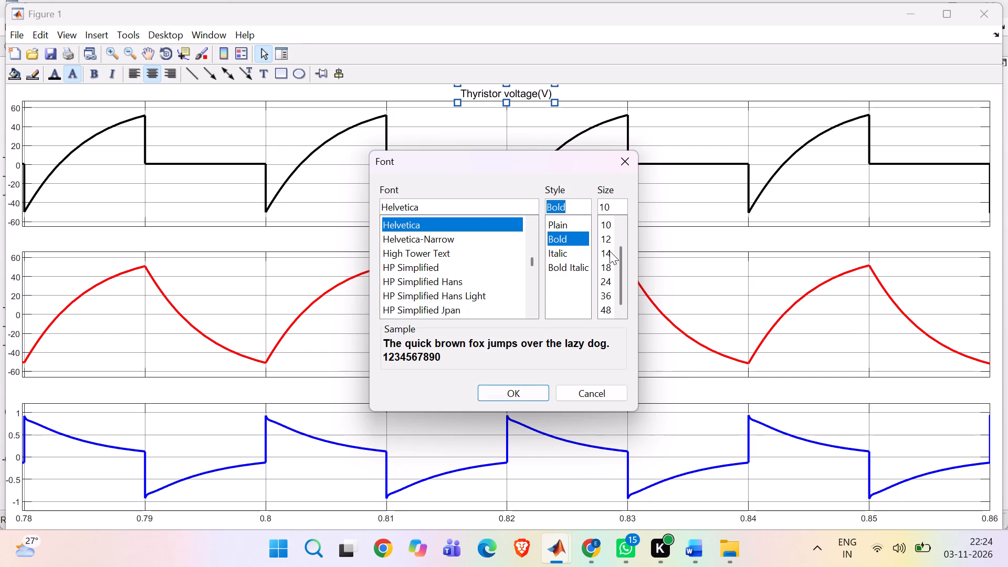
{"action": "left_click", "coordinate": [610, 267]}
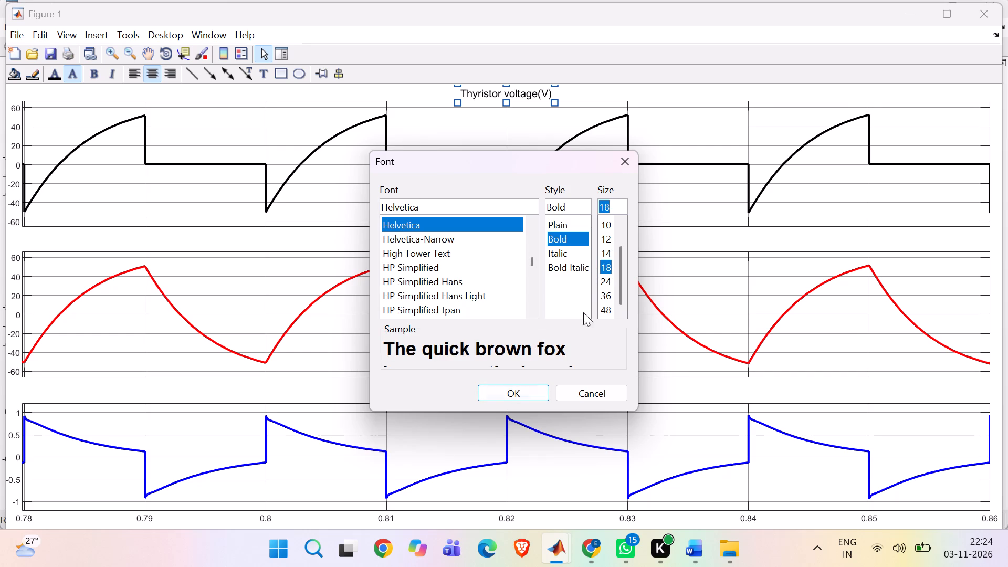
{"action": "left_click", "coordinate": [519, 388]}
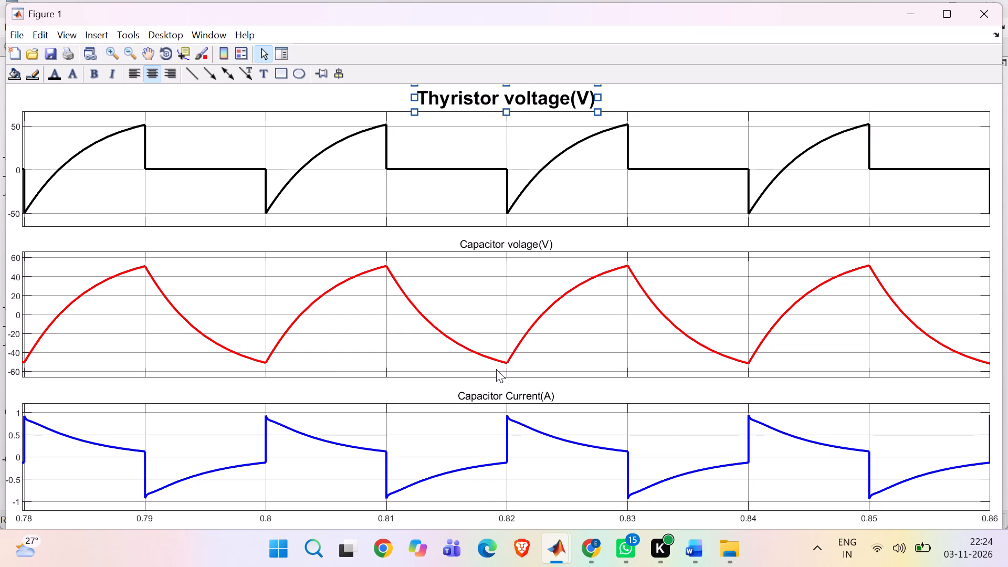
{"action": "left_click", "coordinate": [732, 97]}
Reduce the Thyristor voltage(V) title's font size to 14, keeping it bold.
{"action": "left_click", "coordinate": [527, 98]}
{"action": "double_click", "coordinate": [528, 97]}
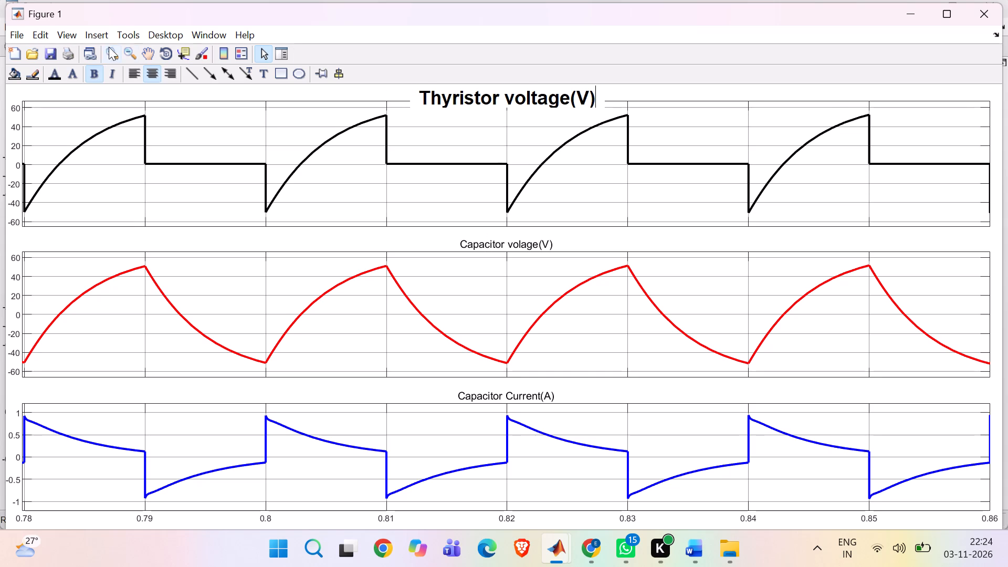
{"action": "left_click", "coordinate": [76, 72]}
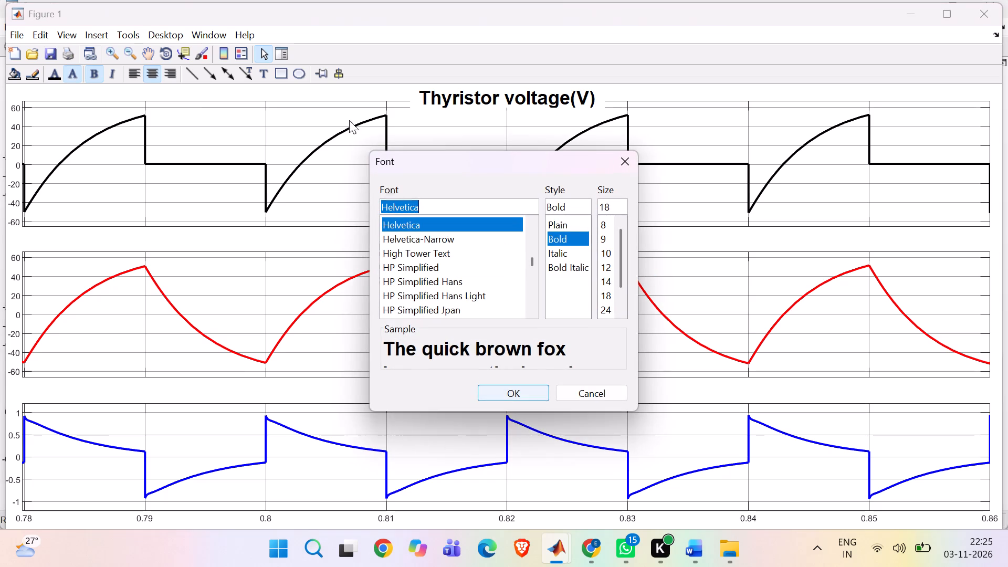
{"action": "left_click", "coordinate": [611, 281]}
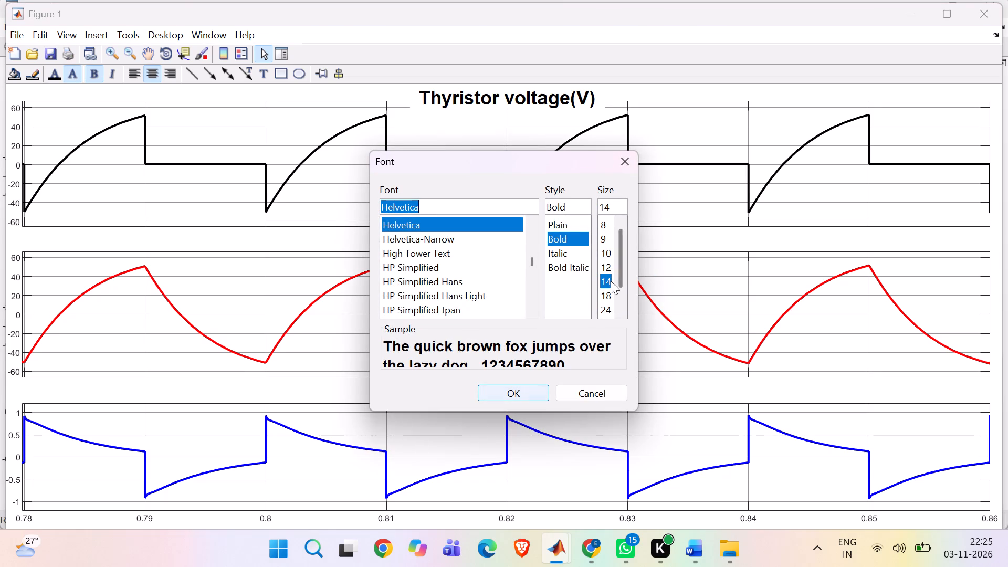
{"action": "left_click", "coordinate": [516, 389]}
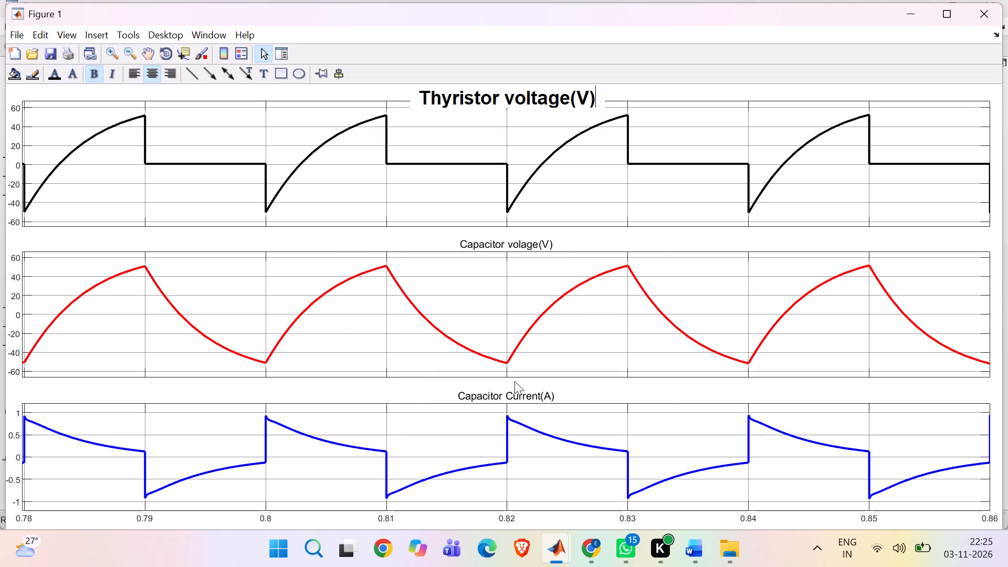
{"action": "left_click", "coordinate": [508, 236]}
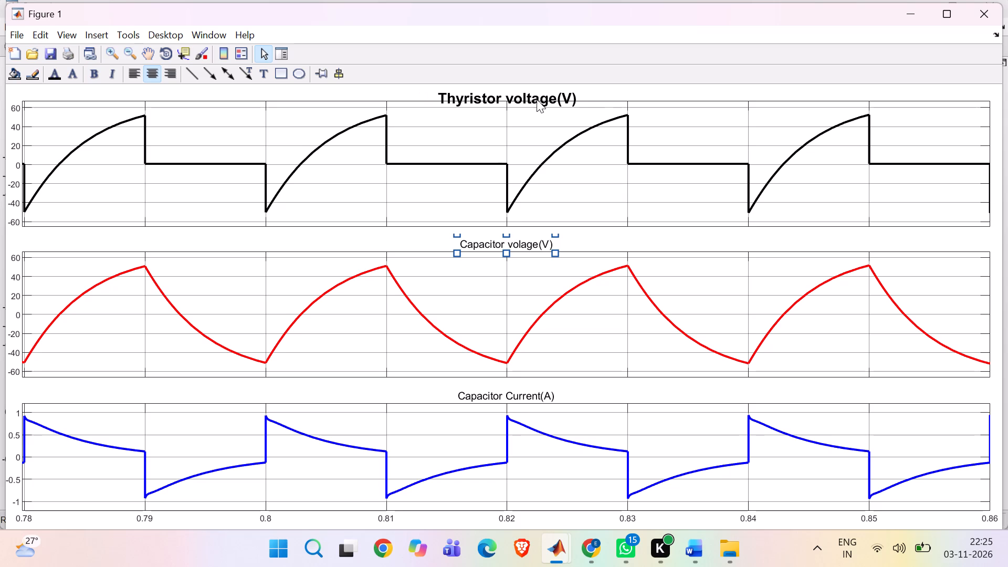
Move the Thyristor voltage(V) title slightly upward so it sits clear above its plot frame.
{"action": "left_click", "coordinate": [536, 101]}
{"action": "left_click_drag", "start_coordinate": [535, 101], "coordinate": [536, 93]}
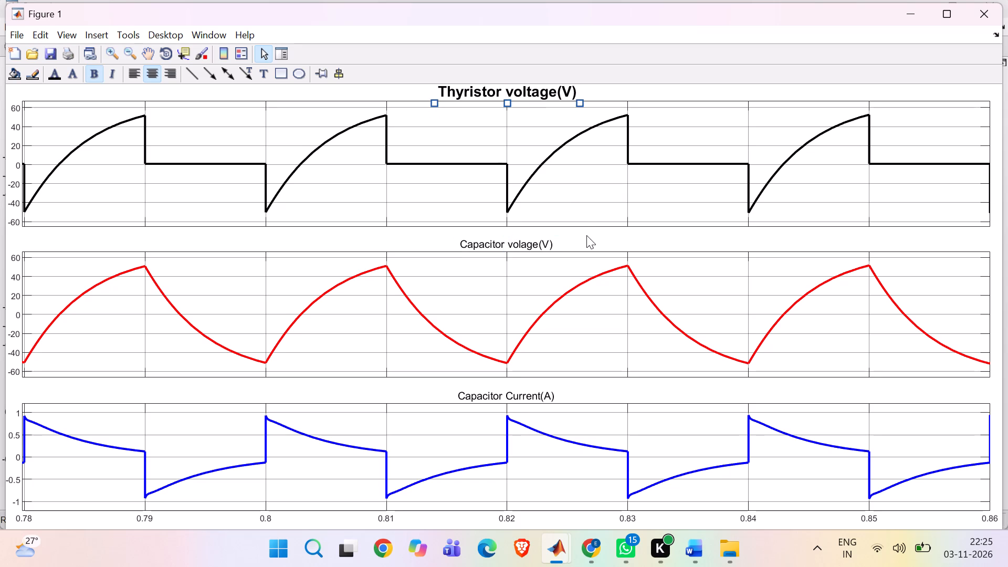
{"action": "left_click", "coordinate": [586, 235]}
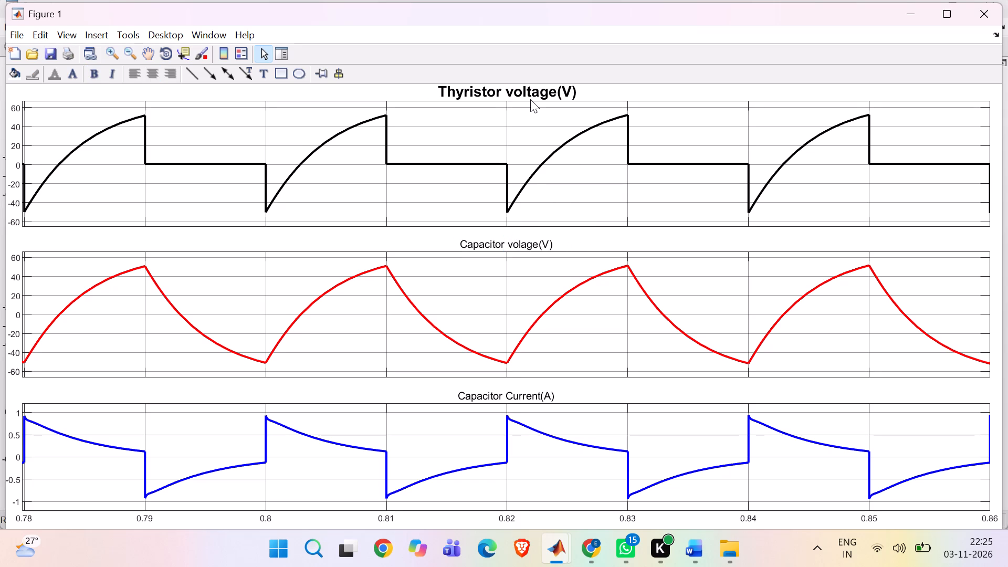
Set the Capacitor volage(V) title font to Helvetica Bold, size 14.
{"action": "left_click", "coordinate": [513, 245]}
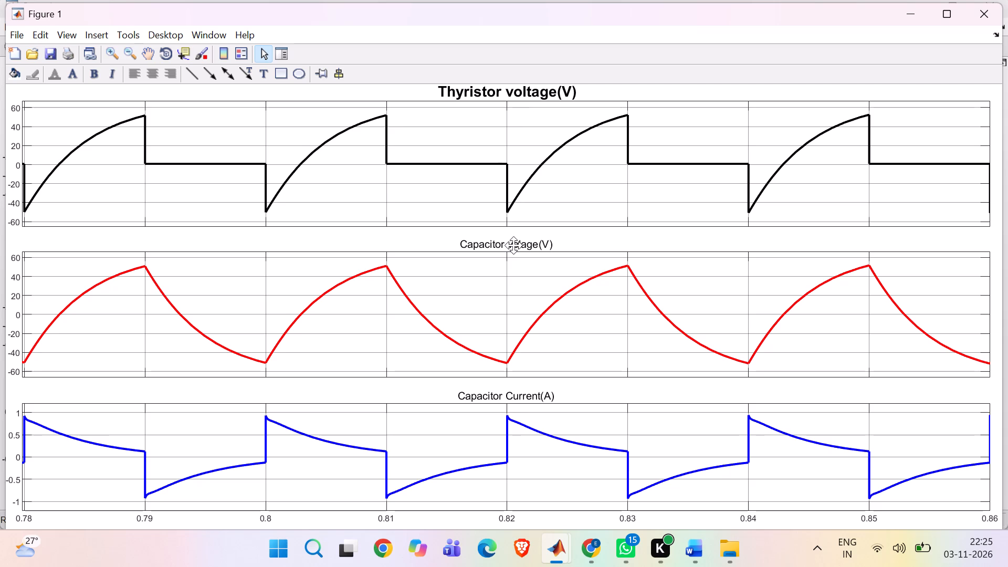
{"action": "double_click", "coordinate": [513, 245]}
{"action": "left_click", "coordinate": [507, 242]}
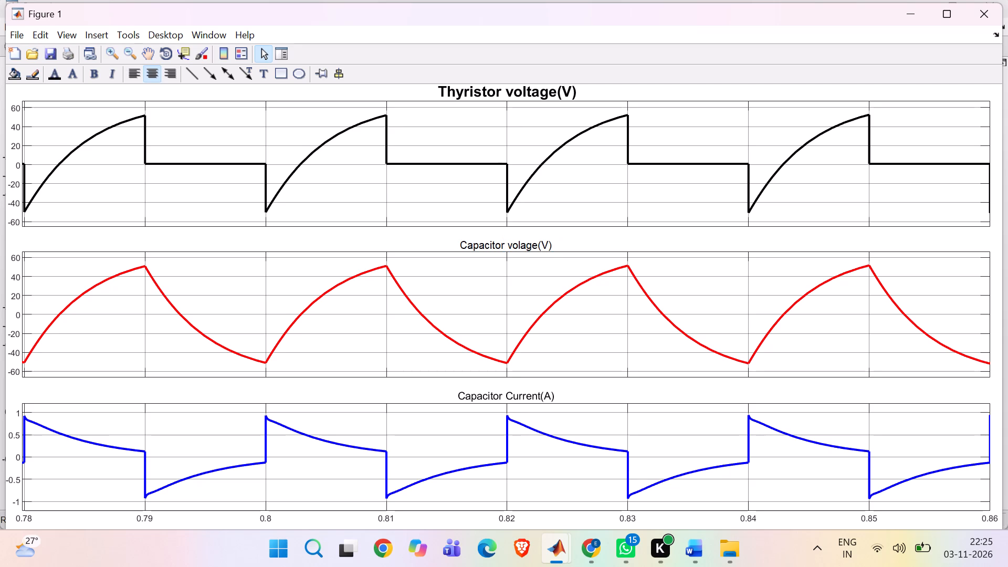
{"action": "left_click", "coordinate": [542, 250]}
{"action": "left_click", "coordinate": [565, 241]}
{"action": "left_click", "coordinate": [540, 243]}
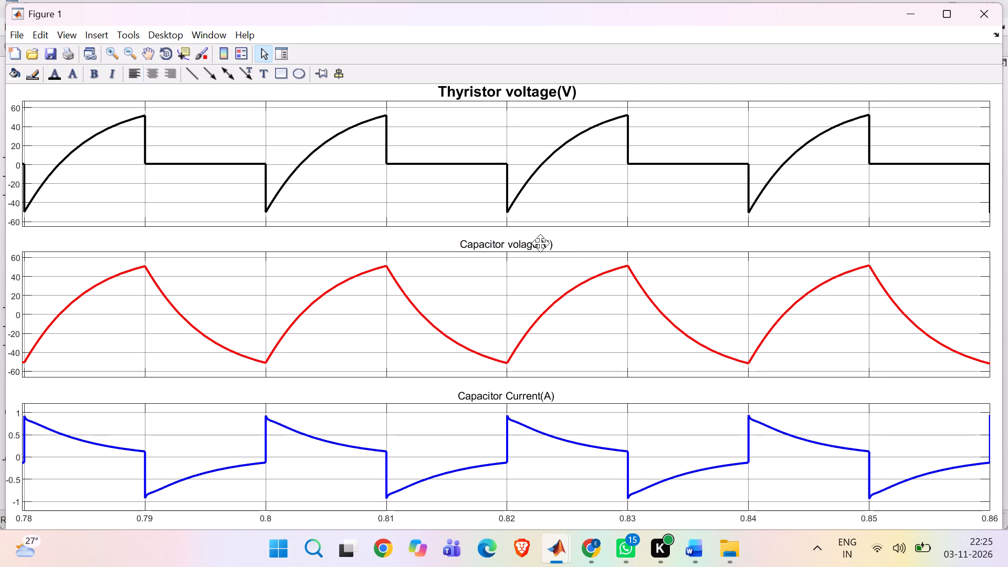
{"action": "left_click", "coordinate": [82, 73]}
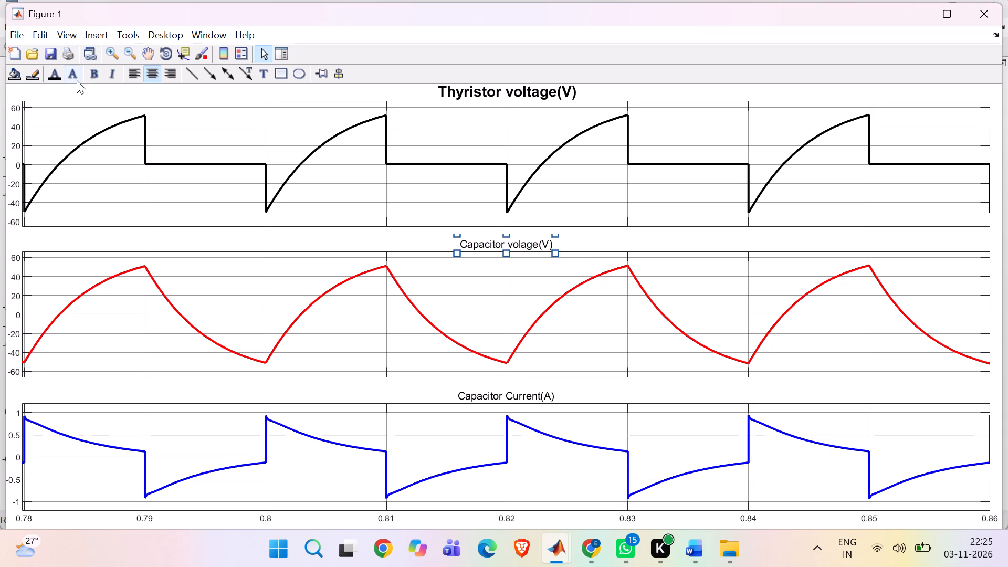
{"action": "left_click", "coordinate": [77, 80]}
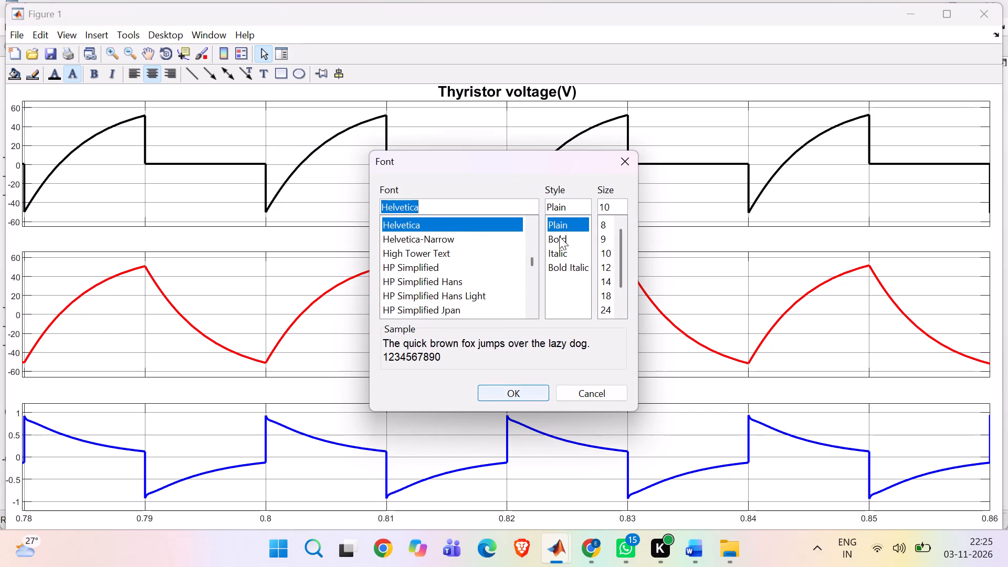
{"action": "left_click", "coordinate": [559, 236]}
{"action": "left_click", "coordinate": [611, 277]}
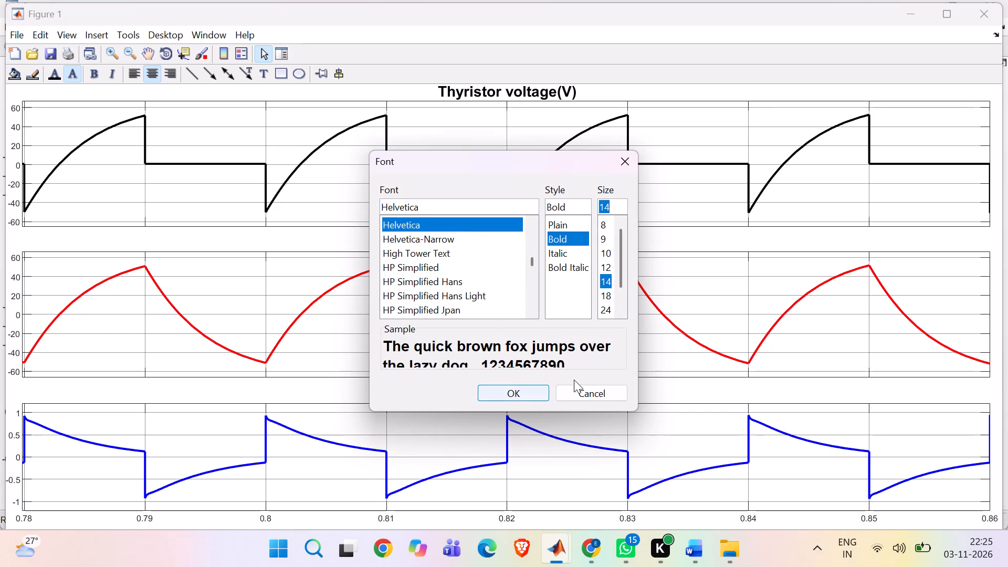
{"action": "left_click", "coordinate": [521, 392]}
{"action": "left_click", "coordinate": [518, 382]}
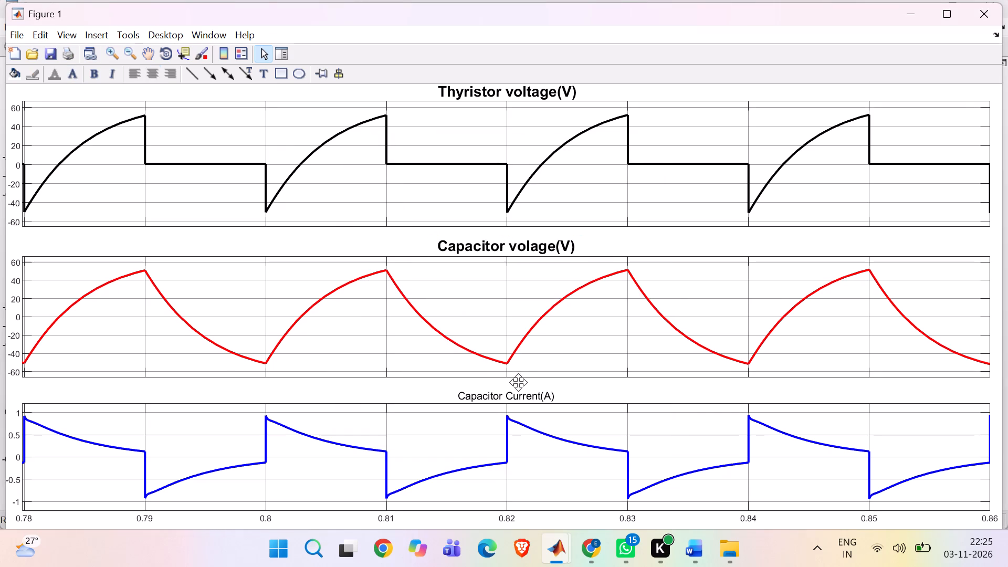
Set the Capacitor Current(A) title font to Helvetica Bold, size 14.
{"action": "left_click", "coordinate": [517, 387]}
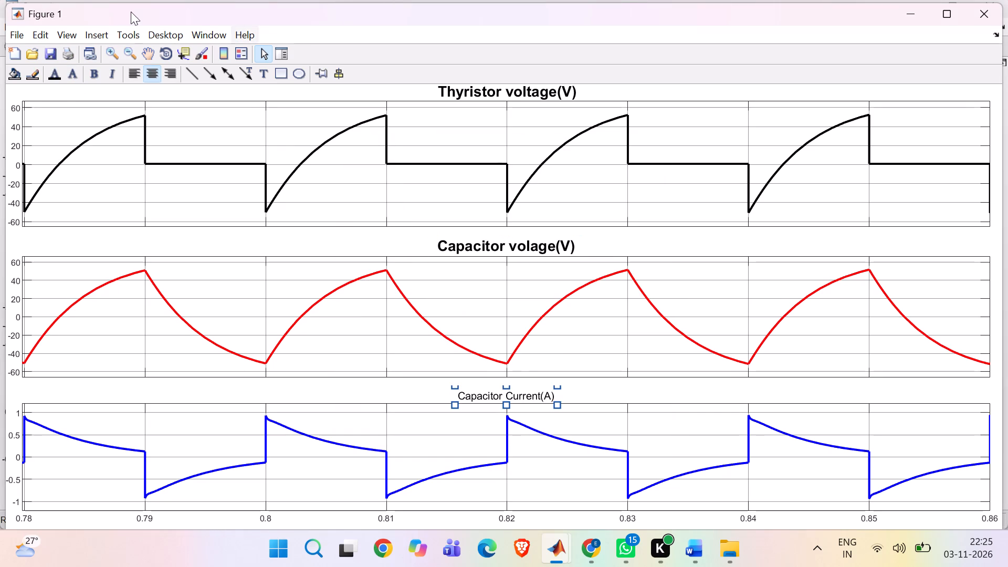
{"action": "left_click", "coordinate": [73, 78]}
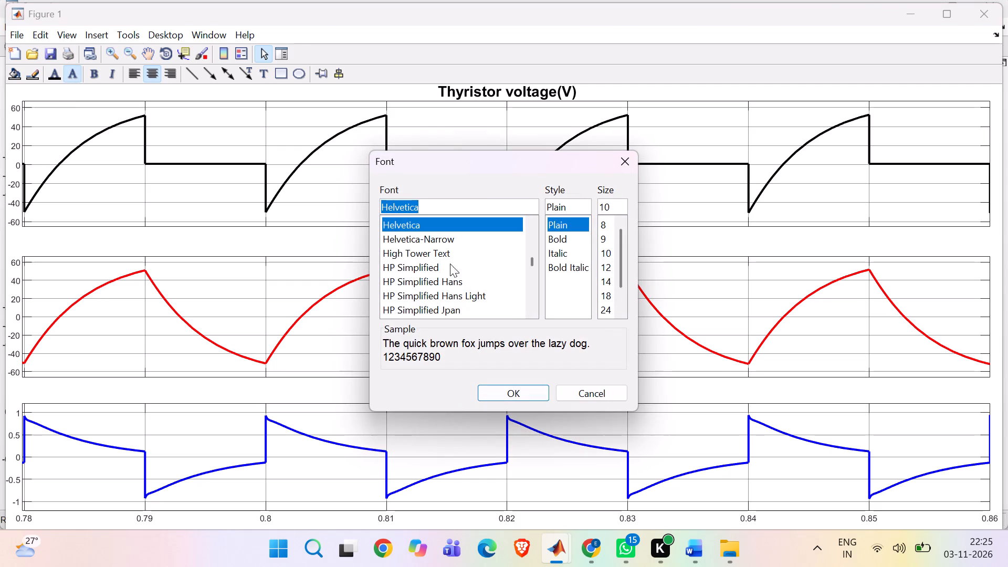
{"action": "left_click", "coordinate": [570, 238]}
{"action": "left_click", "coordinate": [611, 276]}
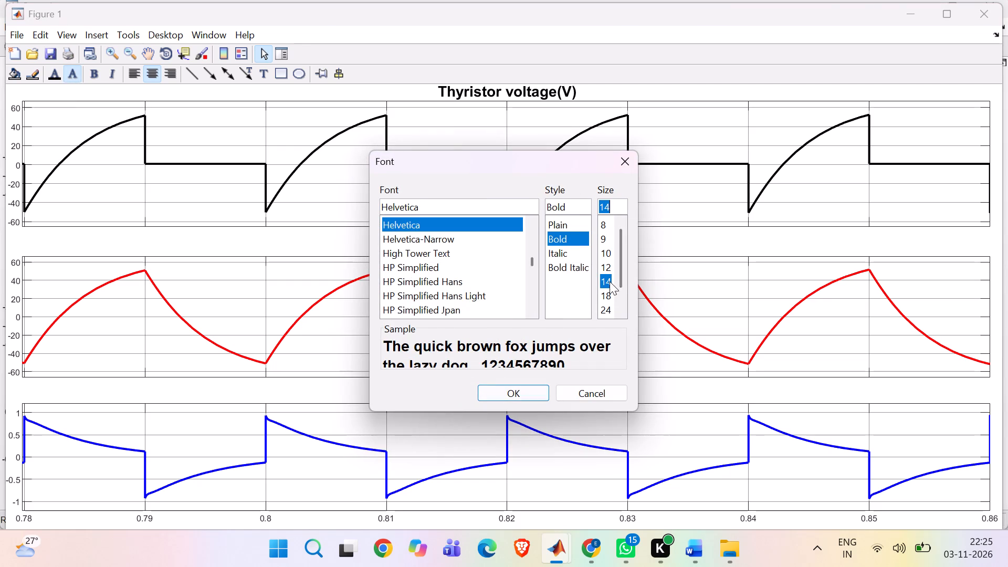
{"action": "left_click", "coordinate": [502, 392]}
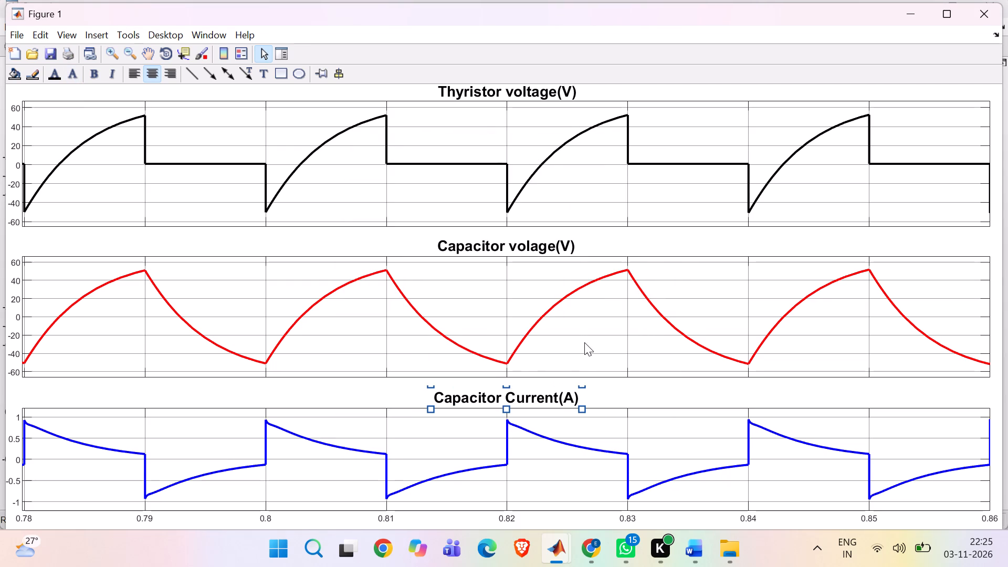
{"action": "left_click", "coordinate": [646, 235]}
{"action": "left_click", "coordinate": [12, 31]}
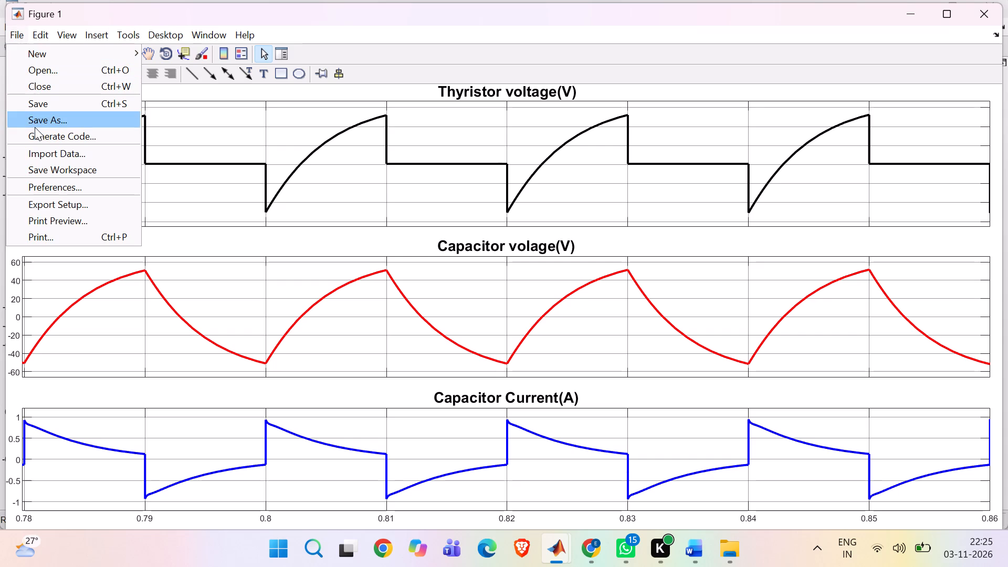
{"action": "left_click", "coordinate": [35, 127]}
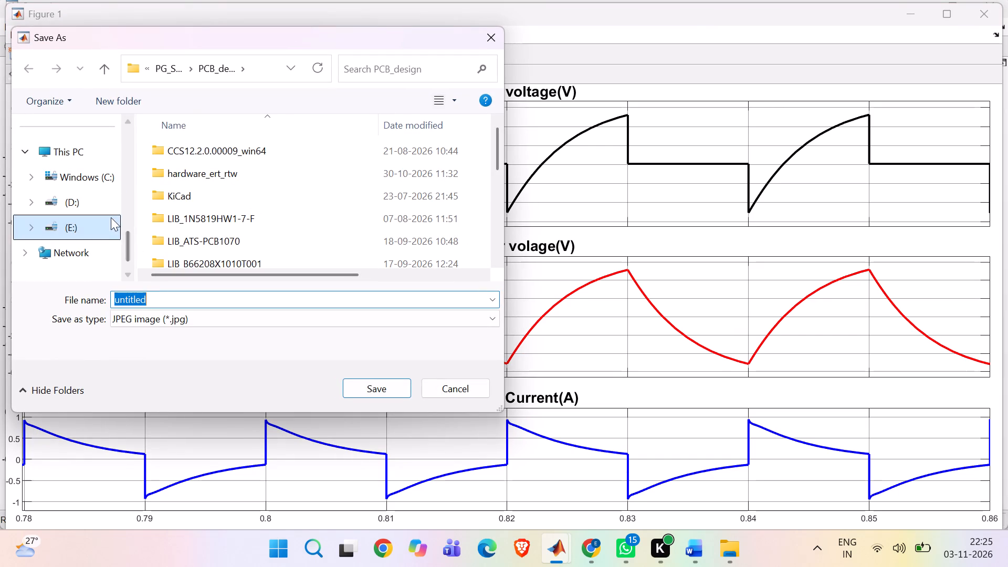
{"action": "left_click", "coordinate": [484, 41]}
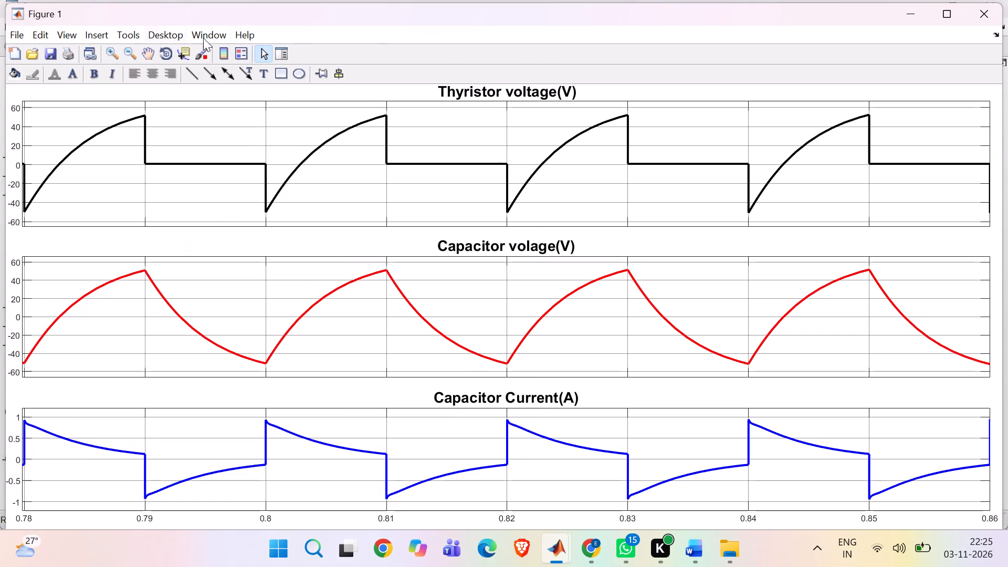
Save the figure as JPEG image r in E:, PG_SEM_1, PE_LAB, CSI, R load, overwriting the existing file.
{"action": "left_click", "coordinate": [15, 34]}
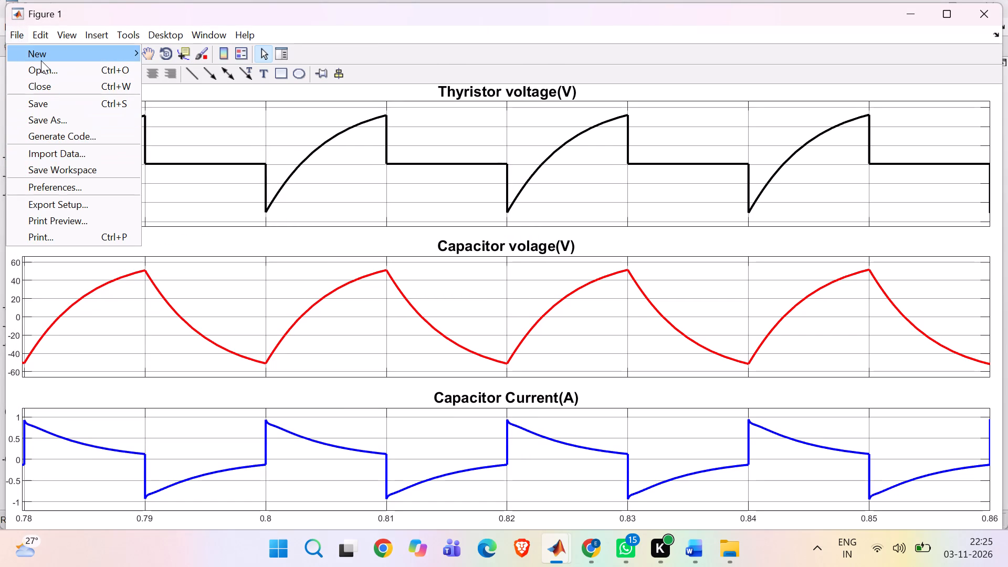
{"action": "left_click", "coordinate": [53, 123]}
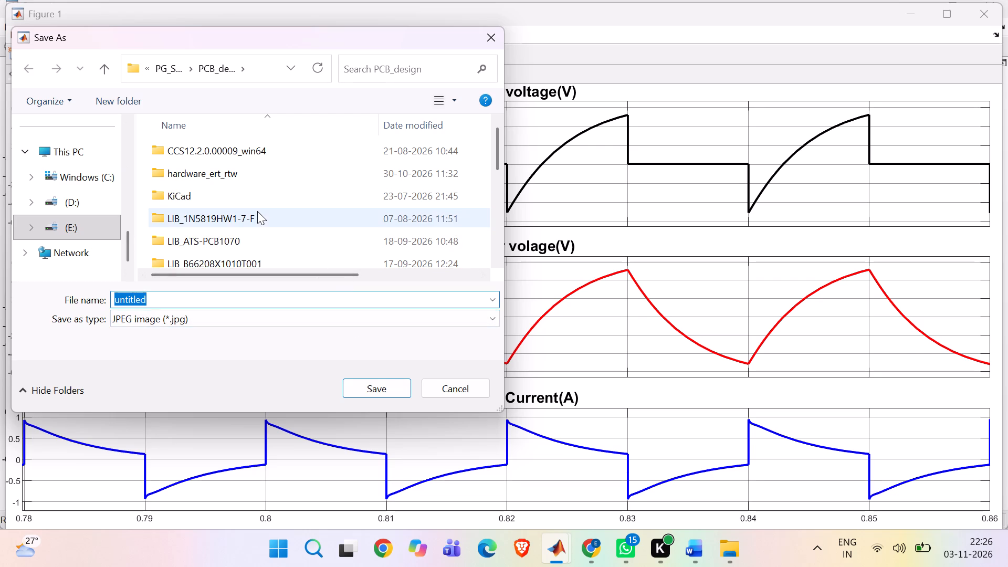
{"action": "left_click", "coordinate": [83, 229]}
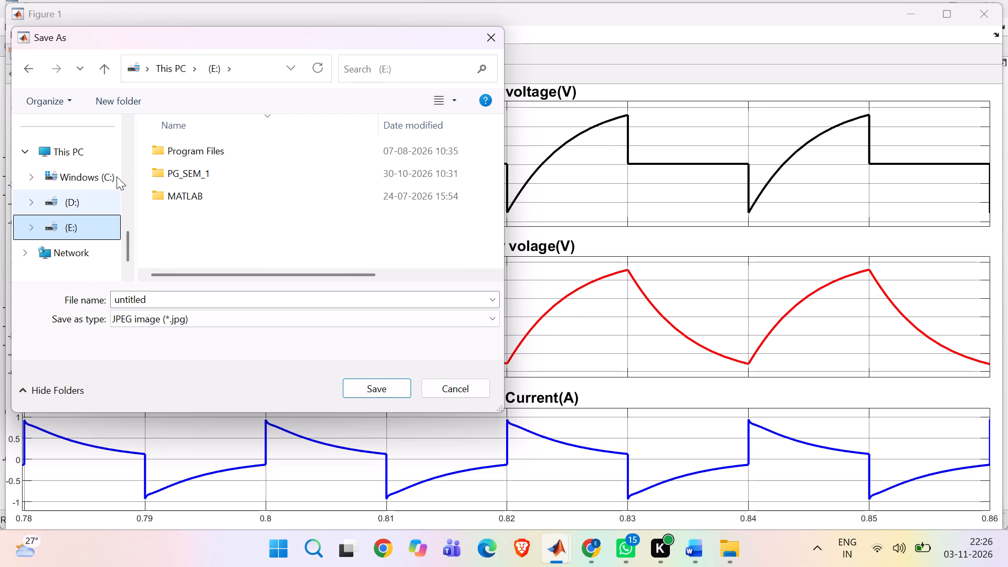
{"action": "double_click", "coordinate": [203, 177]}
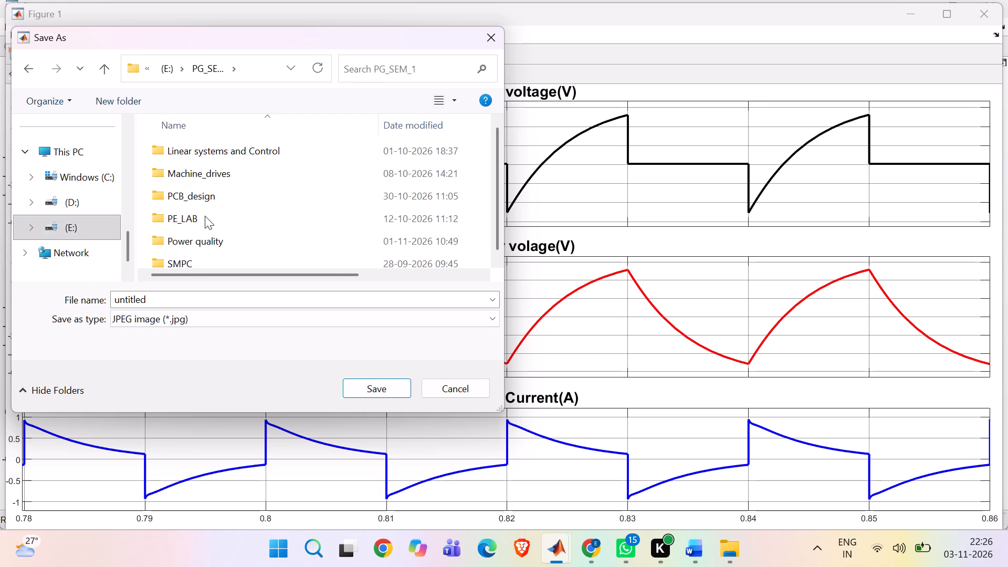
{"action": "scroll", "coordinate": [205, 217], "scroll_direction": "down", "scroll_amount": 3}
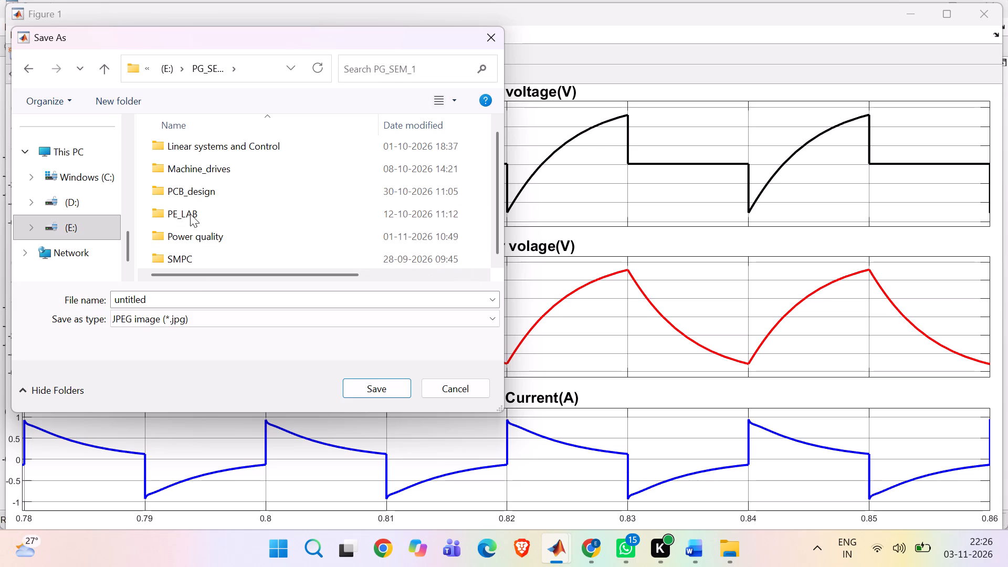
{"action": "double_click", "coordinate": [190, 214]}
{"action": "double_click", "coordinate": [190, 214]}
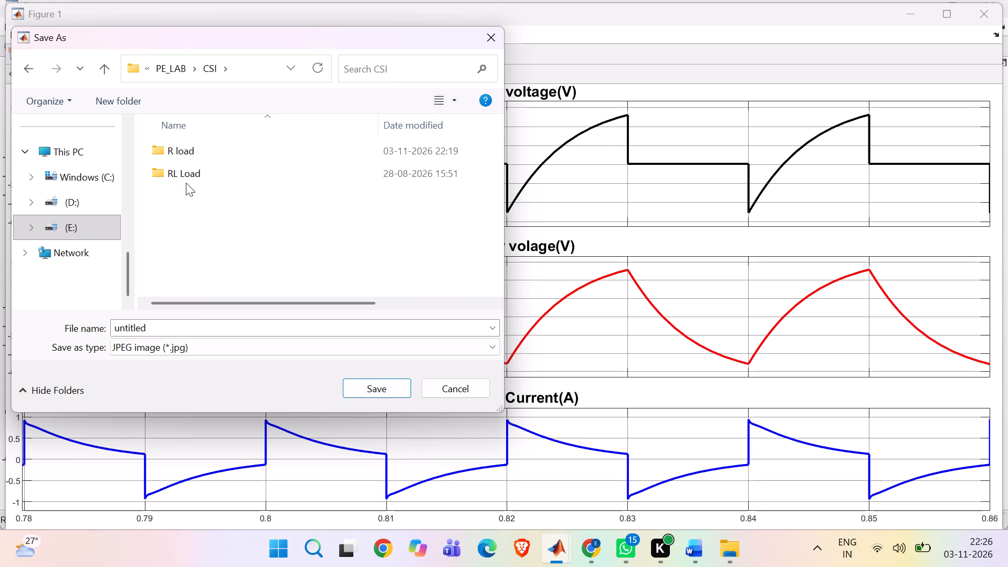
{"action": "double_click", "coordinate": [187, 152]}
{"action": "left_click", "coordinate": [192, 188]}
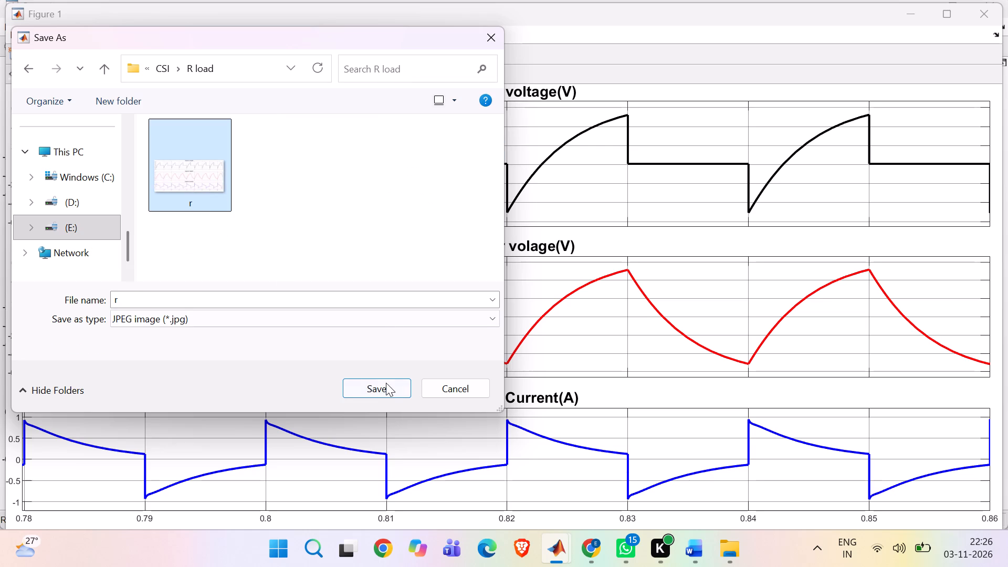
{"action": "left_click", "coordinate": [385, 383]}
{"action": "left_click", "coordinate": [522, 277]}
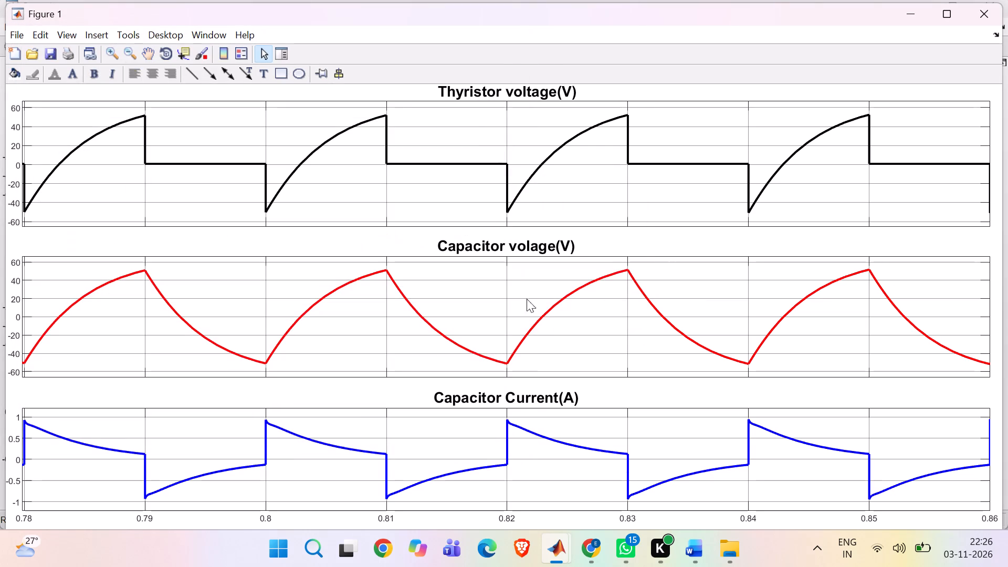
In the ASCSI Google Doc, replace the waveform image in the table's top-row third cell with image r from the R load folder.
{"action": "left_click", "coordinate": [606, 546]}
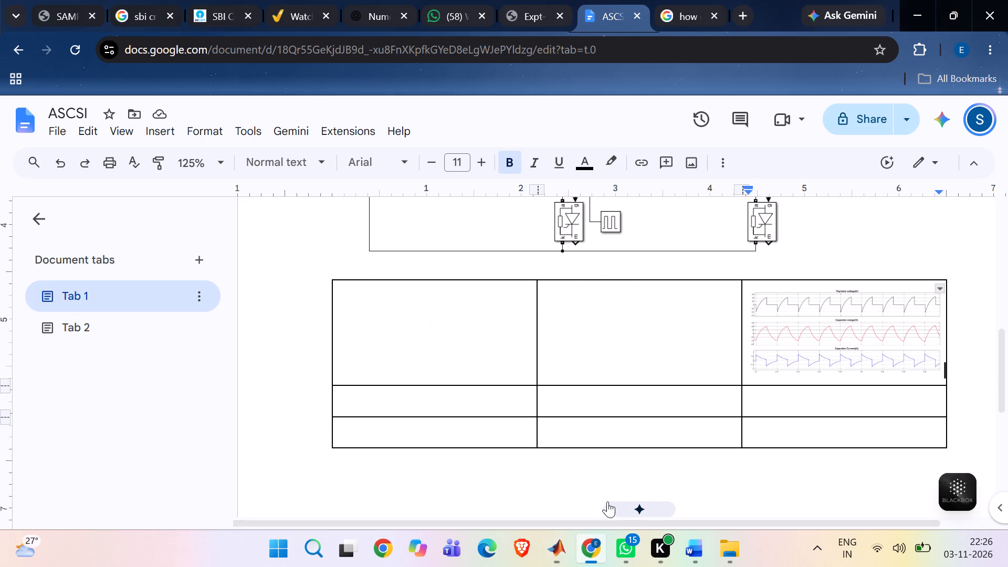
{"action": "left_click", "coordinate": [768, 337]}
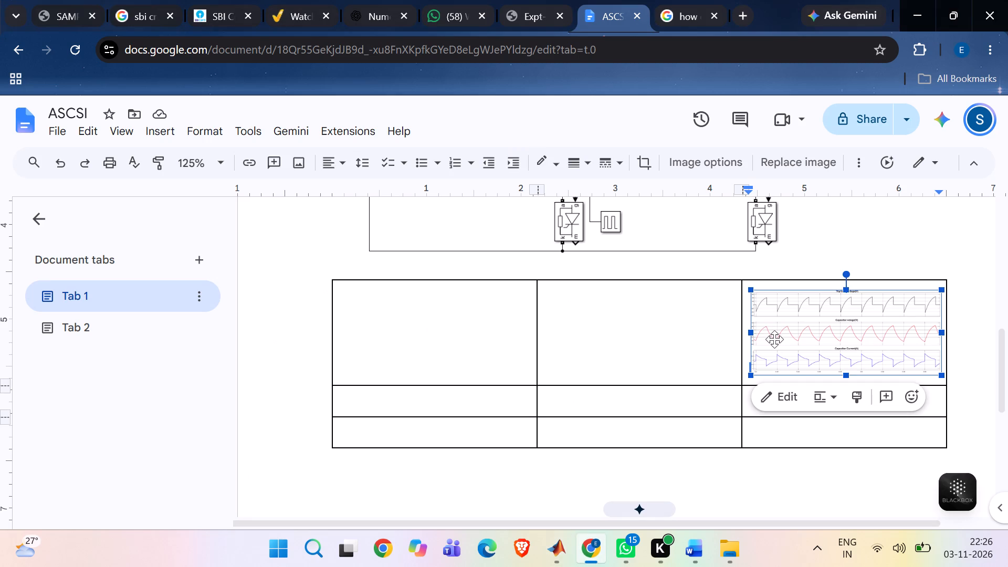
{"action": "key", "text": "Delete"}
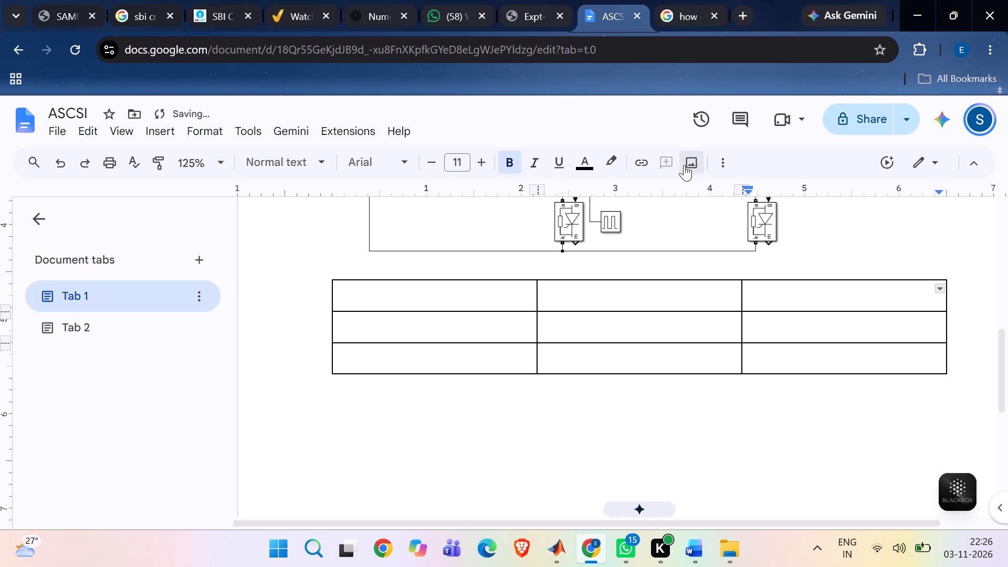
{"action": "left_click", "coordinate": [681, 166]}
{"action": "left_click", "coordinate": [720, 240]}
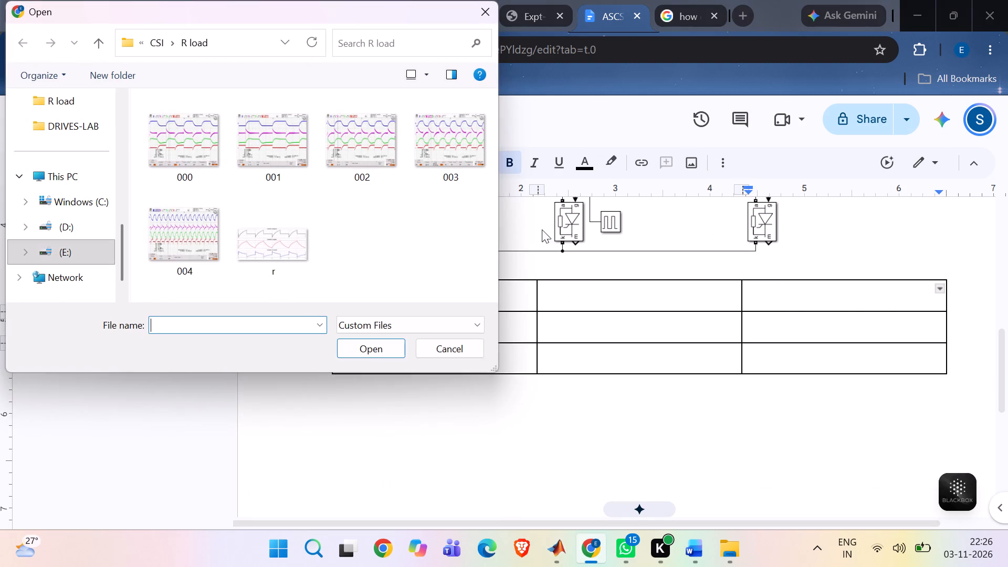
{"action": "left_click", "coordinate": [274, 209]}
{"action": "left_click", "coordinate": [361, 345]}
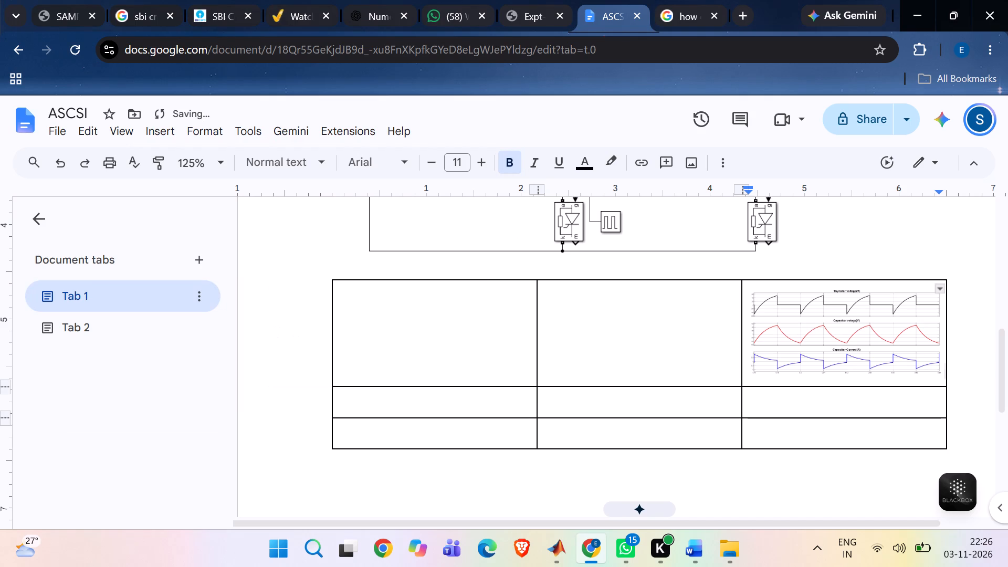
Widen the table's third column and stretch the waveform image horizontally to nearly fill the wider cell.
{"action": "left_click_drag", "start_coordinate": [743, 341], "coordinate": [702, 331]}
{"action": "left_click", "coordinate": [760, 340]}
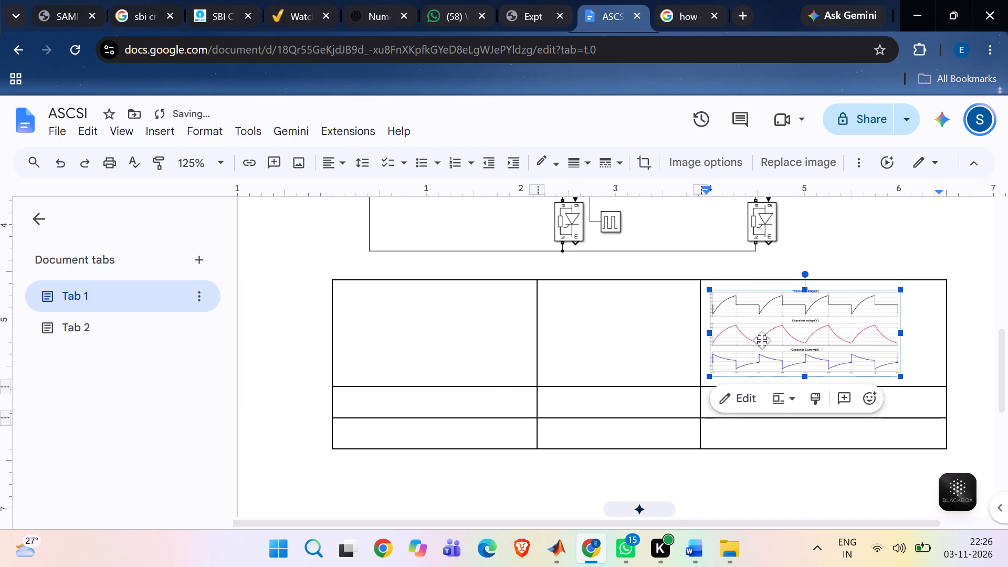
{"action": "left_click_drag", "start_coordinate": [903, 332], "coordinate": [924, 328]}
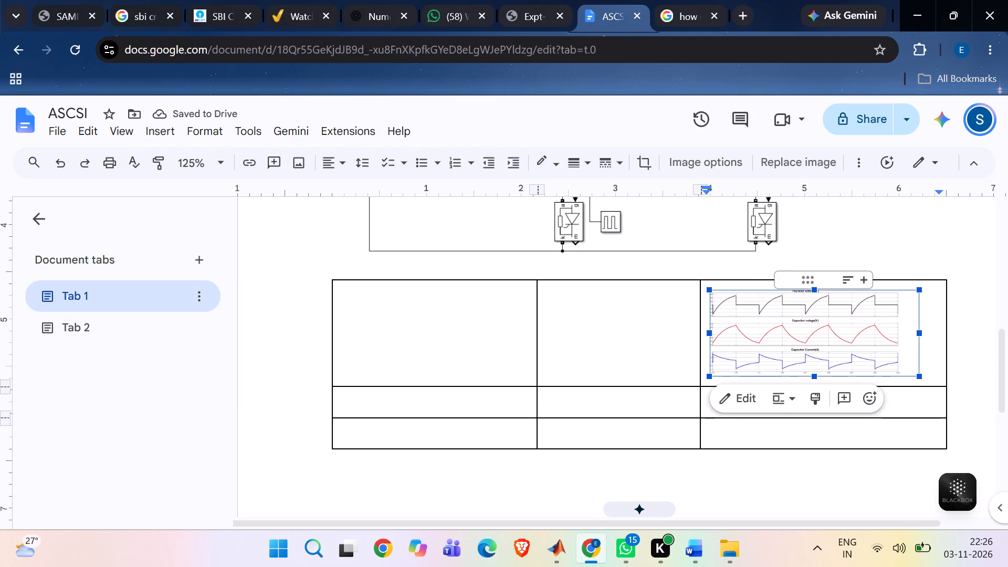
{"action": "left_click_drag", "start_coordinate": [924, 328], "coordinate": [933, 328]}
{"action": "left_click", "coordinate": [942, 248]}
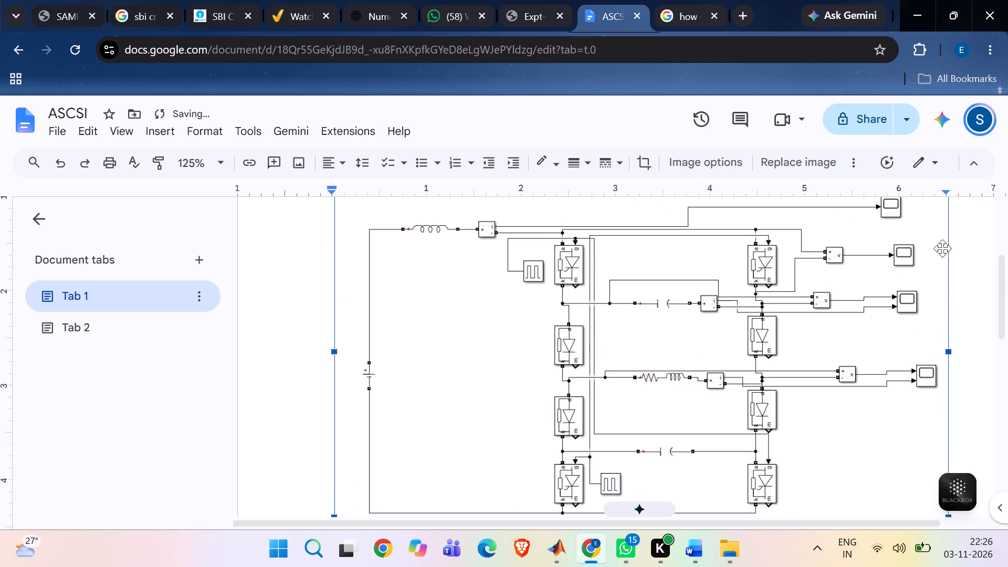
{"action": "left_click", "coordinate": [967, 332]}
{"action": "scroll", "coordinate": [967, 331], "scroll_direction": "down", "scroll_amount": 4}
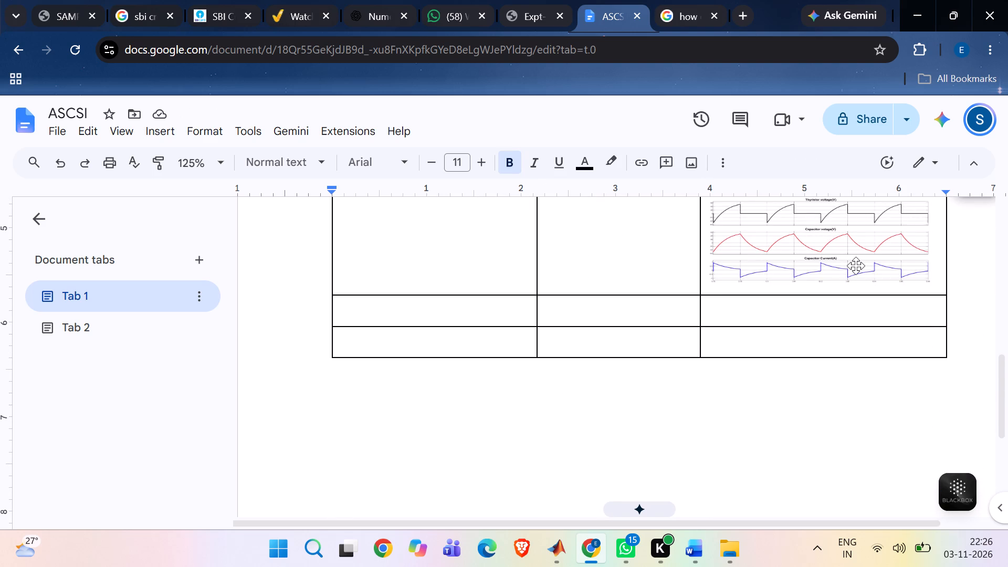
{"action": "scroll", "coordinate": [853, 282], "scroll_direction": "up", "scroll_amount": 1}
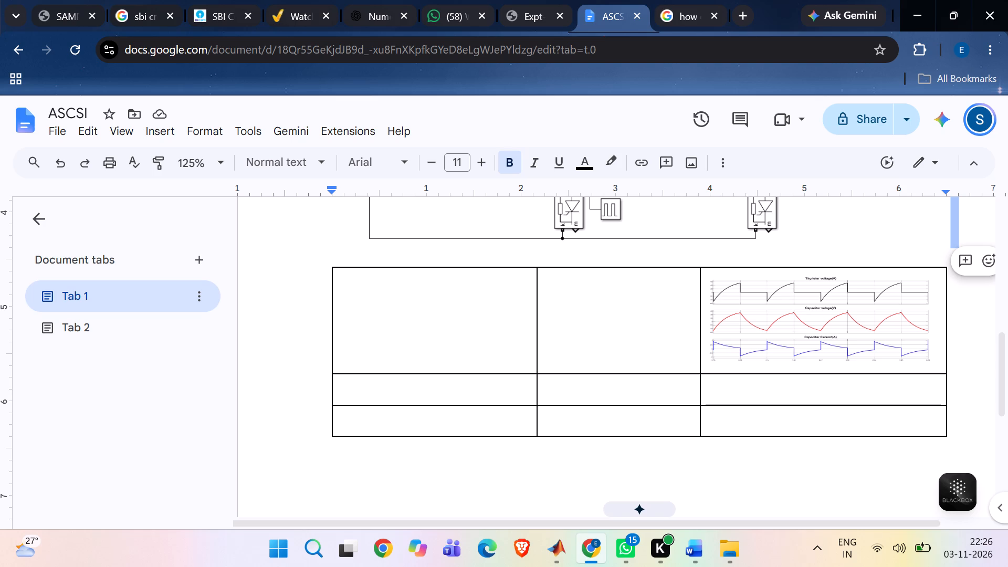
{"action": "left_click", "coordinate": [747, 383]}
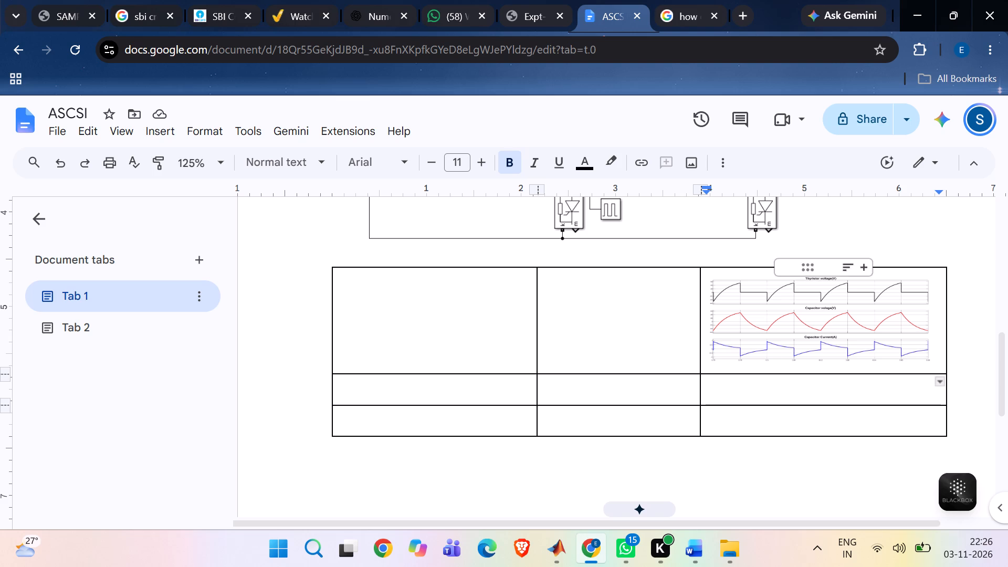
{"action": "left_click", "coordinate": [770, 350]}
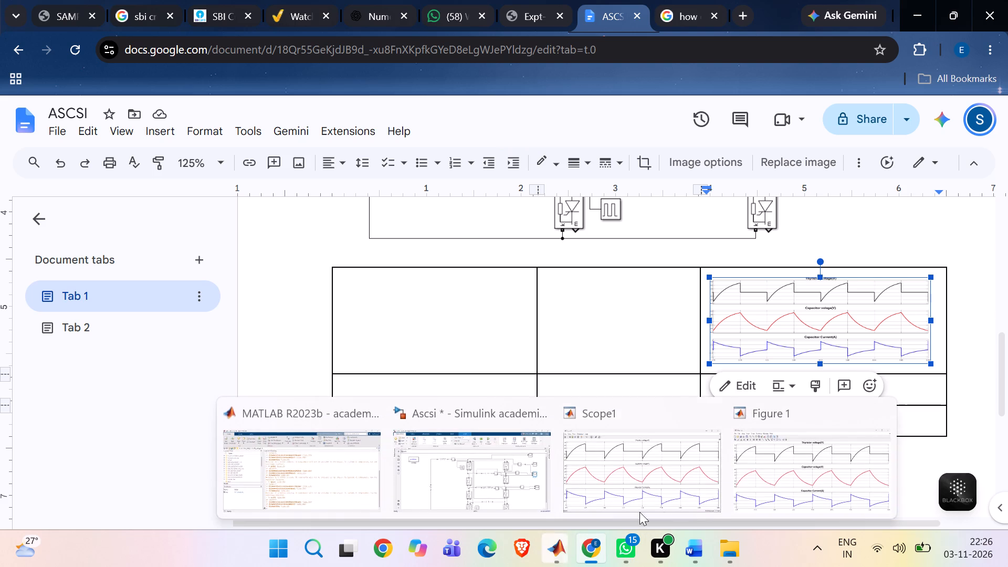
Switch to MATLAB's Figure 1 and set the Thyristor voltage(V) title's font size to 16, keeping it Helvetica Bold.
{"action": "left_click", "coordinate": [806, 466]}
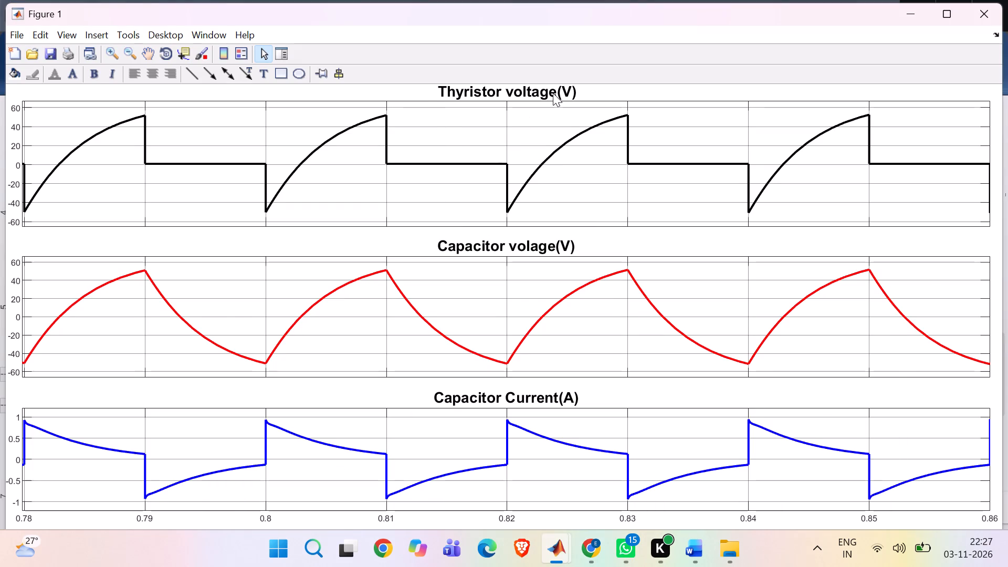
{"action": "left_click", "coordinate": [553, 93]}
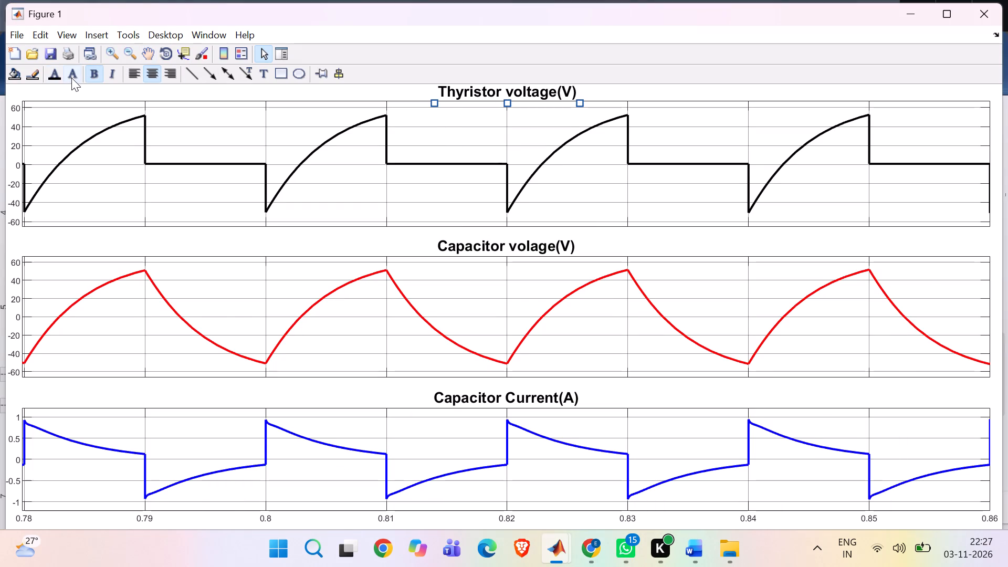
{"action": "left_click", "coordinate": [73, 78]}
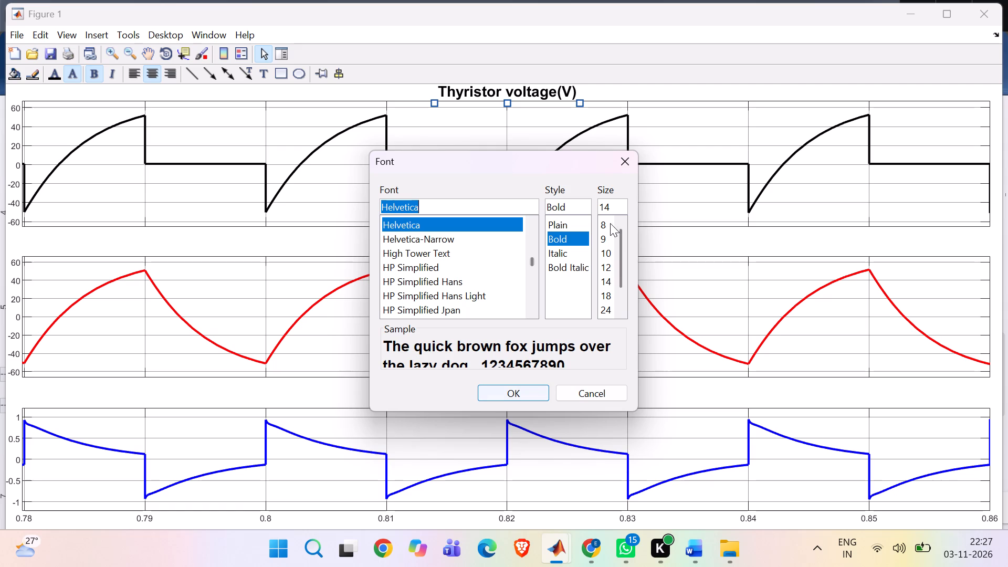
{"action": "left_click", "coordinate": [612, 208]}
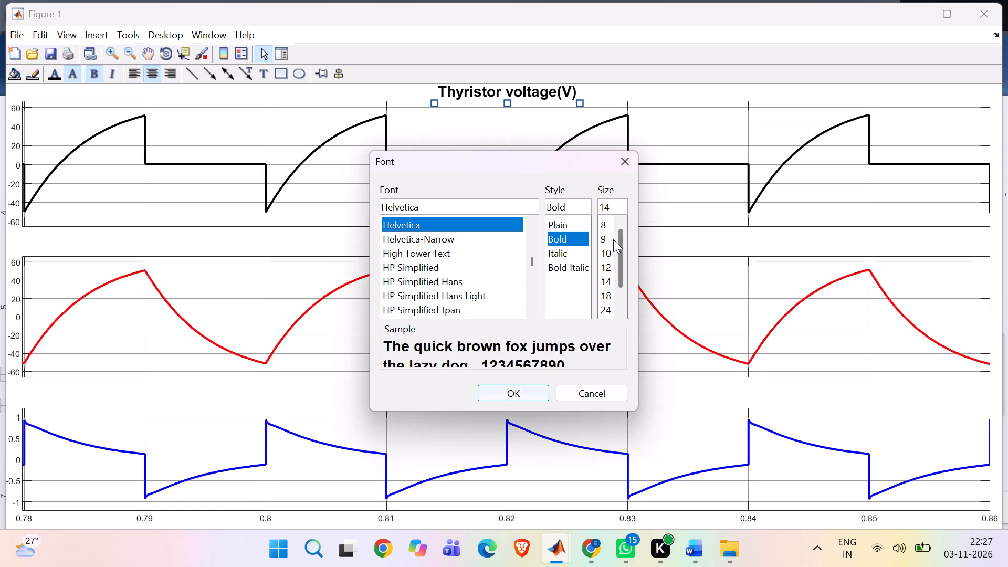
{"action": "key", "text": "BackSpace"}
{"action": "key", "text": "6"}
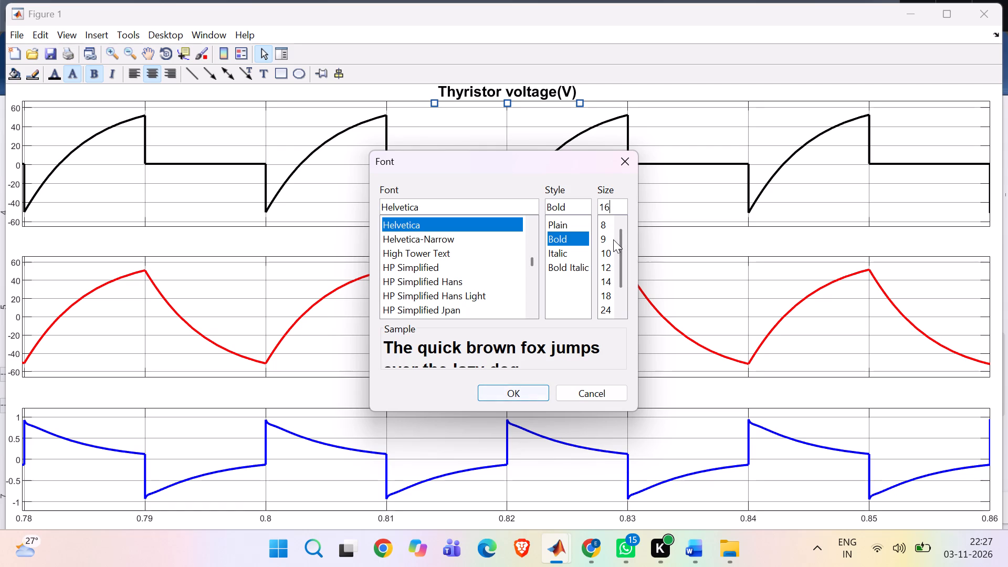
{"action": "key", "text": "Return"}
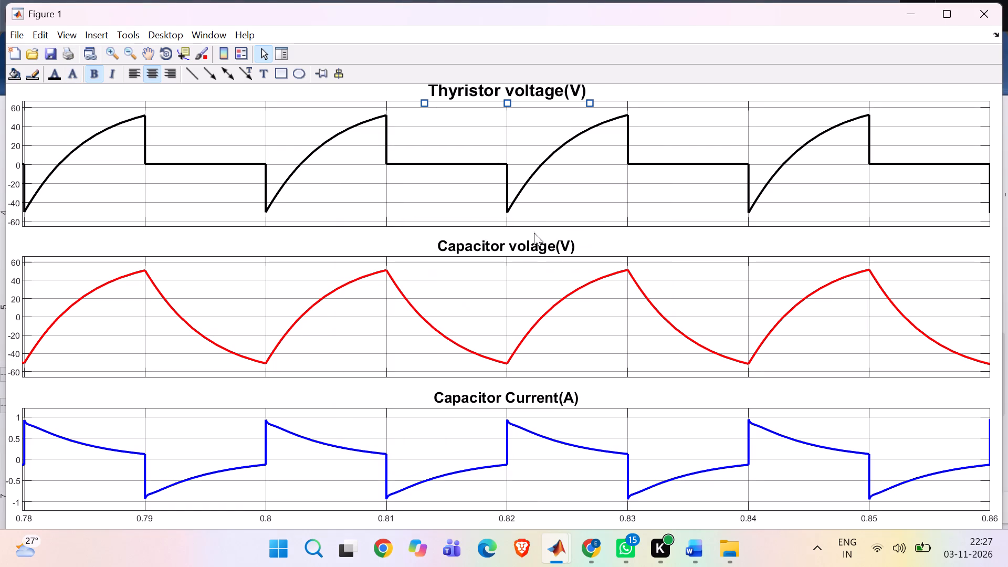
Set the Capacitor volage(V) title's font size to 16 and make it bold, keeping Helvetica.
{"action": "left_click", "coordinate": [518, 245]}
{"action": "left_click", "coordinate": [70, 73]}
{"action": "left_click", "coordinate": [609, 207]}
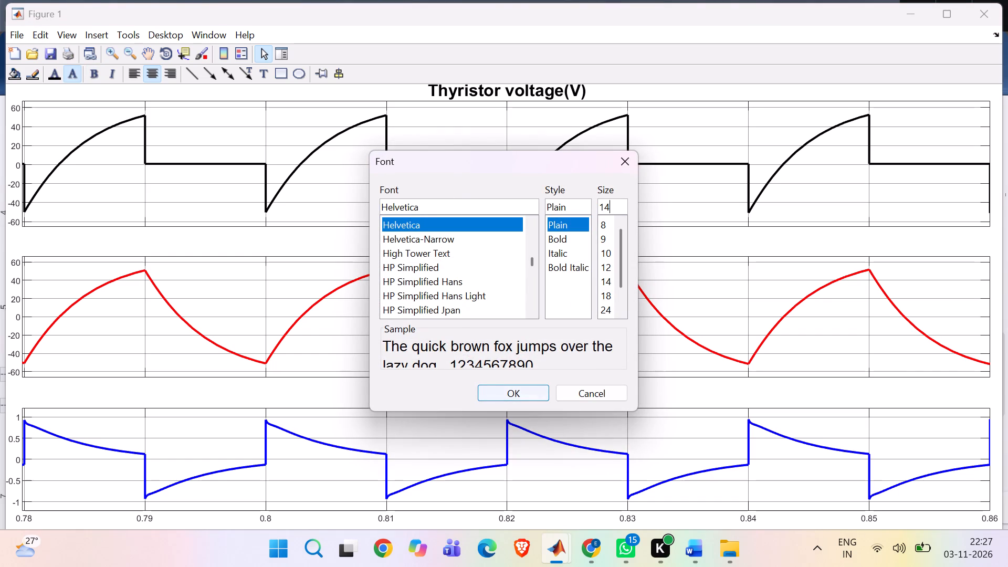
{"action": "key", "text": "BackSpace"}
{"action": "key", "text": "6"}
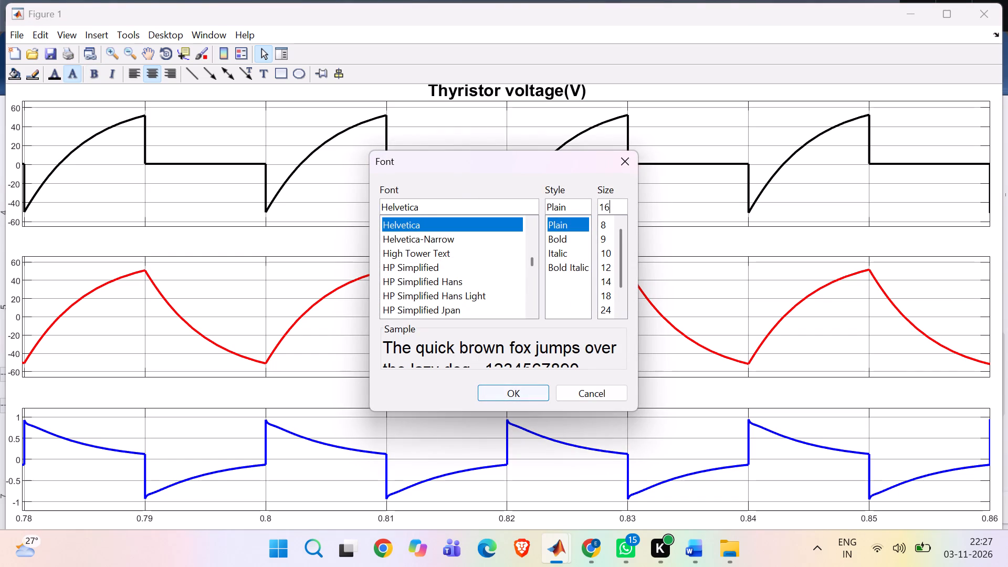
{"action": "key", "text": "Return"}
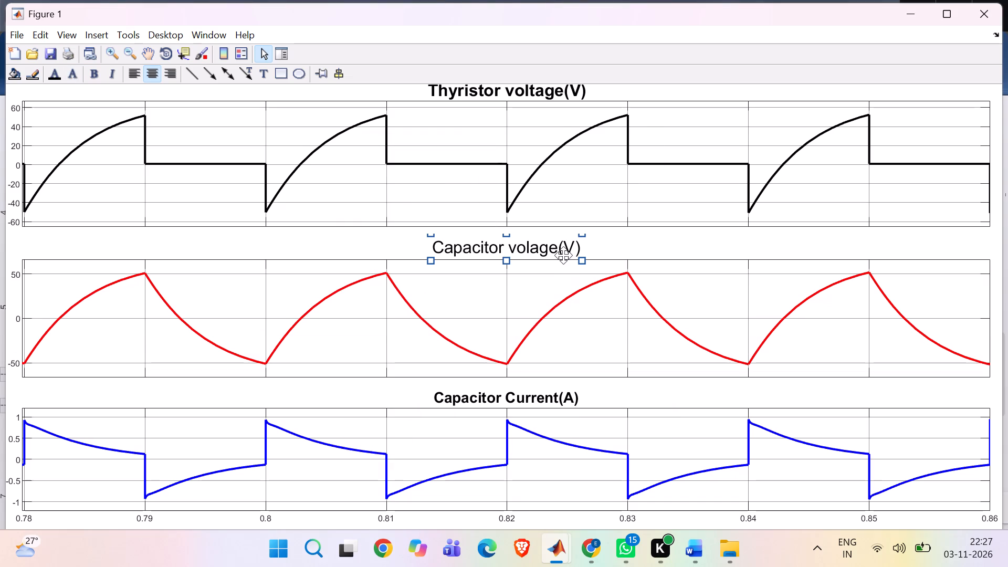
{"action": "left_click", "coordinate": [563, 255]}
{"action": "left_click", "coordinate": [88, 77]}
Make the Capacitor Current(A) title Helvetica Bold at font size 16.
{"action": "left_click", "coordinate": [516, 393]}
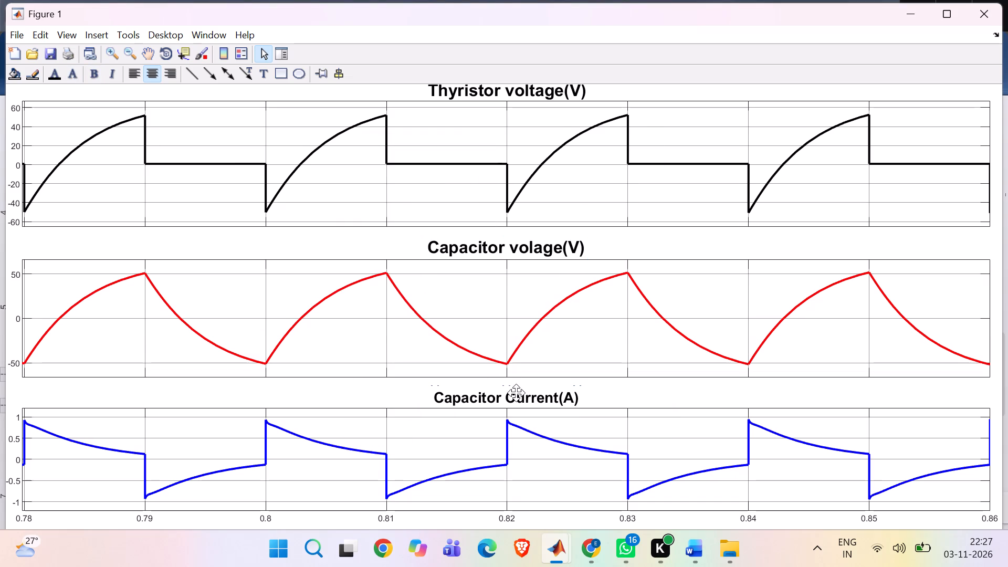
{"action": "left_click", "coordinate": [91, 68]}
{"action": "left_click", "coordinate": [74, 71]}
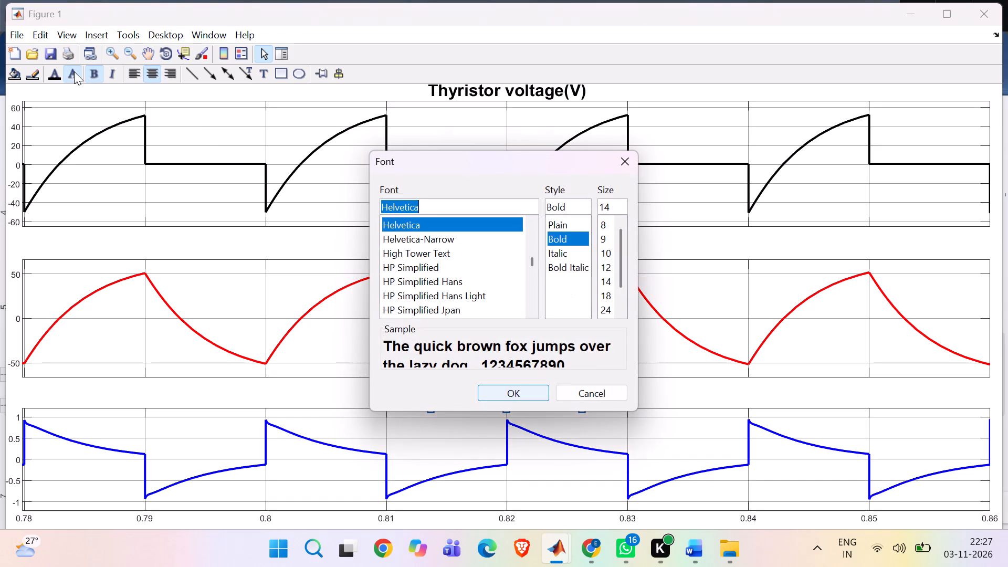
{"action": "left_click", "coordinate": [613, 207]}
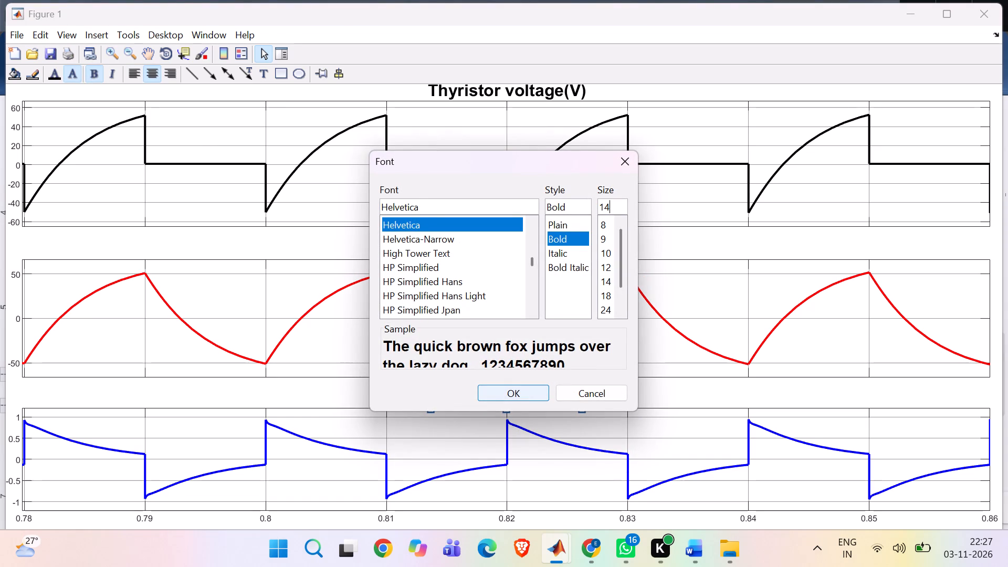
{"action": "key", "text": "BackSpace"}
{"action": "key", "text": "6"}
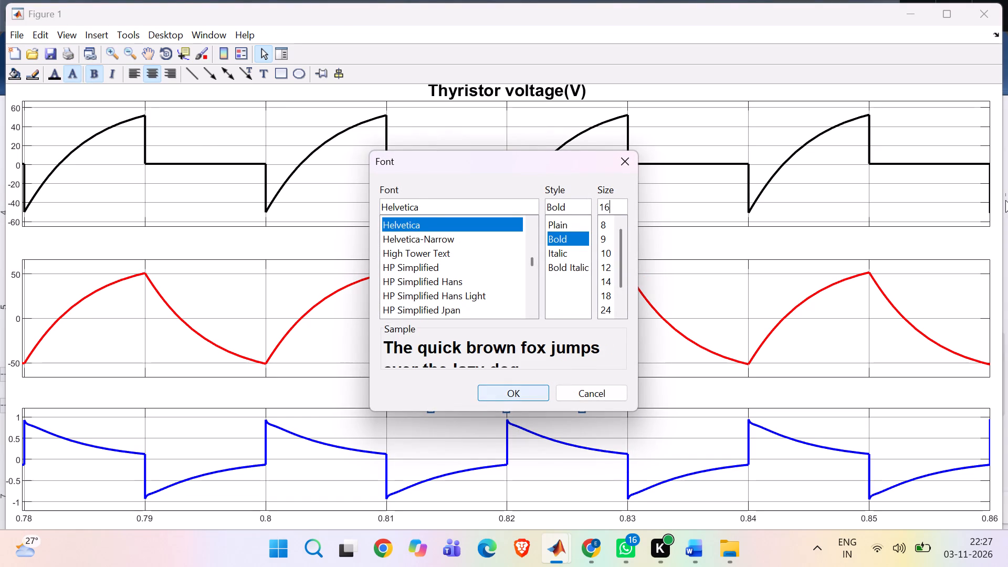
{"action": "key", "text": "Return"}
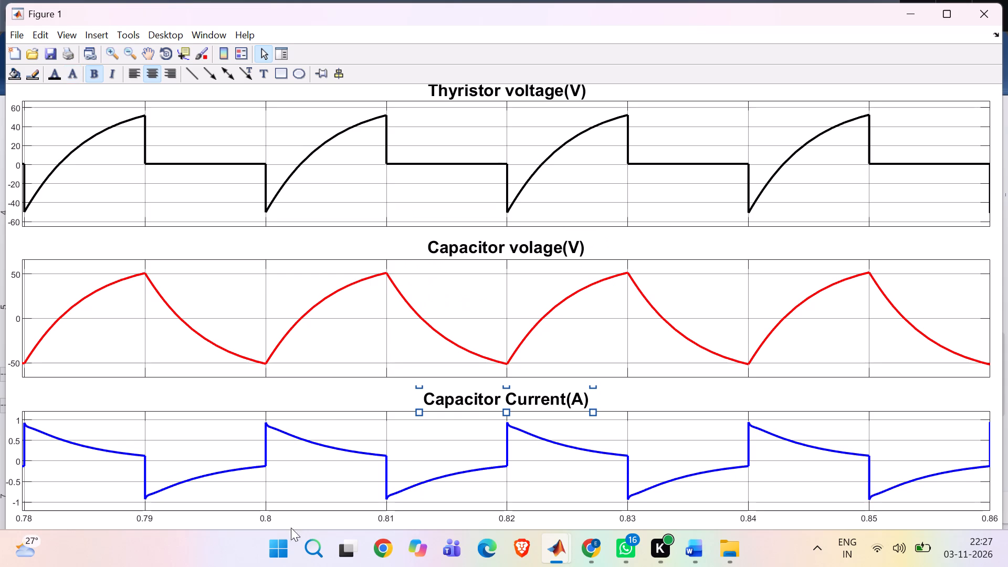
Save the figure as JPEG image r in the CSI, R load folder, over the existing file.
{"action": "left_click", "coordinate": [25, 35]}
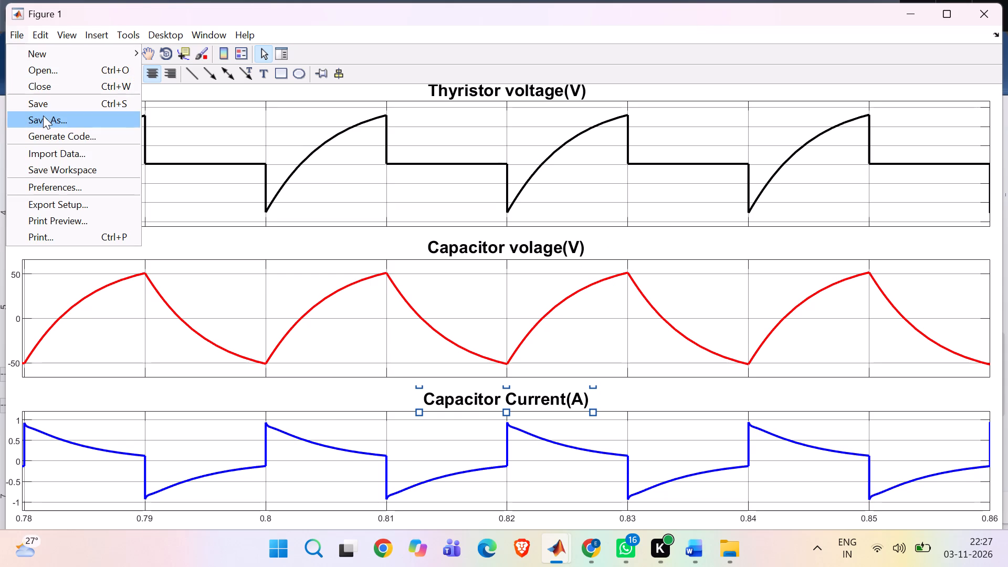
{"action": "left_click", "coordinate": [49, 119]}
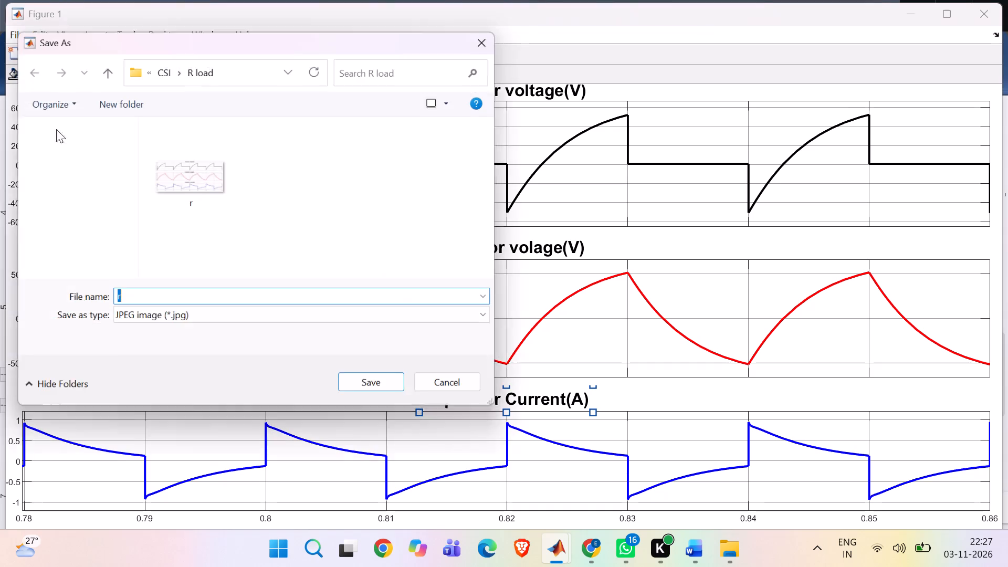
{"action": "left_click", "coordinate": [210, 168]}
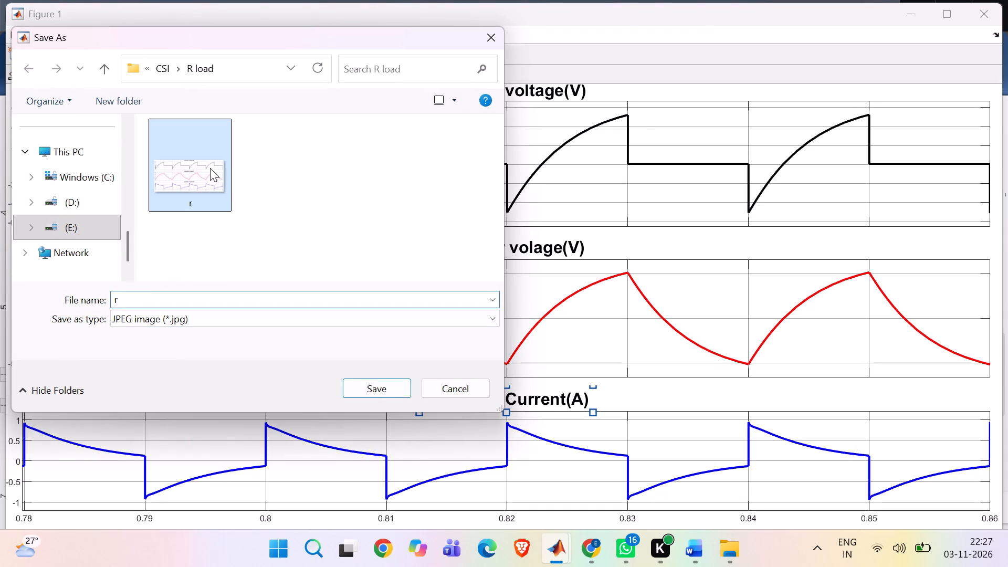
{"action": "left_click", "coordinate": [361, 392]}
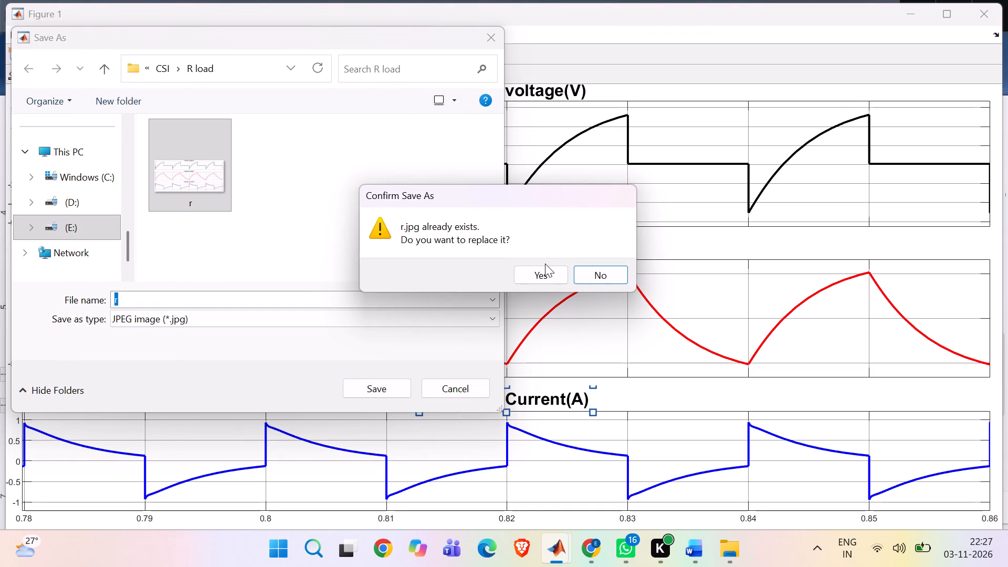
Replace the existing r.jpg in the R load folder with the current figure.
{"action": "left_click", "coordinate": [546, 271]}
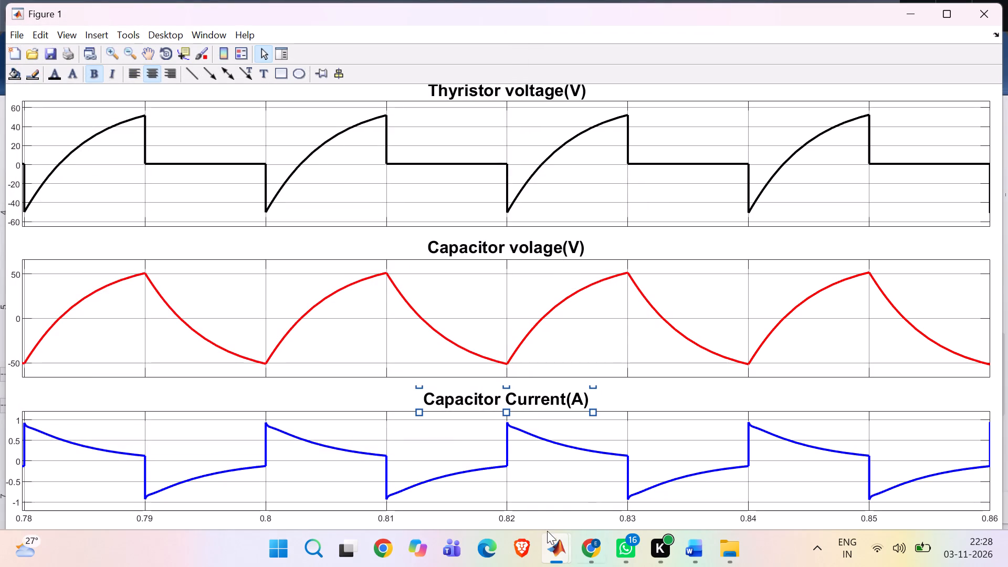
Switch to the ASCSI document in Chrome and replace the waveform image in the table's first-row, third-column cell with image r from R load.
{"action": "left_click", "coordinate": [596, 544]}
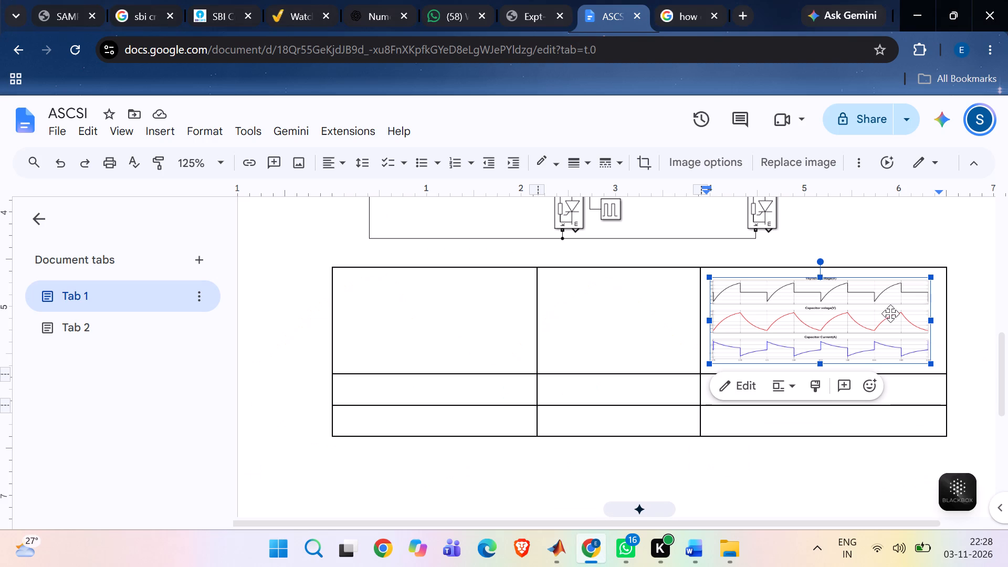
{"action": "key", "text": "Delete"}
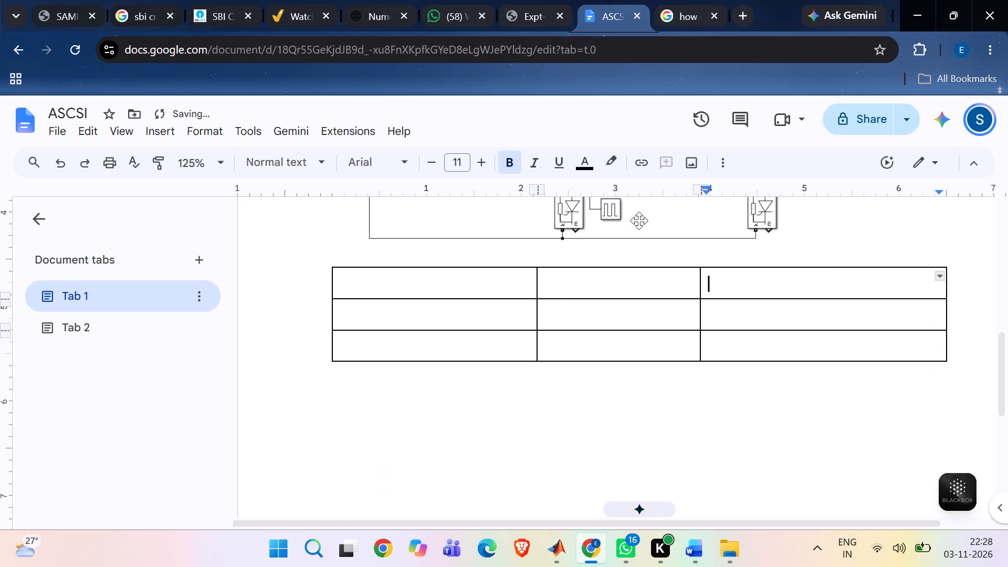
{"action": "left_click", "coordinate": [696, 172]}
{"action": "left_click", "coordinate": [722, 219]}
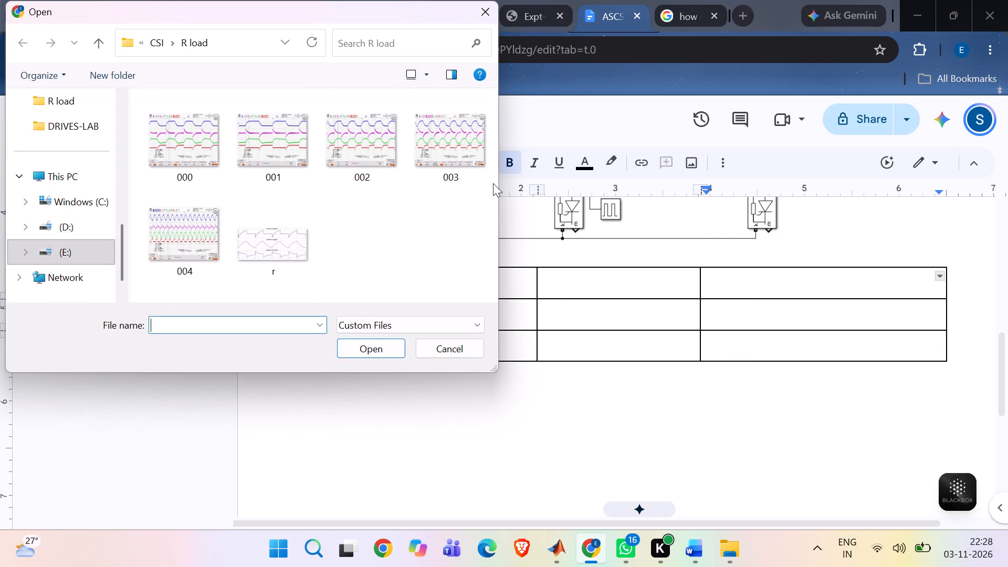
{"action": "left_click", "coordinate": [270, 239]}
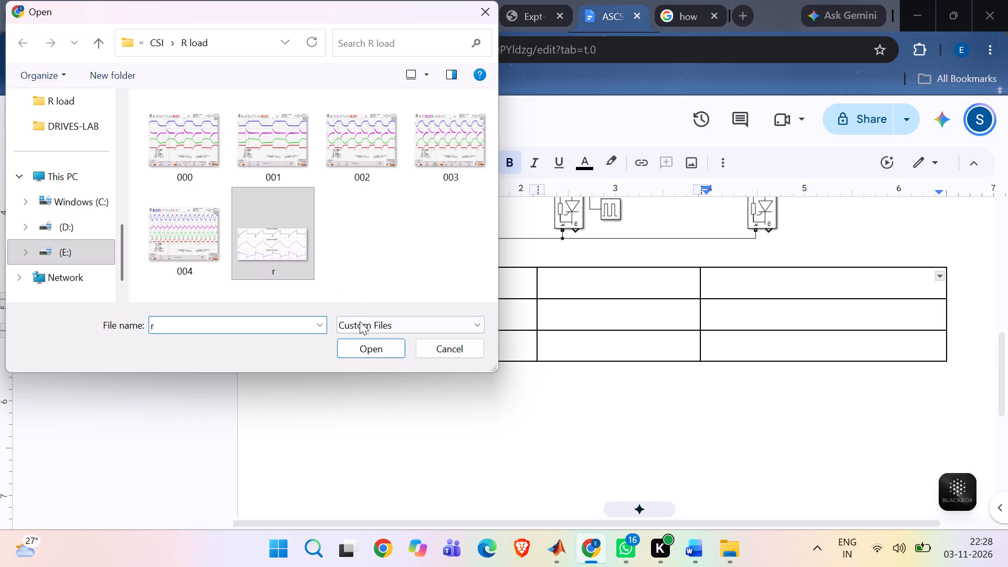
{"action": "left_click", "coordinate": [361, 346]}
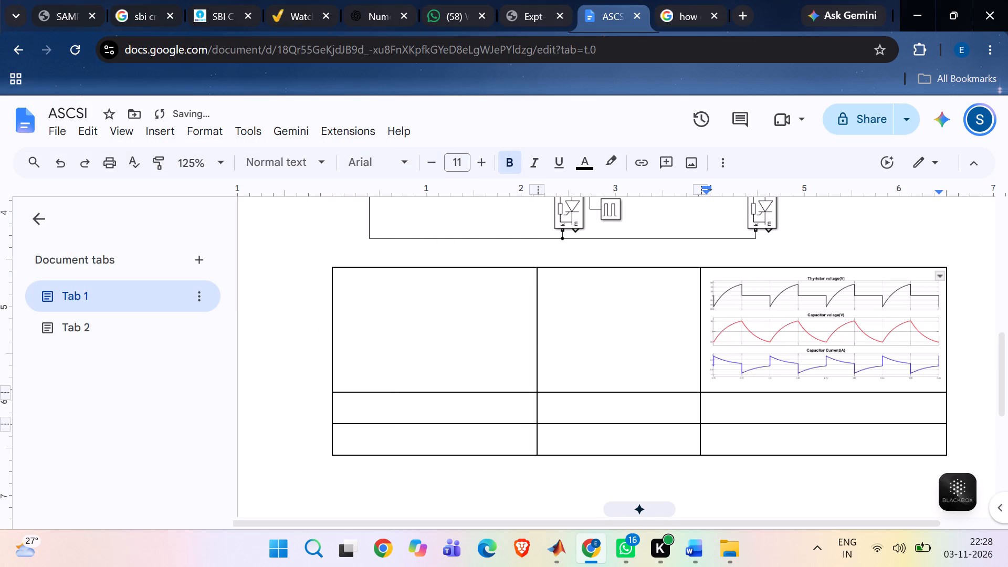
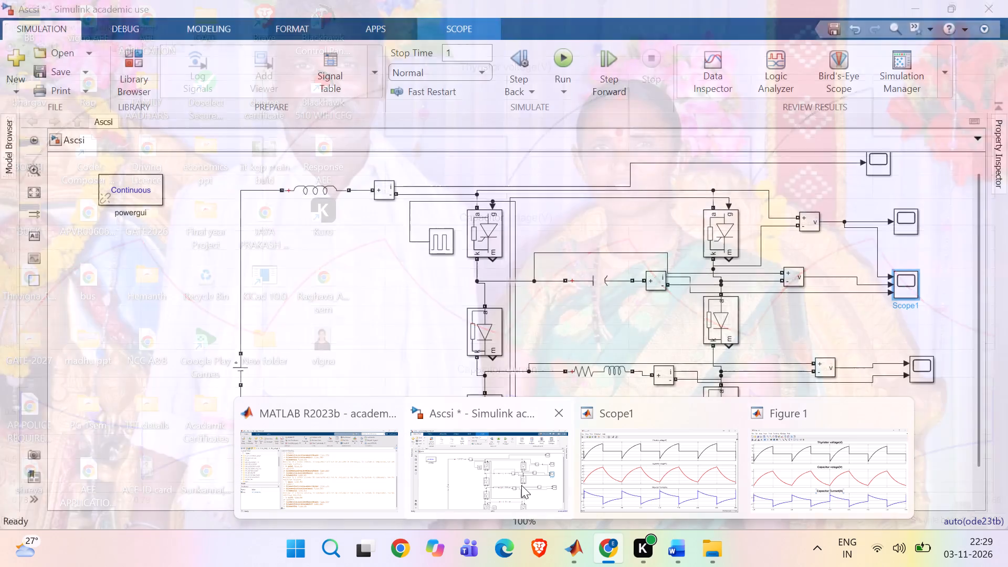
Switch to the Ascsi model window in Simulink.
{"action": "left_click", "coordinate": [521, 485]}
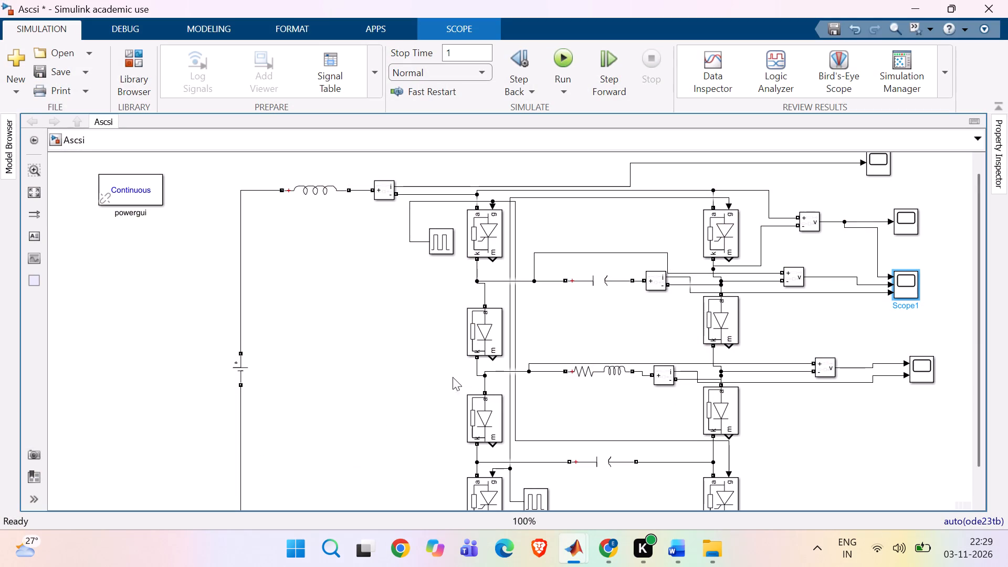
Open the Windows search to look for another app.
{"action": "left_click", "coordinate": [333, 546]}
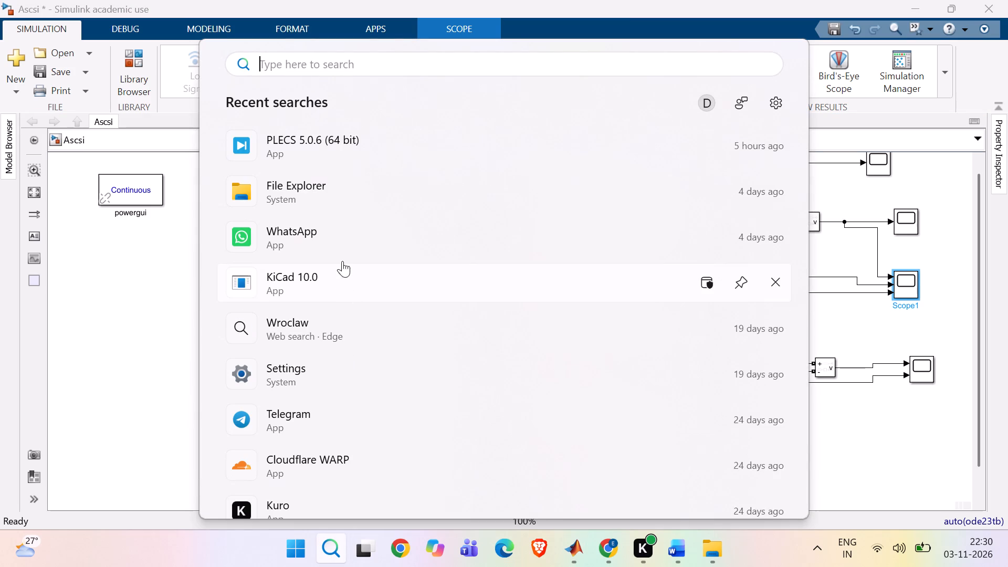
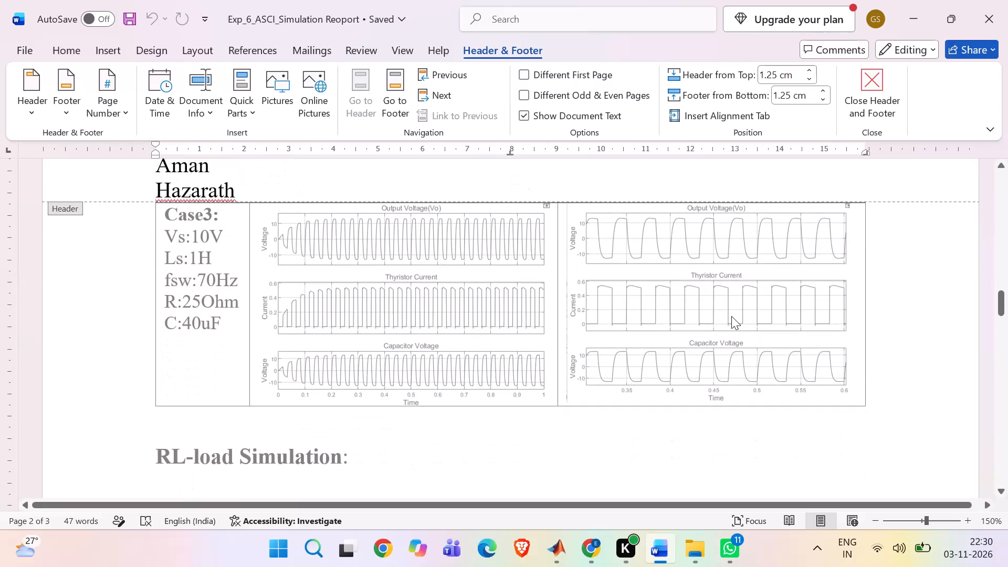
Examine the Case3 row of the R-load results in the Exp_6 ASCI simulation report for its parameter and waveform layout.
{"action": "scroll", "coordinate": [726, 338], "scroll_direction": "down", "scroll_amount": 1}
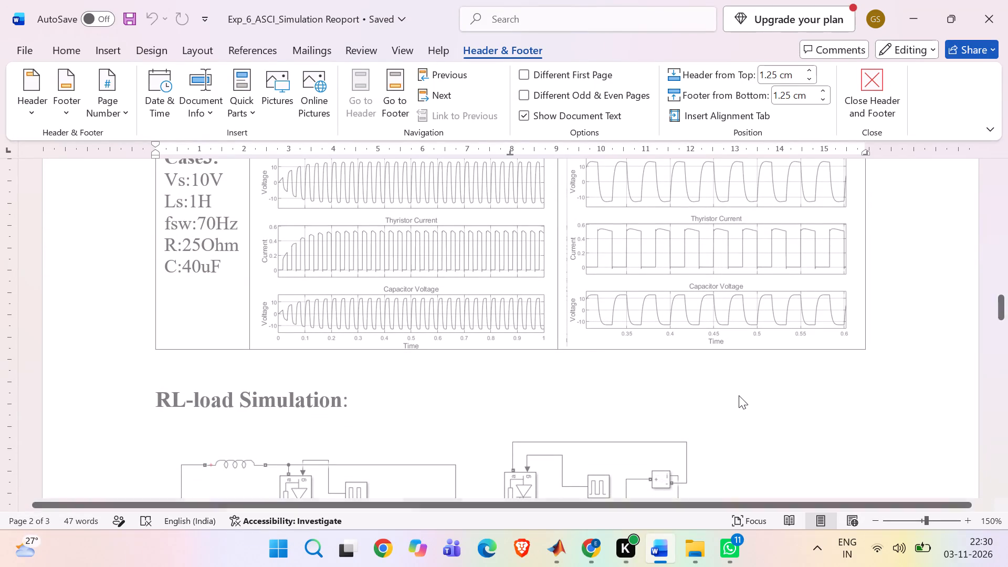
{"action": "scroll", "coordinate": [739, 395], "scroll_direction": "up", "scroll_amount": 1}
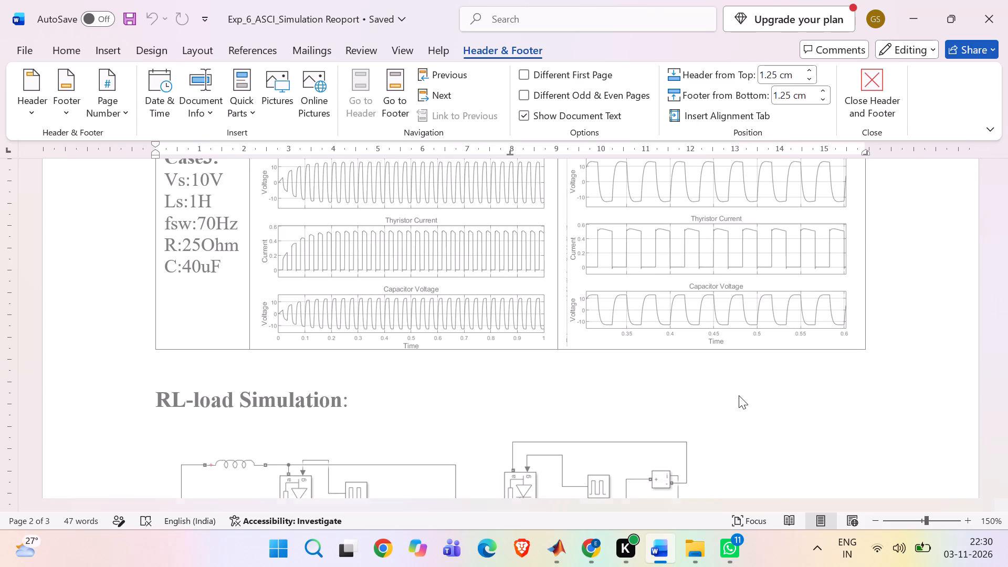
{"action": "scroll", "coordinate": [739, 395], "scroll_direction": "up", "scroll_amount": 1}
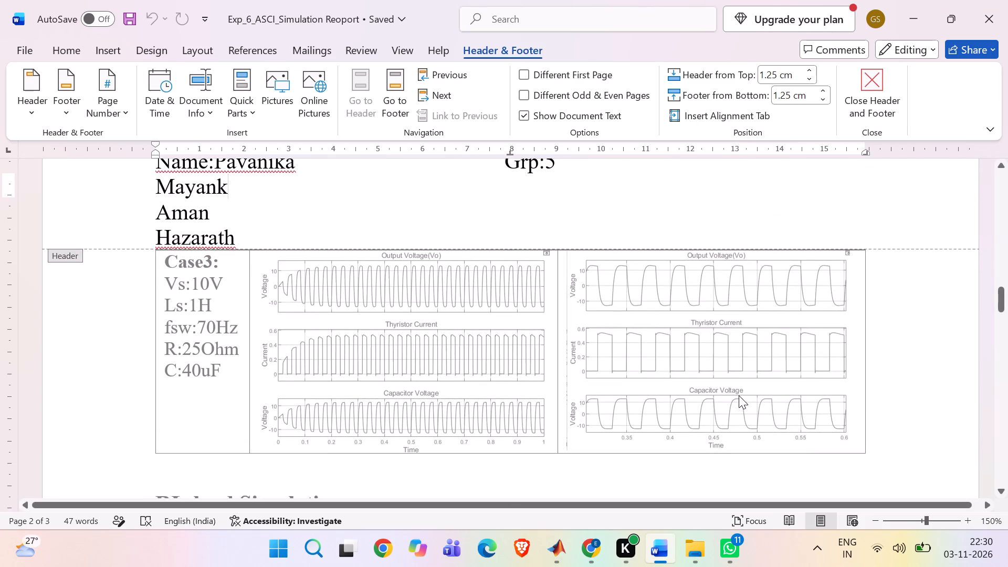
{"action": "scroll", "coordinate": [739, 395], "scroll_direction": "up", "scroll_amount": 1}
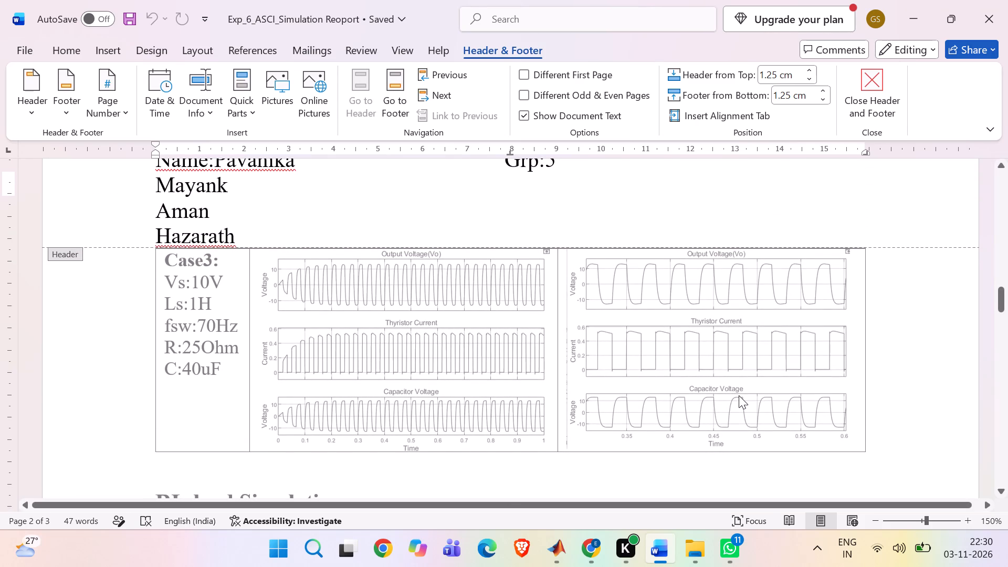
{"action": "scroll", "coordinate": [739, 395], "scroll_direction": "up", "scroll_amount": 1}
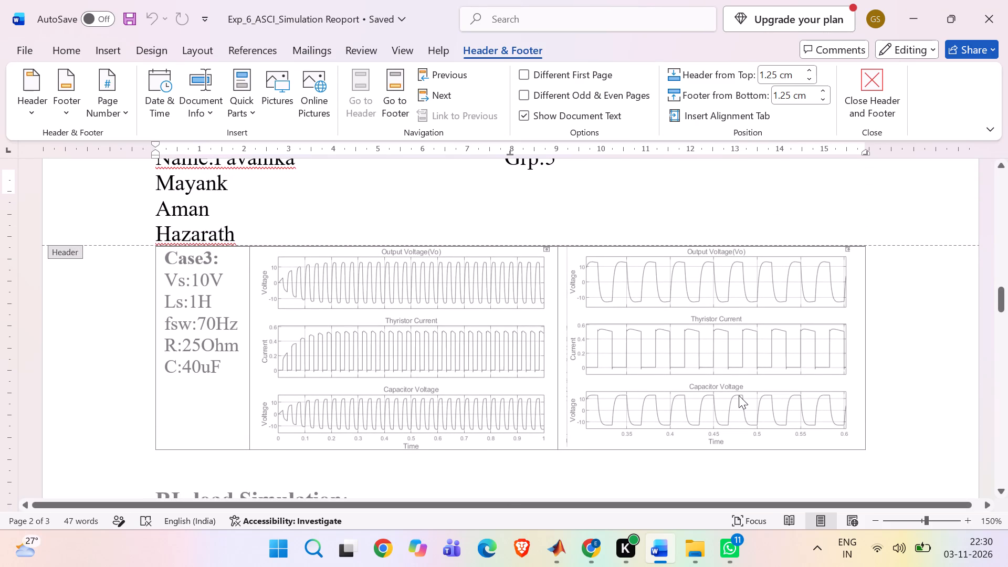
{"action": "scroll", "coordinate": [739, 395], "scroll_direction": "up", "scroll_amount": 4}
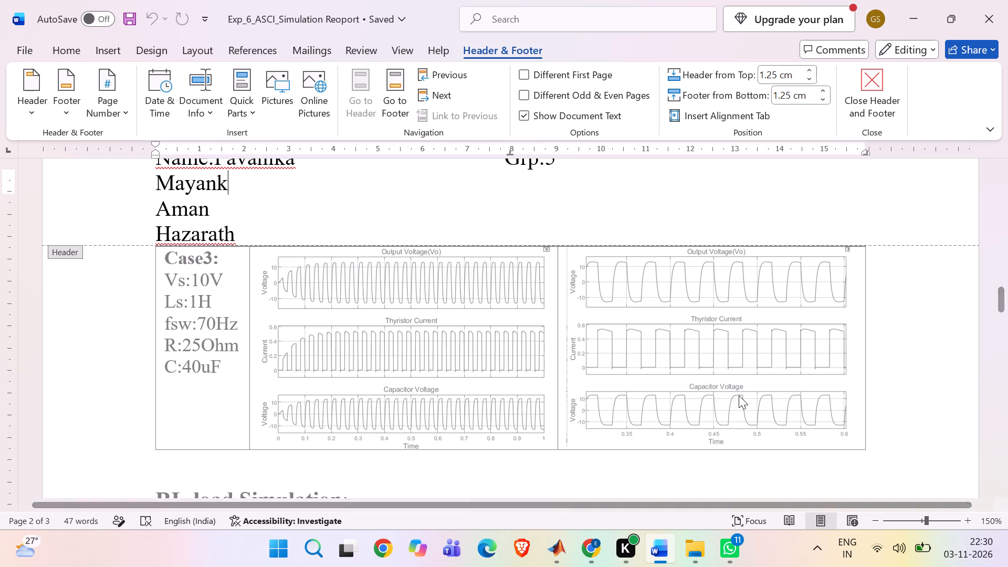
{"action": "scroll", "coordinate": [739, 395], "scroll_direction": "up", "scroll_amount": 2}
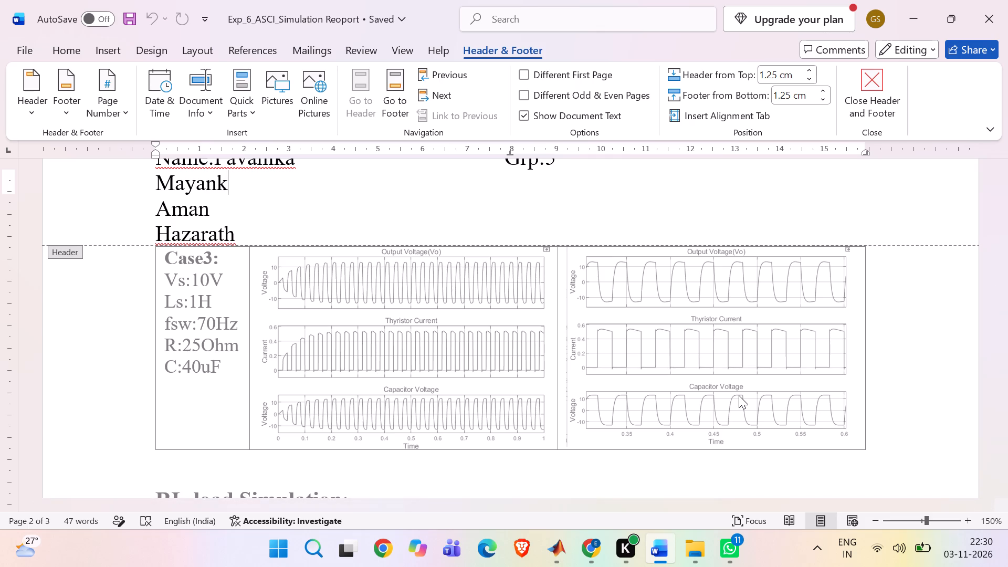
{"action": "scroll", "coordinate": [739, 395], "scroll_direction": "up", "scroll_amount": 5}
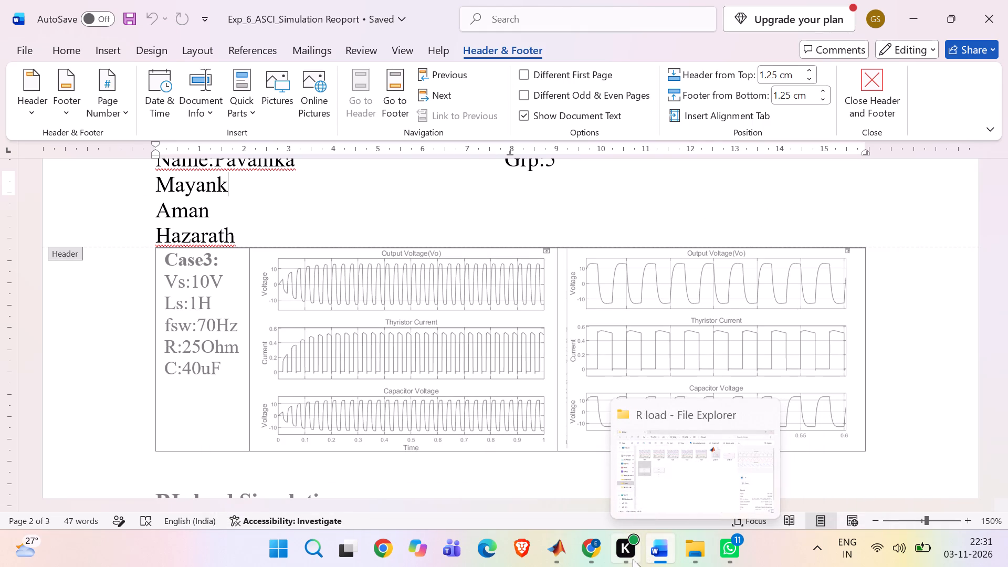
Review the R-load and RL-load sections of the simulation report, noting how each case lists its parameters beside the waveforms.
{"action": "left_click", "coordinate": [561, 554]}
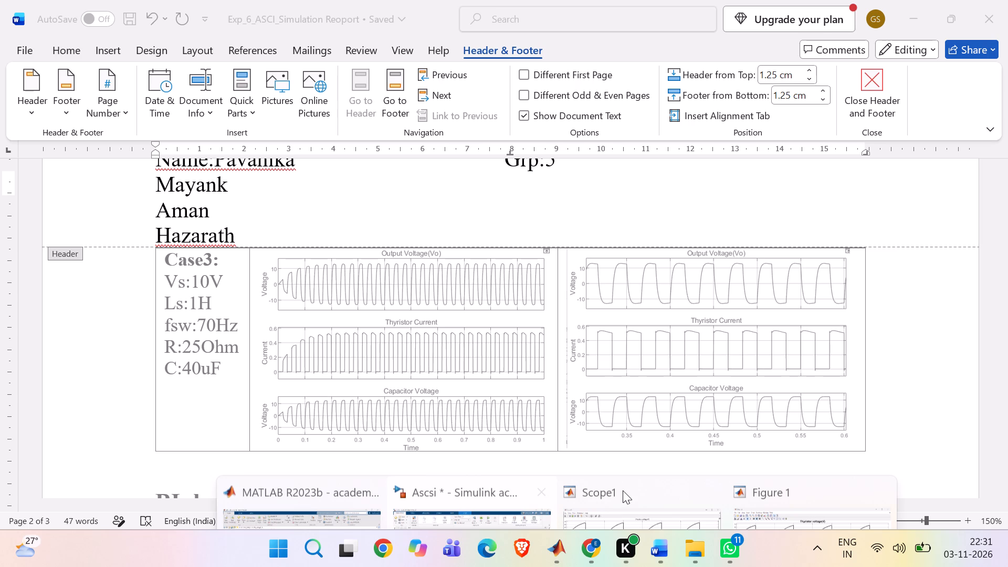
{"action": "scroll", "coordinate": [598, 463], "scroll_direction": "down", "scroll_amount": 3}
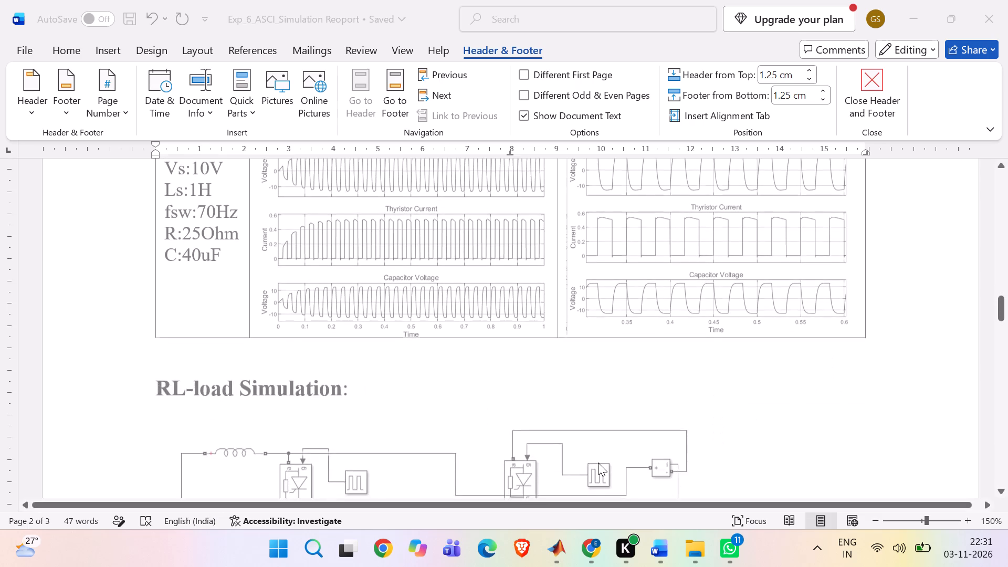
{"action": "scroll", "coordinate": [598, 463], "scroll_direction": "down", "scroll_amount": 11}
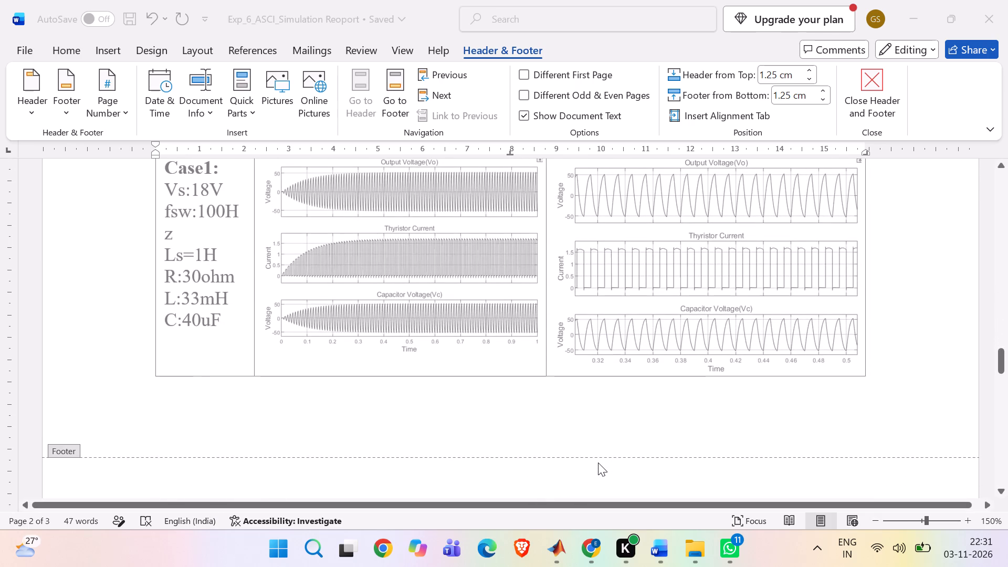
{"action": "scroll", "coordinate": [598, 463], "scroll_direction": "up", "scroll_amount": 3}
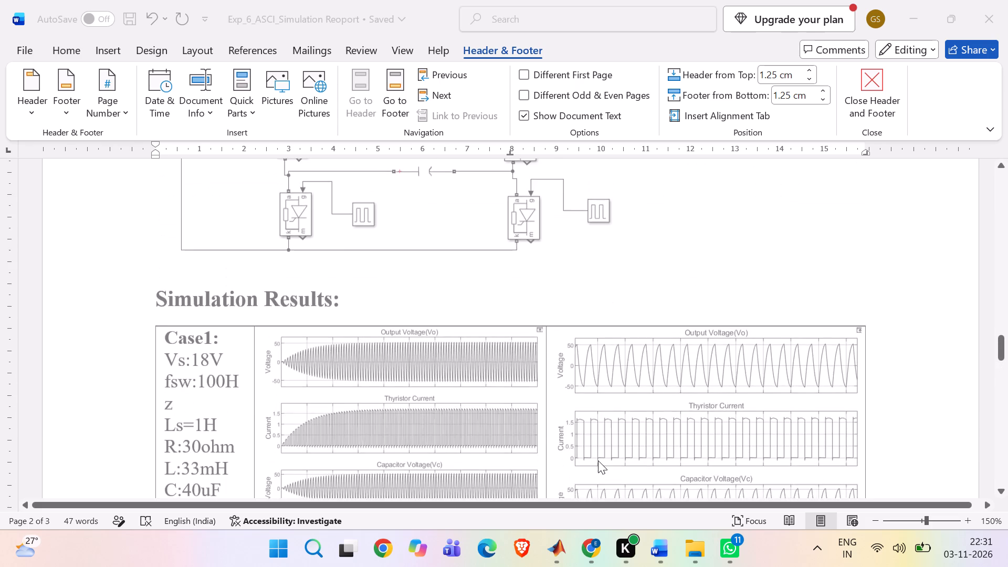
{"action": "scroll", "coordinate": [598, 460], "scroll_direction": "up", "scroll_amount": 18}
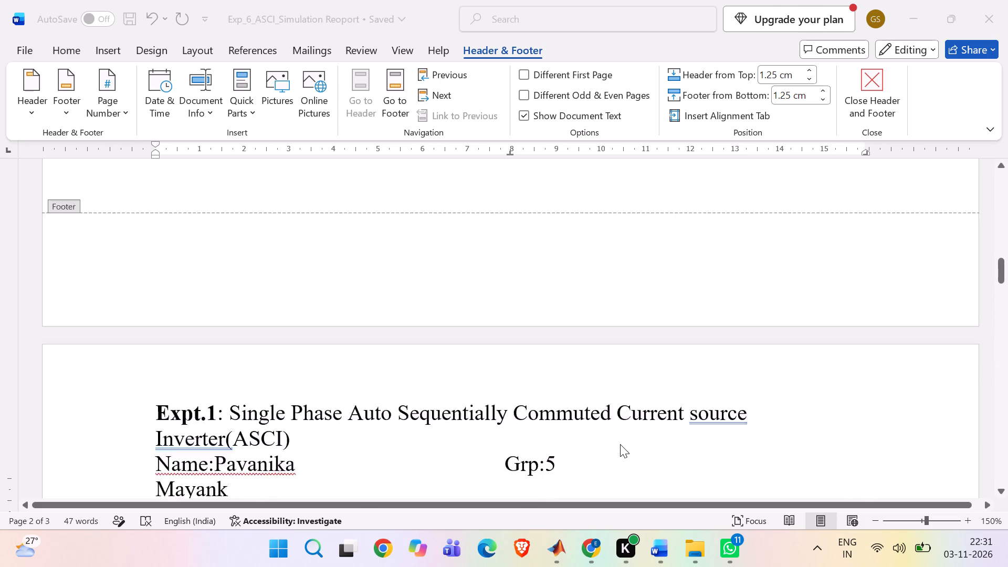
{"action": "scroll", "coordinate": [620, 444], "scroll_direction": "up", "scroll_amount": 16}
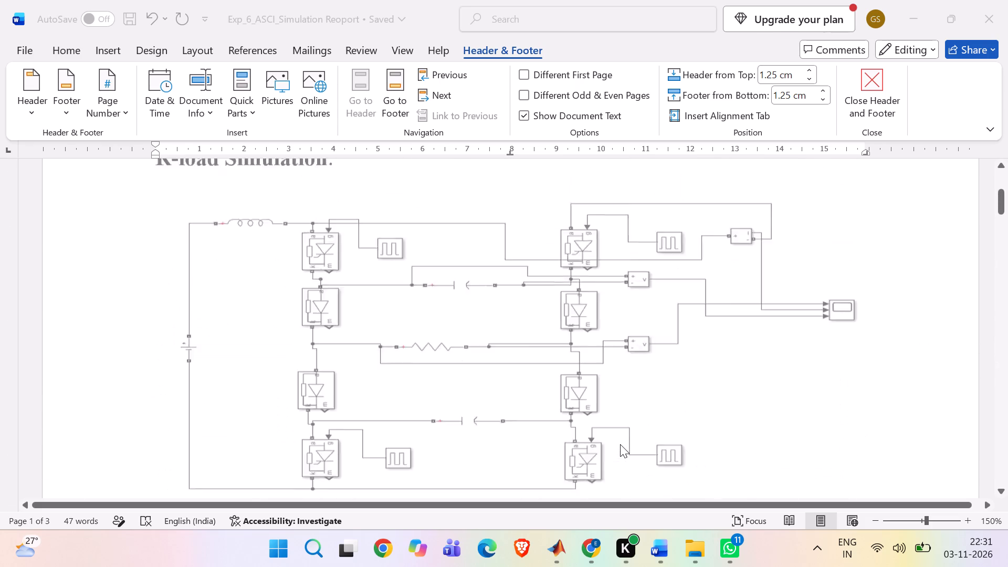
{"action": "scroll", "coordinate": [620, 444], "scroll_direction": "up", "scroll_amount": 7}
{"action": "scroll", "coordinate": [620, 444], "scroll_direction": "down", "scroll_amount": 2}
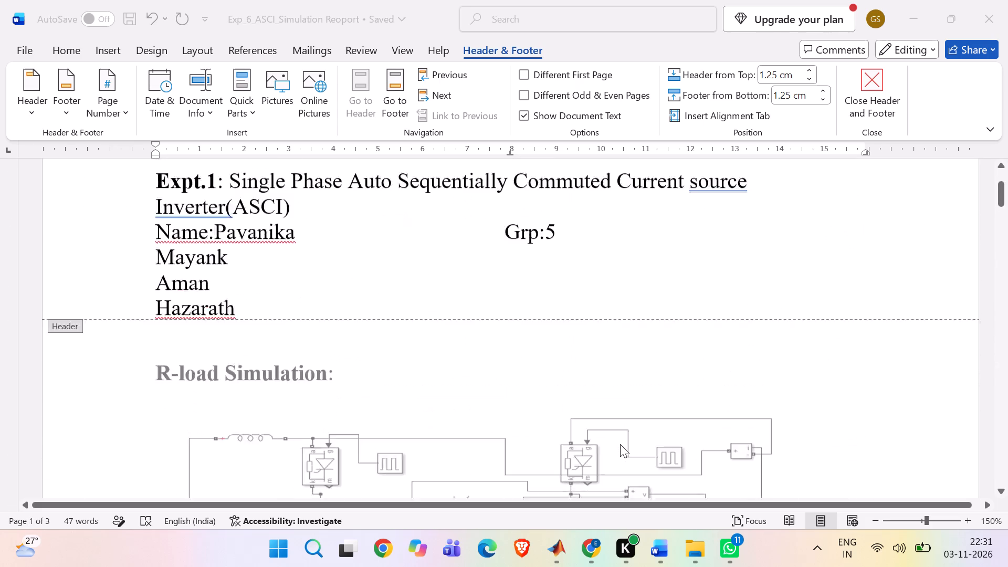
{"action": "scroll", "coordinate": [620, 444], "scroll_direction": "down", "scroll_amount": 11}
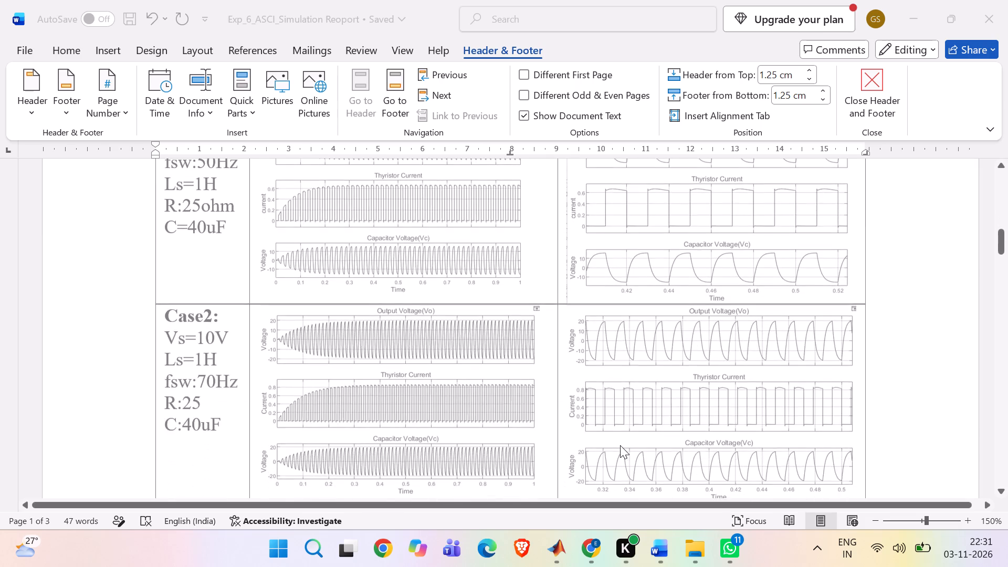
{"action": "scroll", "coordinate": [620, 445], "scroll_direction": "down", "scroll_amount": 2}
{"action": "scroll", "coordinate": [620, 445], "scroll_direction": "up", "scroll_amount": 3}
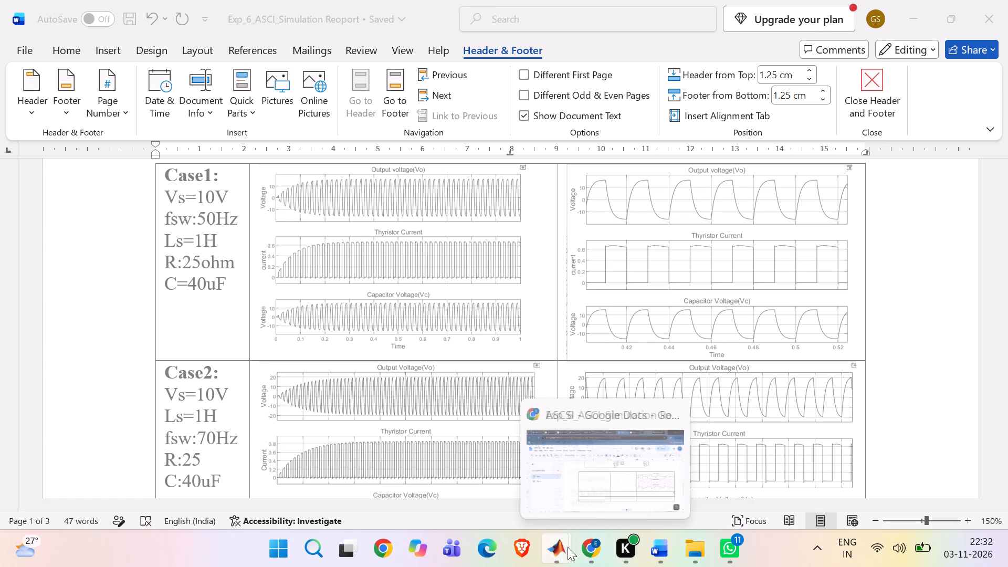
Switch to the Ascsi Simulink model and check the DC voltage source's amplitude.
{"action": "left_click", "coordinate": [500, 493]}
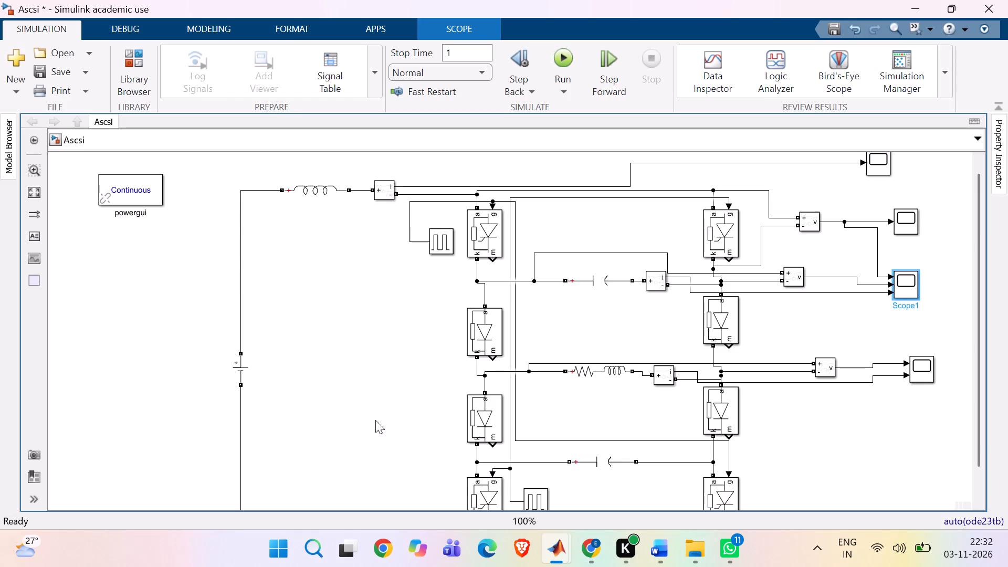
{"action": "double_click", "coordinate": [245, 367]}
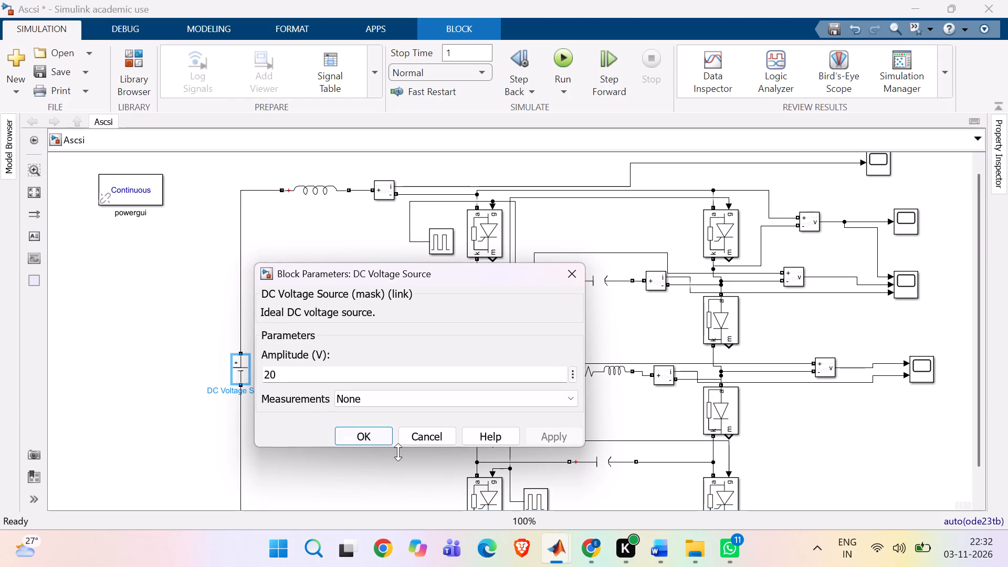
{"action": "left_click", "coordinate": [379, 443]}
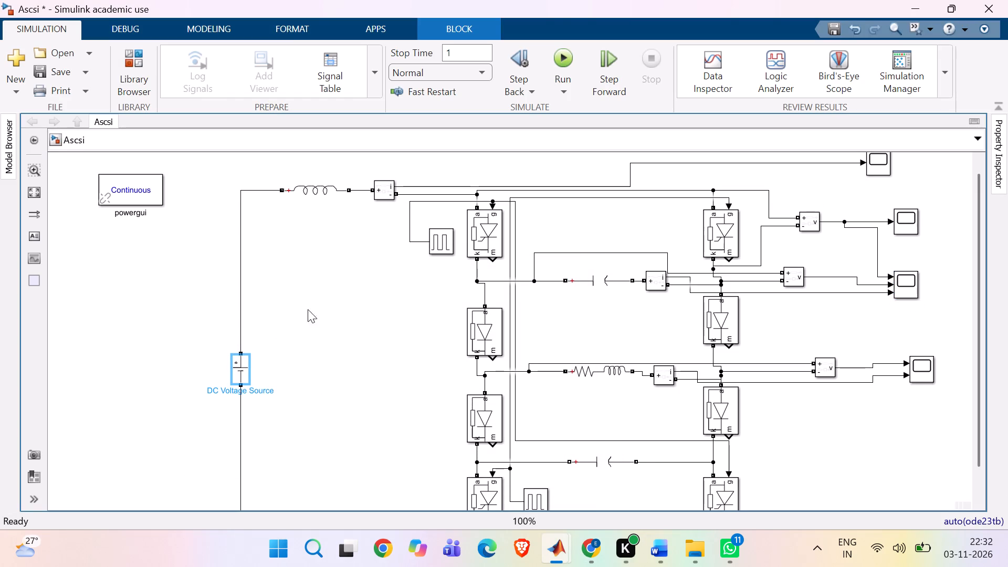
Check the parameters of the upper Pulse Generator block and close its settings.
{"action": "double_click", "coordinate": [449, 244]}
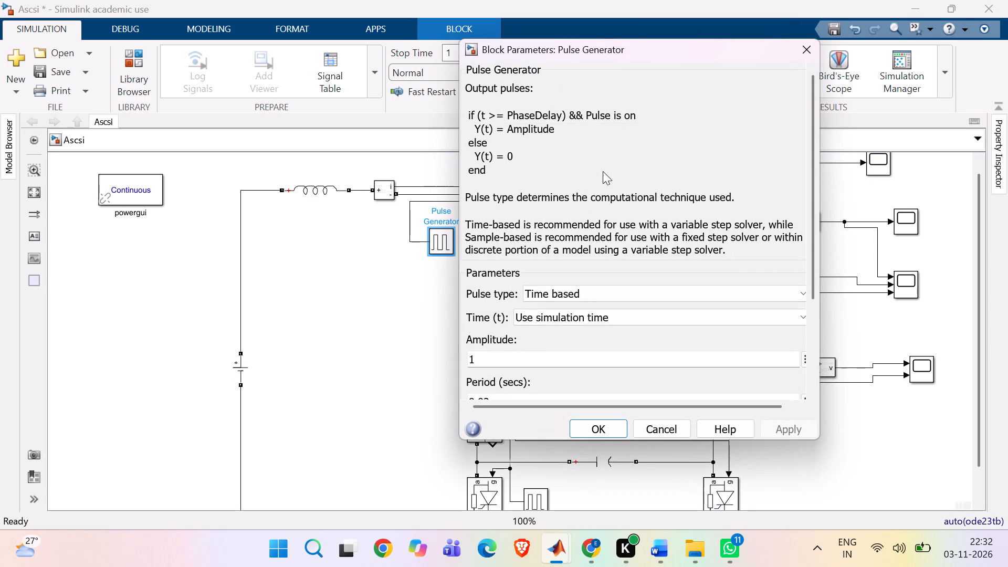
{"action": "scroll", "coordinate": [604, 168], "scroll_direction": "down", "scroll_amount": 5}
{"action": "scroll", "coordinate": [580, 262], "scroll_direction": "down", "scroll_amount": 2}
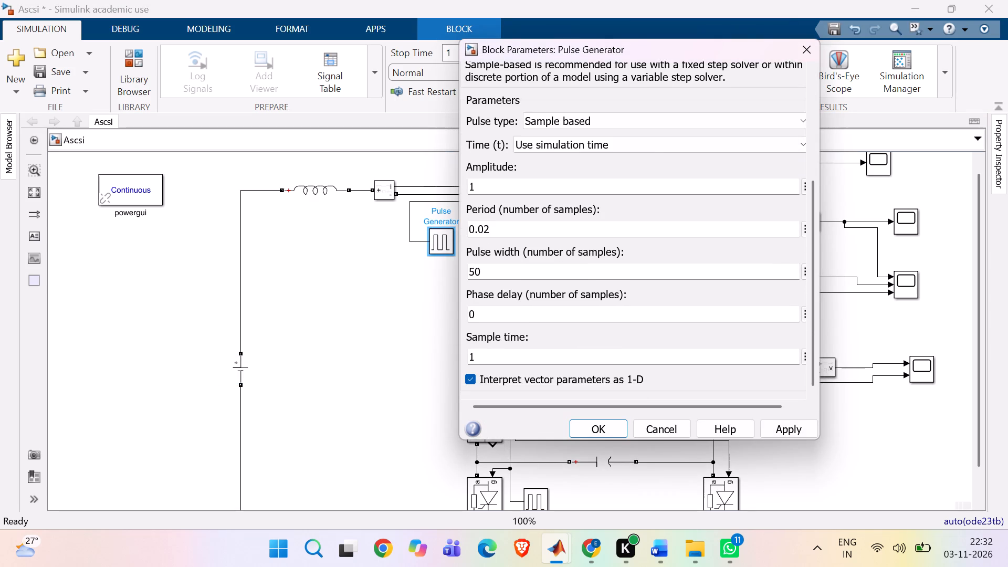
{"action": "scroll", "coordinate": [576, 268], "scroll_direction": "down", "scroll_amount": 3}
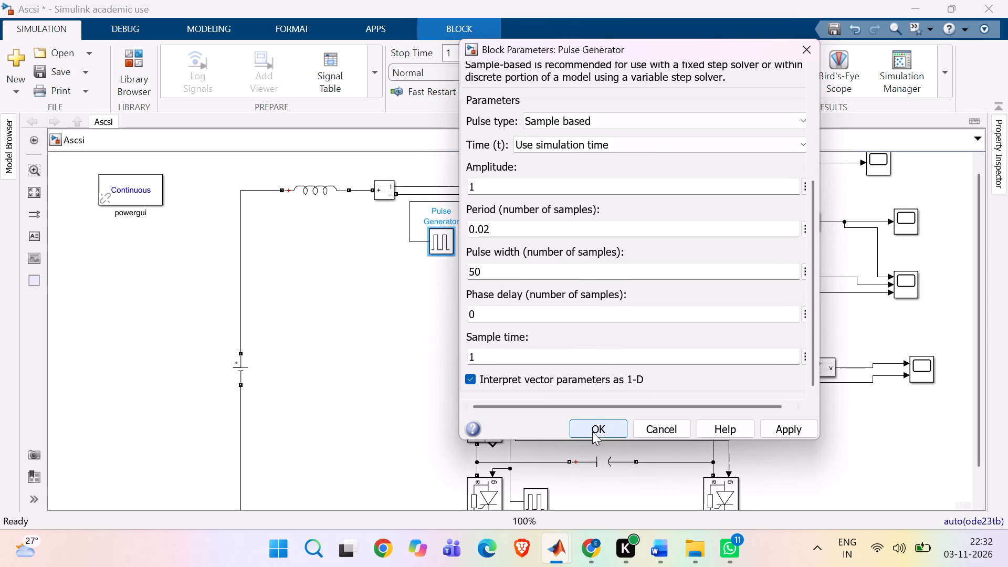
{"action": "left_click", "coordinate": [592, 432]}
{"action": "left_click", "coordinate": [700, 297]}
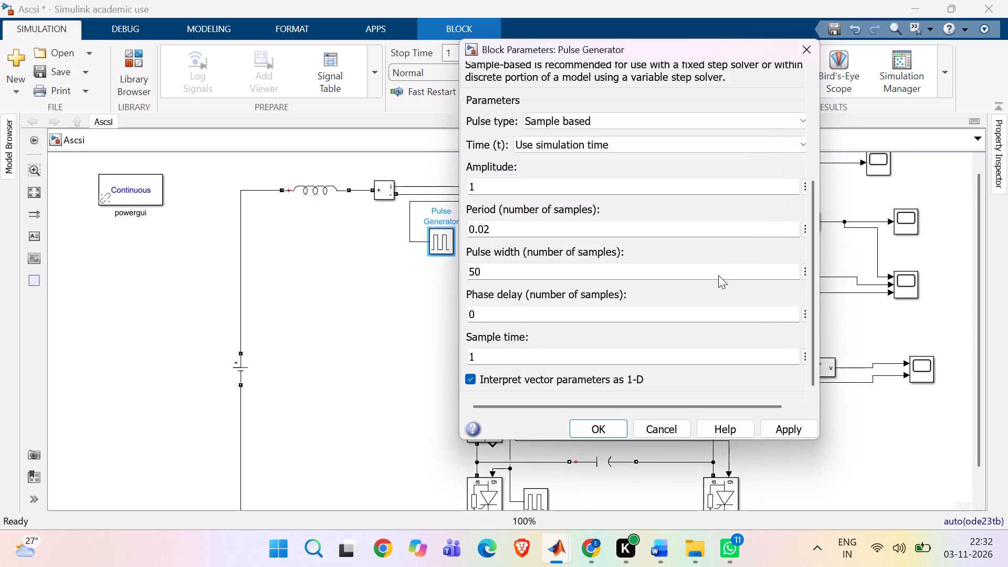
{"action": "left_click", "coordinate": [809, 47]}
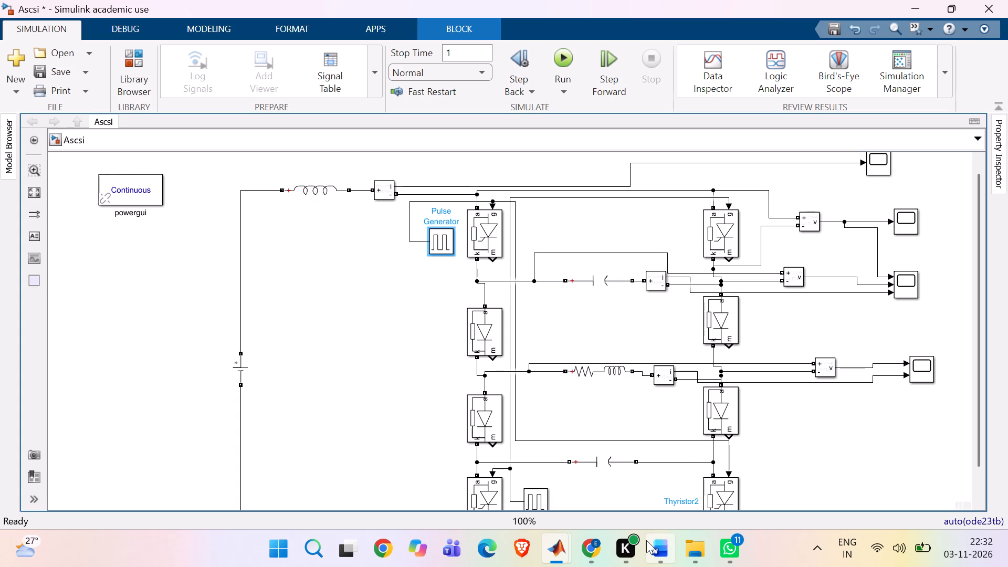
Switch to the ASCSI document in Google Docs and enter the label Case:-1 in the results table's first cell.
{"action": "left_click", "coordinate": [673, 543]}
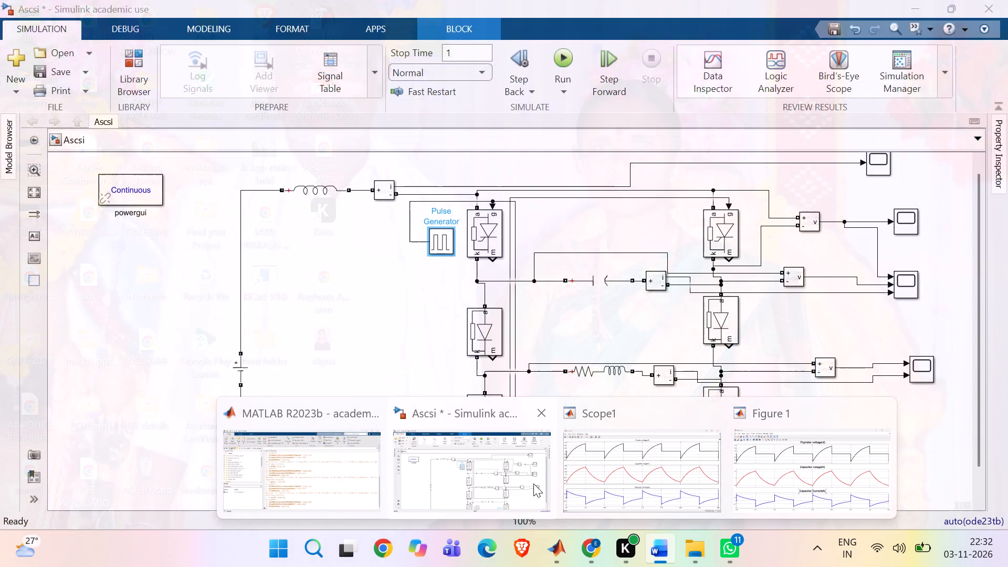
{"action": "left_click", "coordinate": [590, 546]}
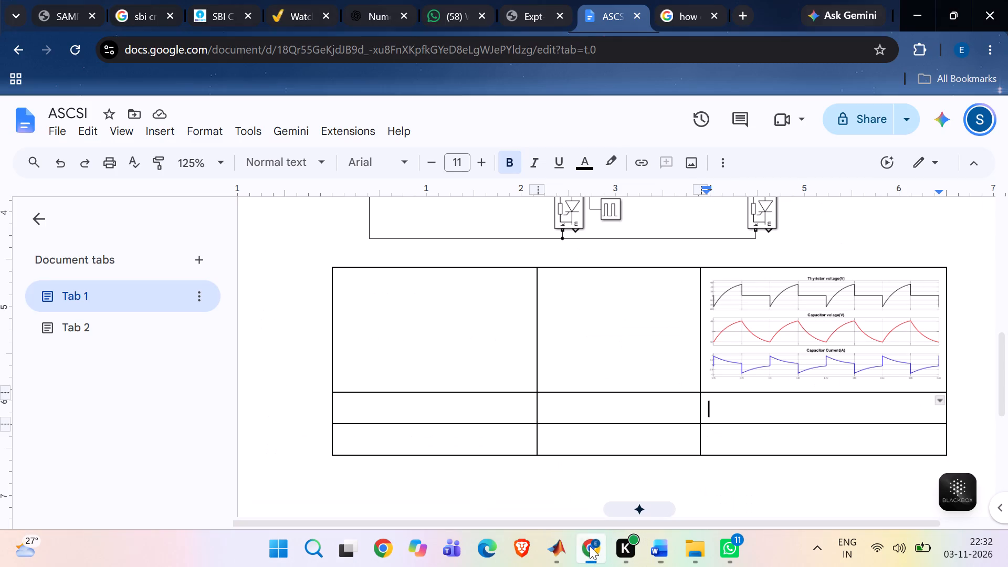
{"action": "left_click", "coordinate": [387, 301]}
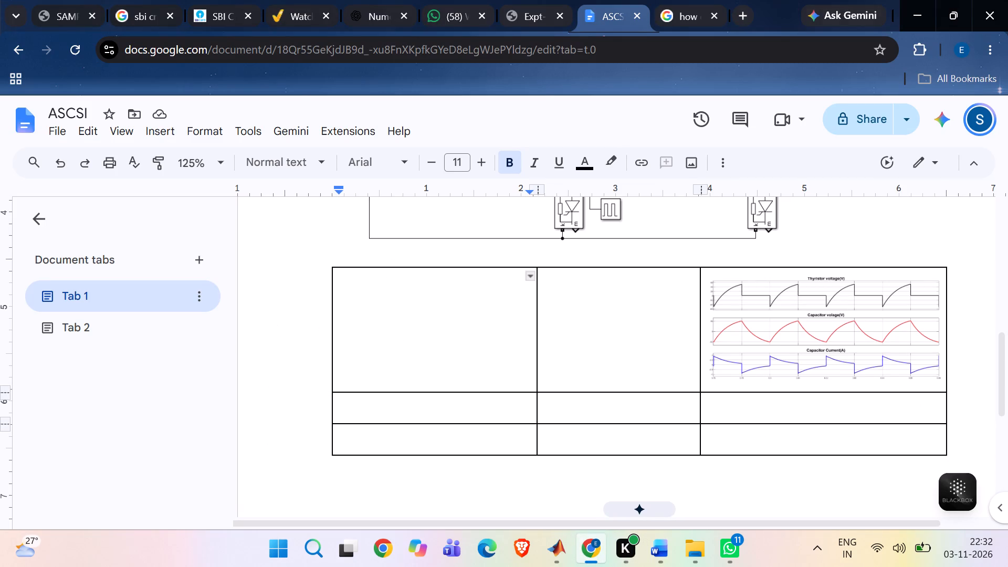
{"action": "type", "text": "case"}
{"action": "key", "text": "BackSpace"}
{"action": "key", "text": "BackSpace"}
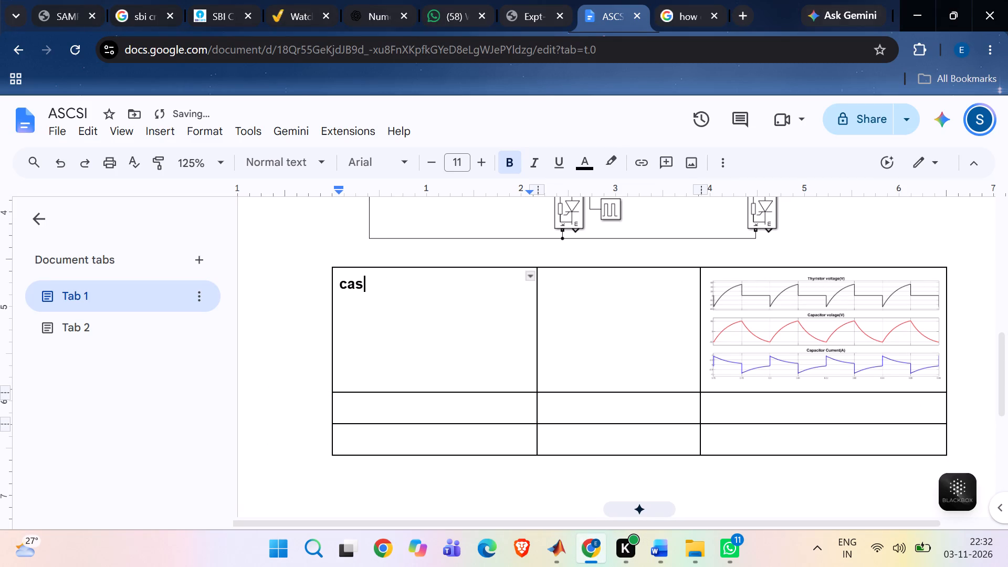
{"action": "key", "text": "BackSpace"}
{"action": "key", "text": "BackSpace"}
{"action": "type", "text": "CASE"}
{"action": "key", "text": "BackSpace"}
{"action": "key", "text": "BackSpace"}
{"action": "key", "text": "BackSpace"}
{"action": "type", "text": "ase"}
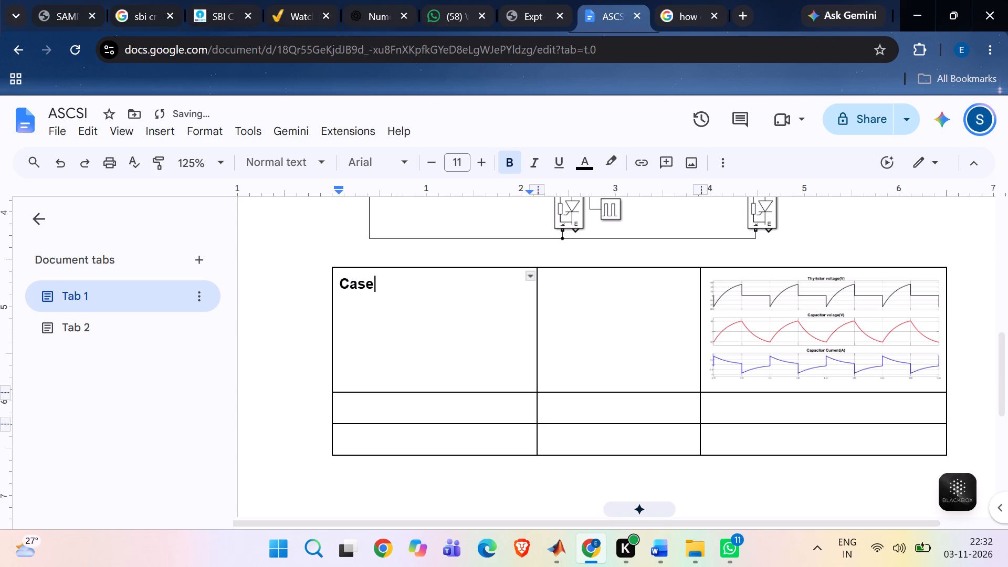
{"action": "type", "text": ":_"}
{"action": "key", "text": "BackSpace"}
{"action": "key", "text": "minus"}
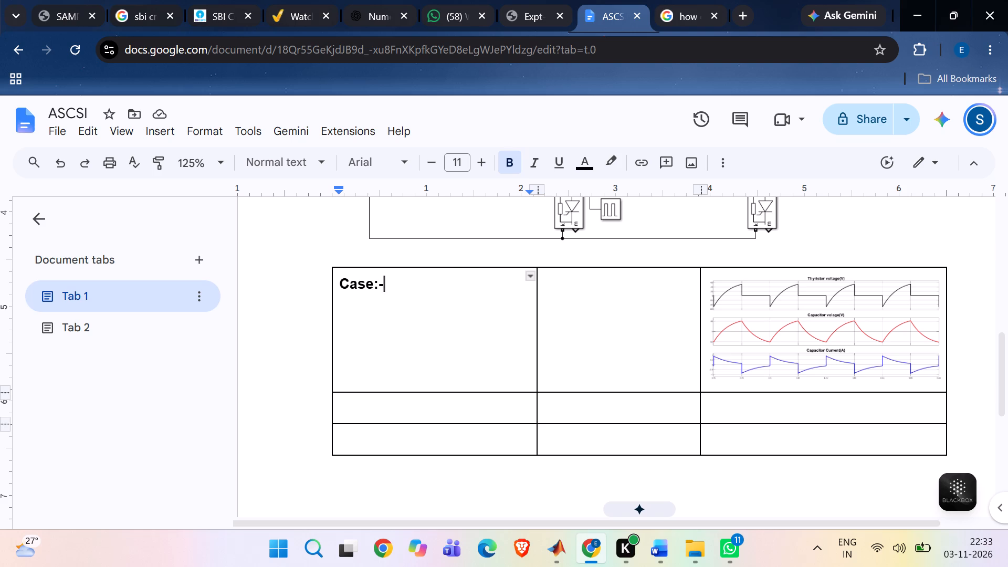
{"action": "left_click", "coordinate": [373, 309]}
{"action": "left_click", "coordinate": [444, 301]}
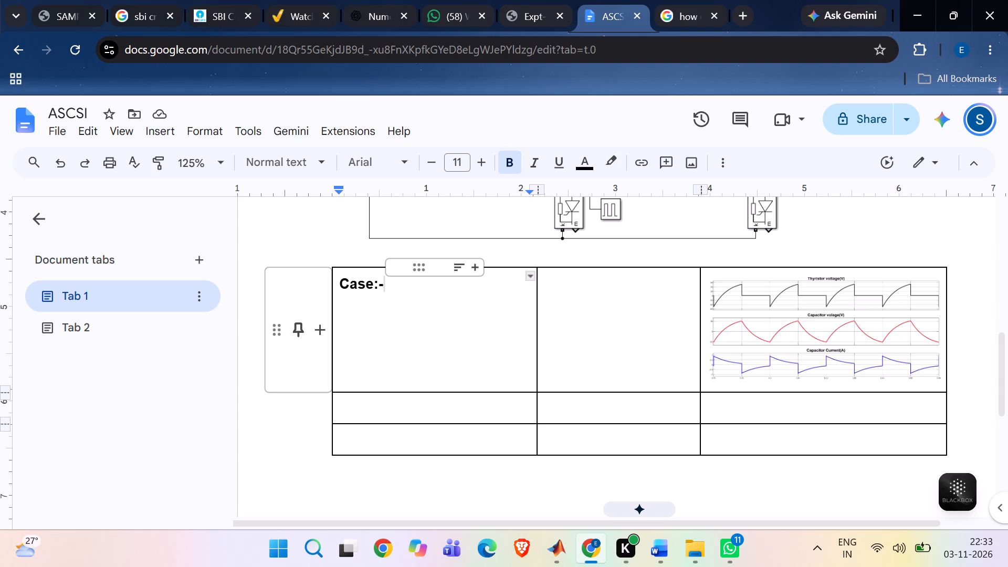
{"action": "key", "text": "1"}
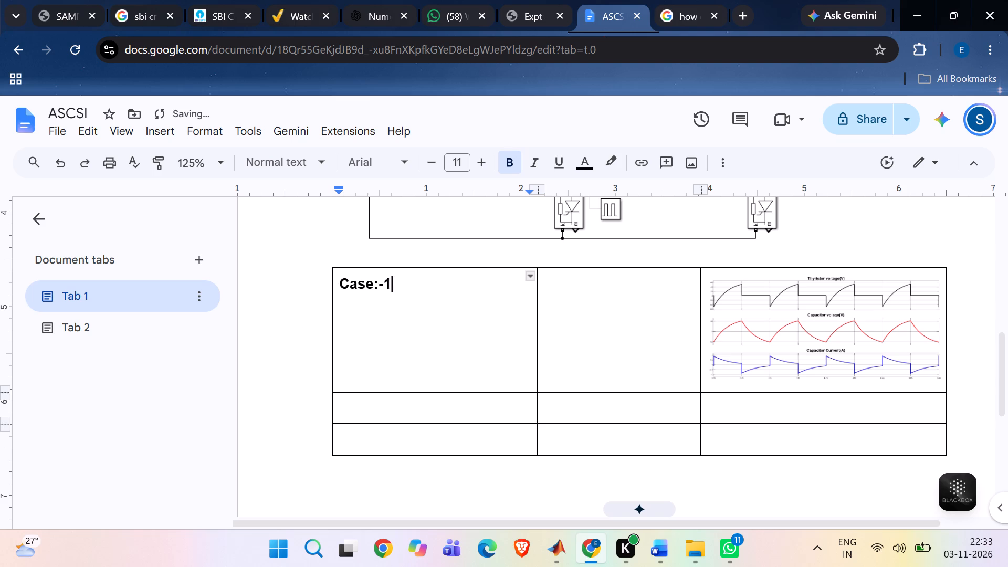
Change the first cell's label to read "Case: 1".
{"action": "key", "text": "BackSpace"}
{"action": "key", "text": "BackSpace"}
{"action": "key", "text": "BackSpace"}
{"action": "key", "text": "space"}
{"action": "type", "text": "1"}
{"action": "key", "text": "BackSpace"}
{"action": "key", "text": "BackSpace"}
{"action": "type", "text": ": 1"}
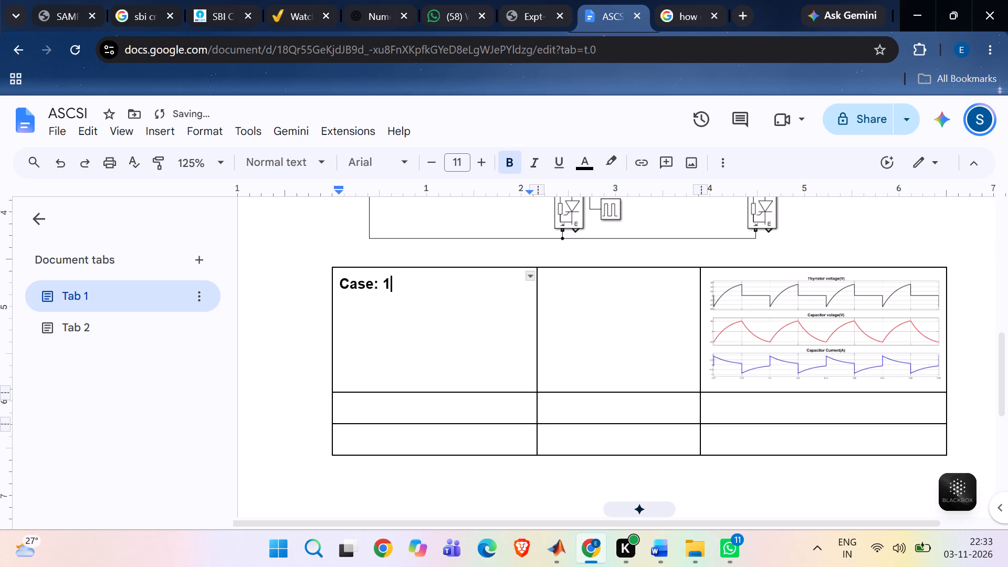
Add the source voltage line Vs=20V below the Case: 1 label.
{"action": "key", "text": "Return"}
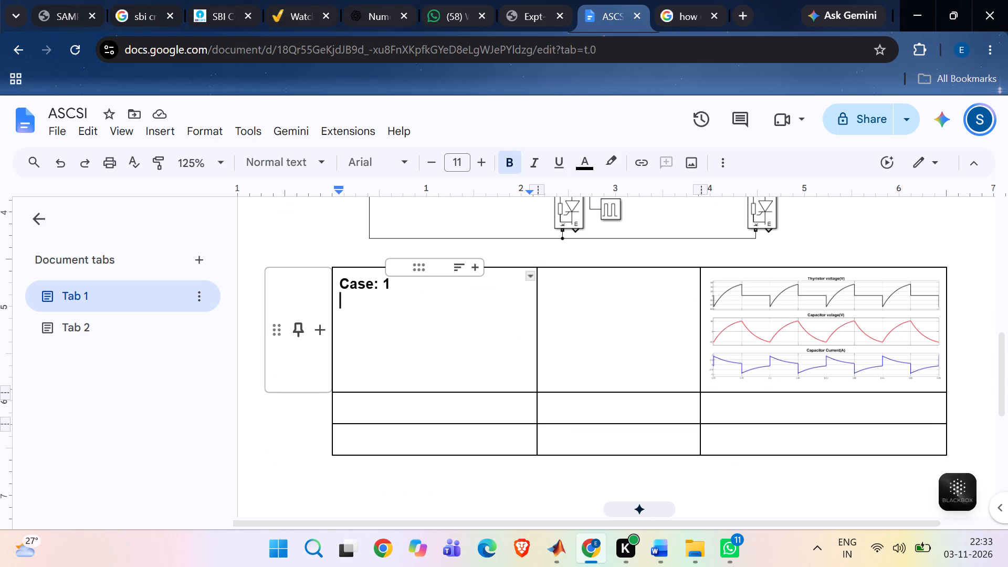
{"action": "key", "text": "shift+v"}
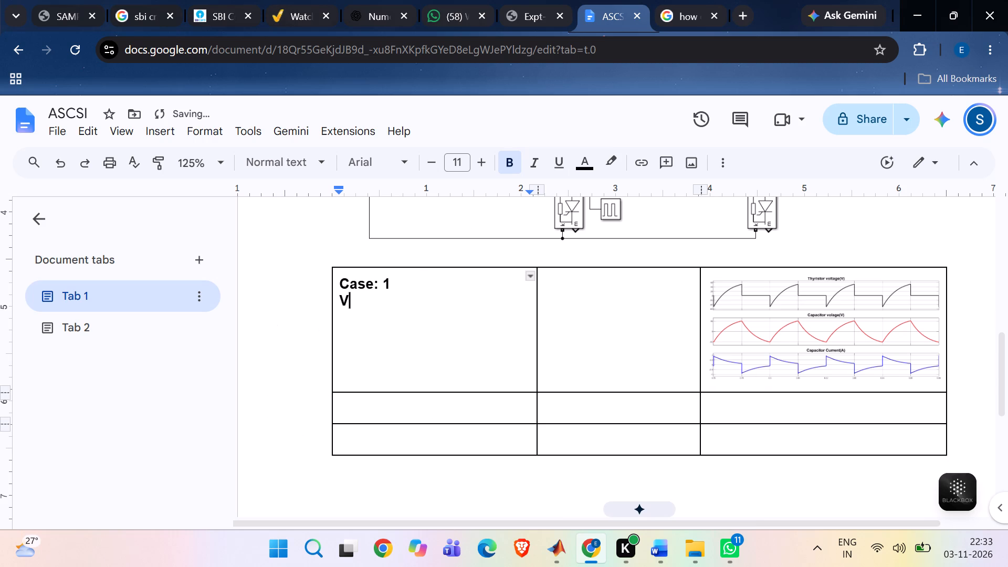
{"action": "key", "text": "s"}
{"action": "key", "text": "equal"}
{"action": "type", "text": "20"}
{"action": "key", "text": "shift+v"}
Start a switching frequency line reading fsw= below the source voltage.
{"action": "key", "text": "Return"}
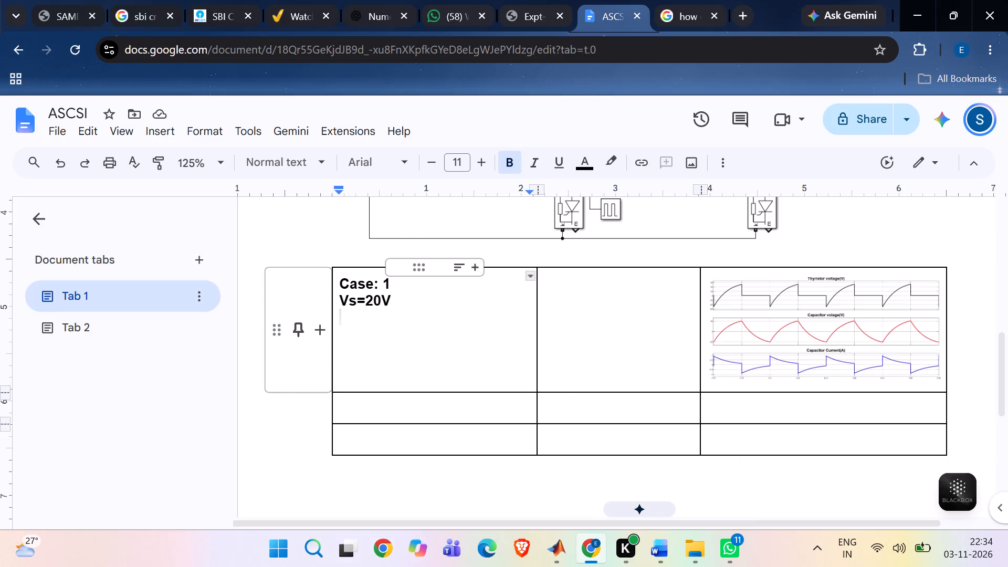
{"action": "key", "text": "f"}
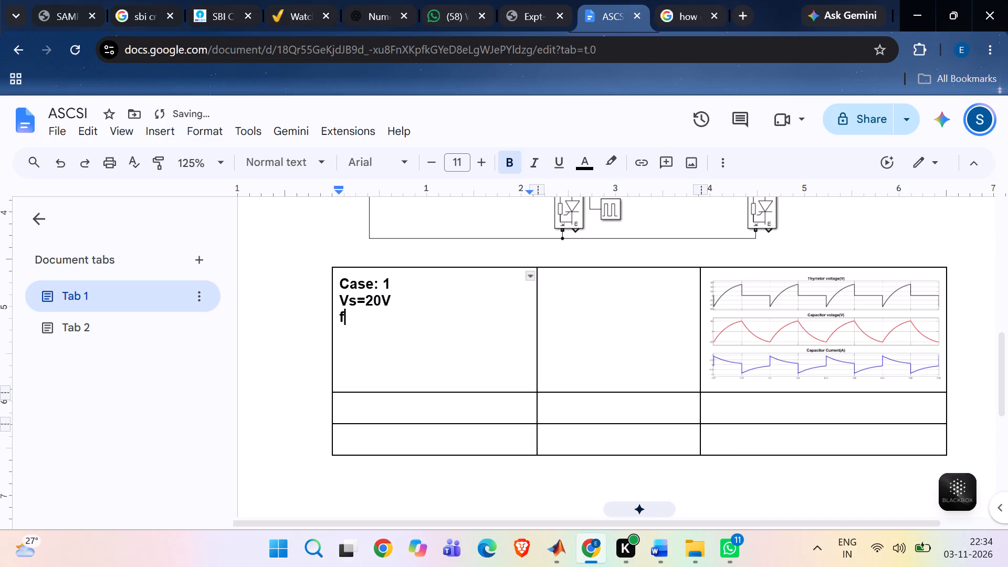
{"action": "type", "text": "sw"}
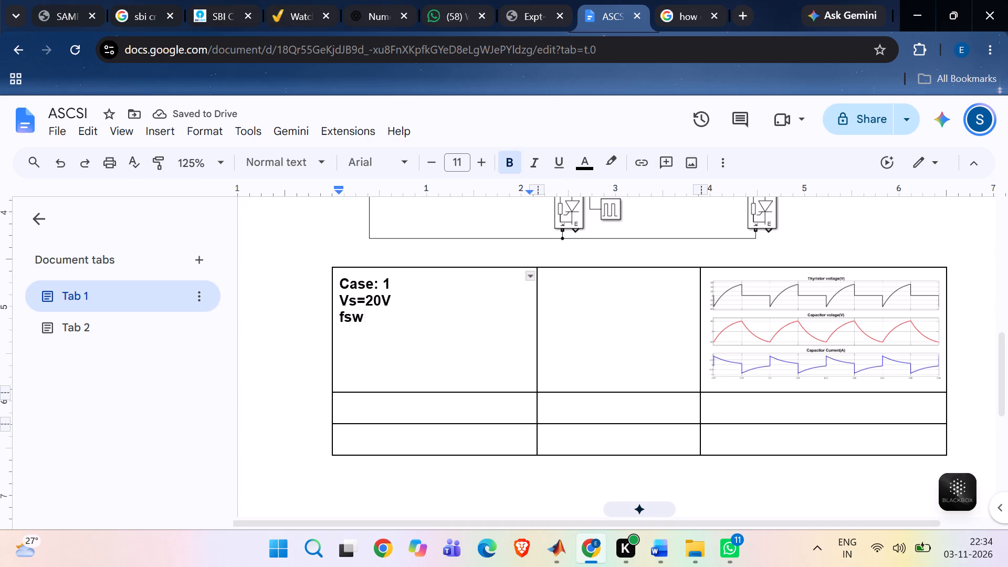
{"action": "key", "text": "equal"}
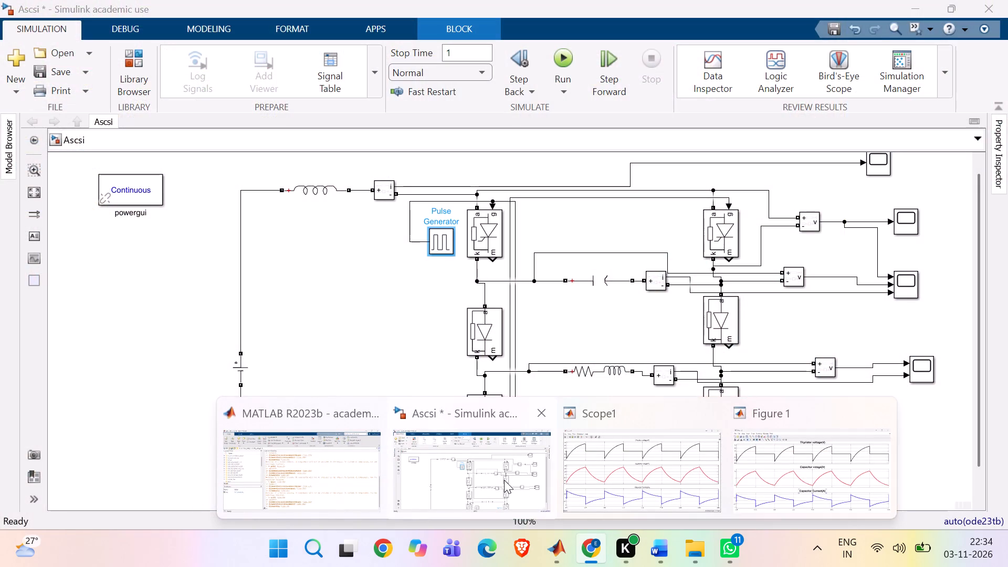
Switch to the Ascsi Simulink model and check the upper Pulse Generator block's period, closing its settings unchanged.
{"action": "left_click", "coordinate": [504, 480]}
{"action": "double_click", "coordinate": [439, 241]}
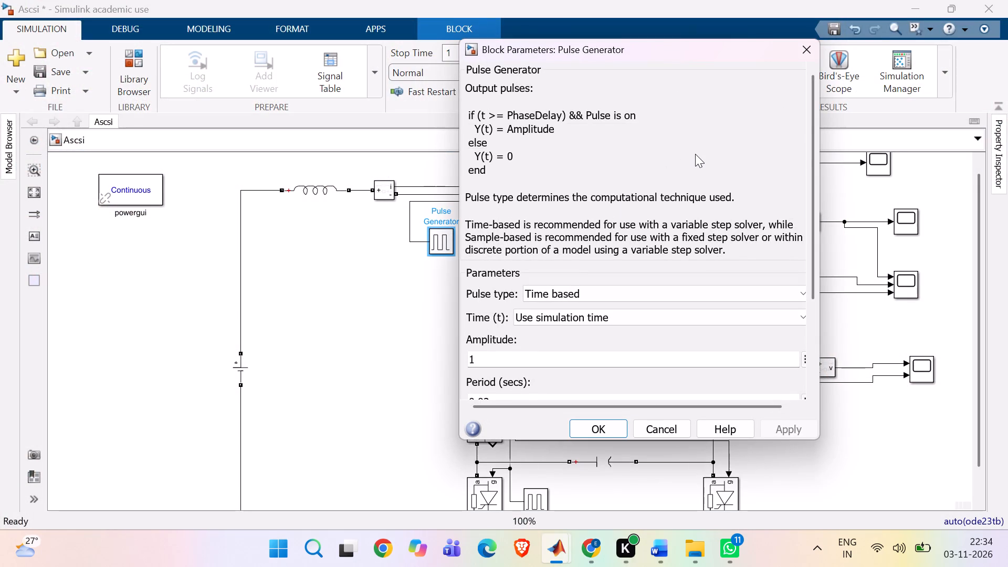
{"action": "scroll", "coordinate": [695, 154], "scroll_direction": "down", "scroll_amount": 2}
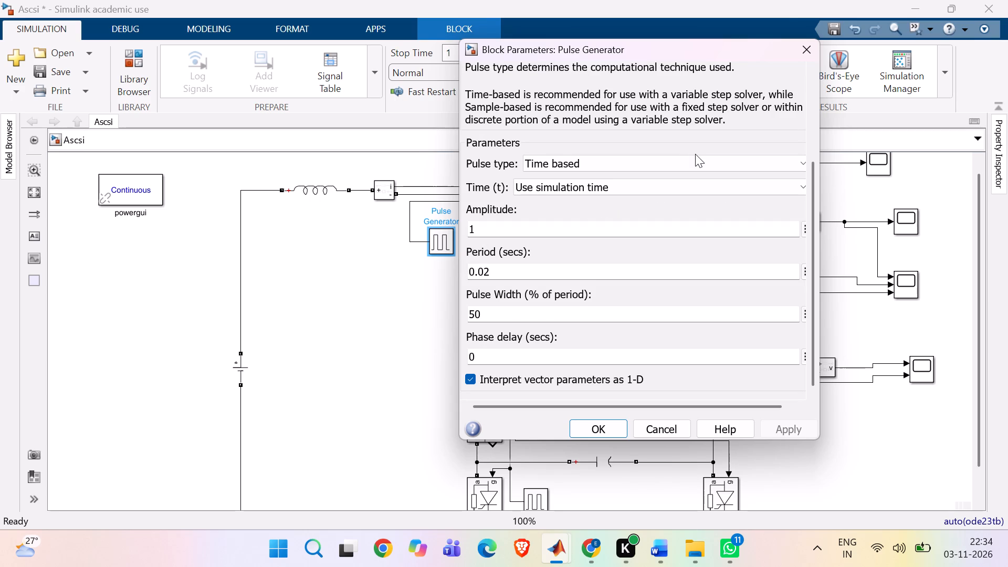
{"action": "scroll", "coordinate": [695, 154], "scroll_direction": "down", "scroll_amount": 3}
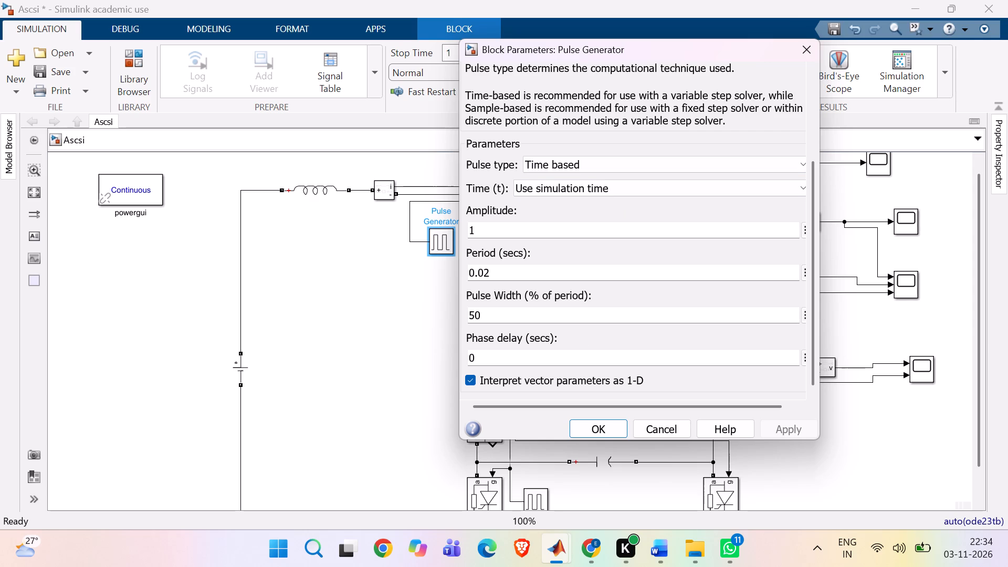
{"action": "left_click", "coordinate": [599, 424]}
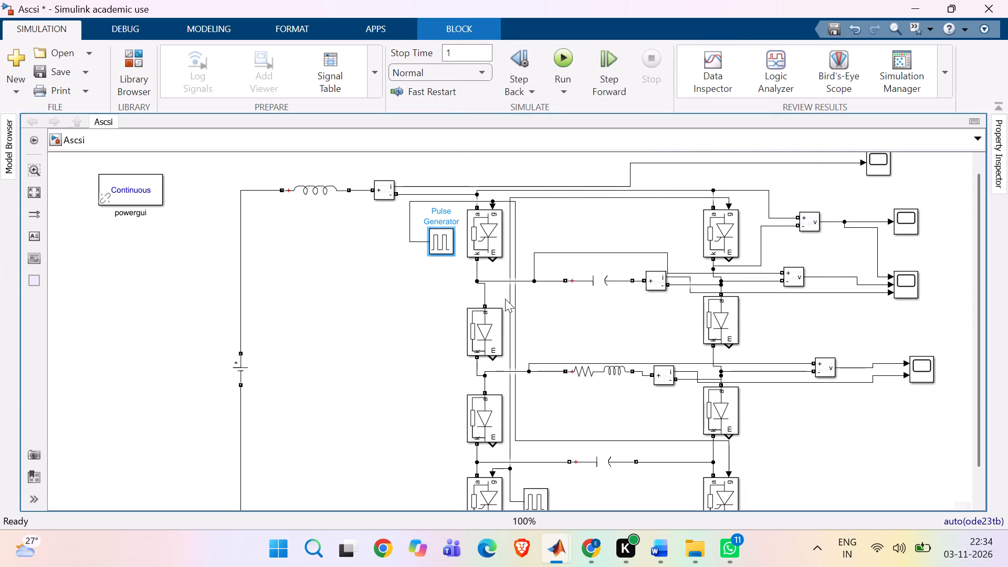
{"action": "left_click", "coordinate": [437, 291]}
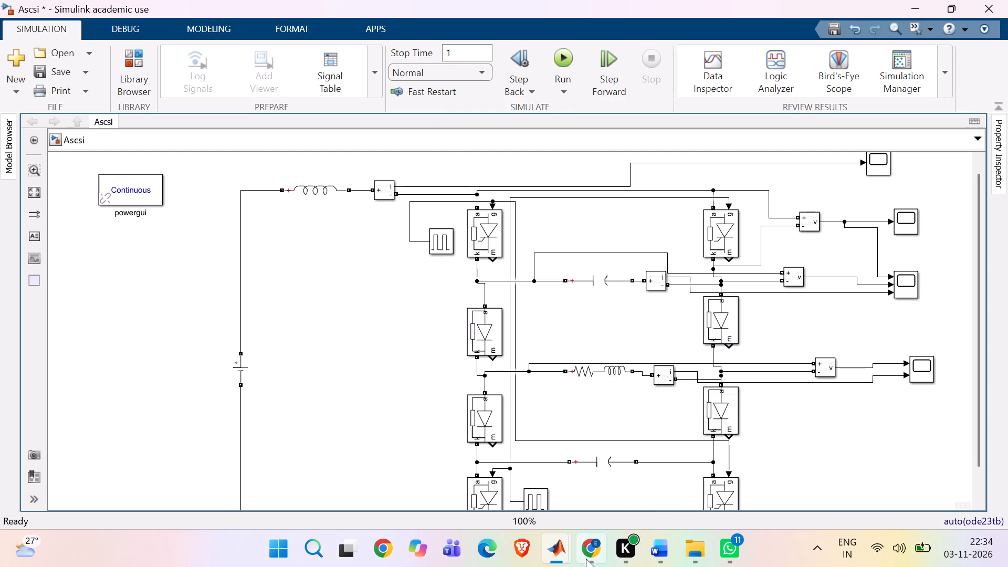
Return to the ASCSI document and complete the switching frequency line as fsw=50Hz.
{"action": "left_click", "coordinate": [581, 471]}
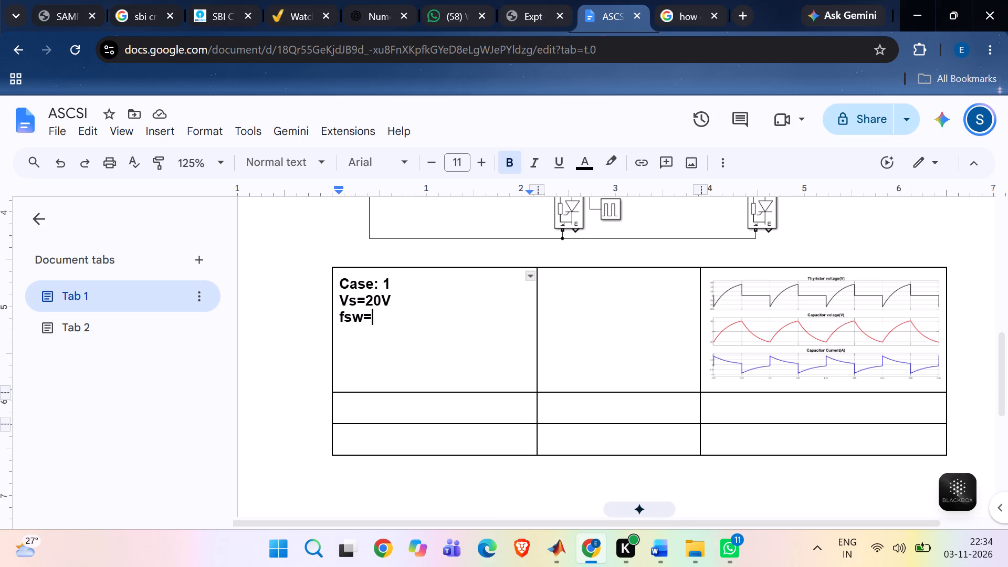
{"action": "type", "text": "50"}
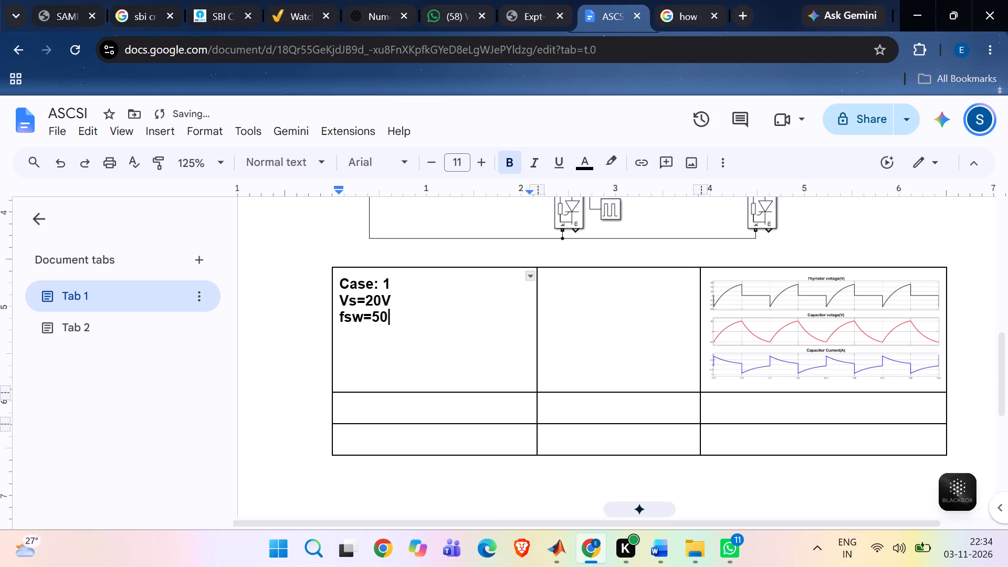
{"action": "key", "text": "shift+h"}
{"action": "key", "text": "z"}
Start a source inductance line reading Ls= below the switching frequency.
{"action": "key", "text": "Return"}
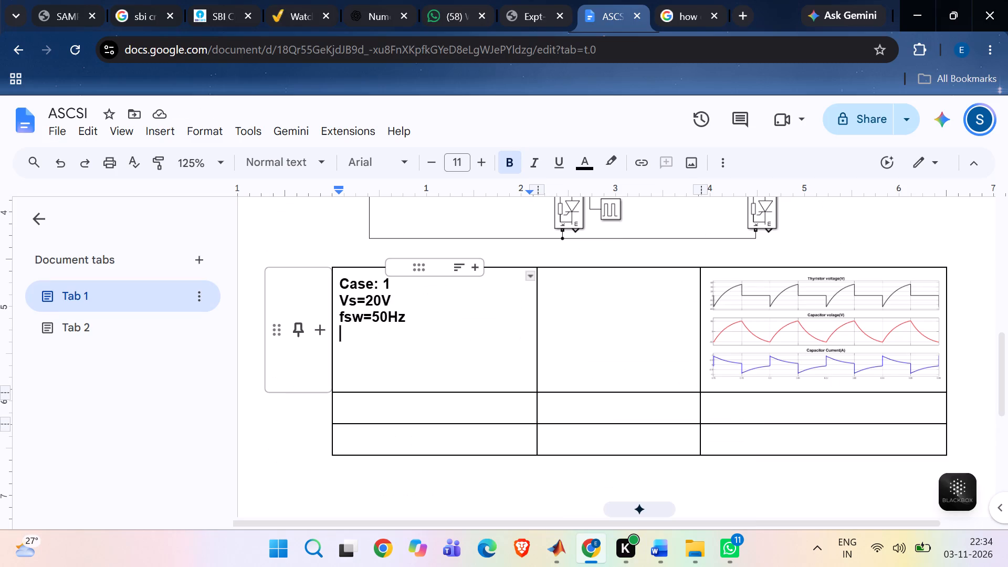
{"action": "key", "text": "shift+l"}
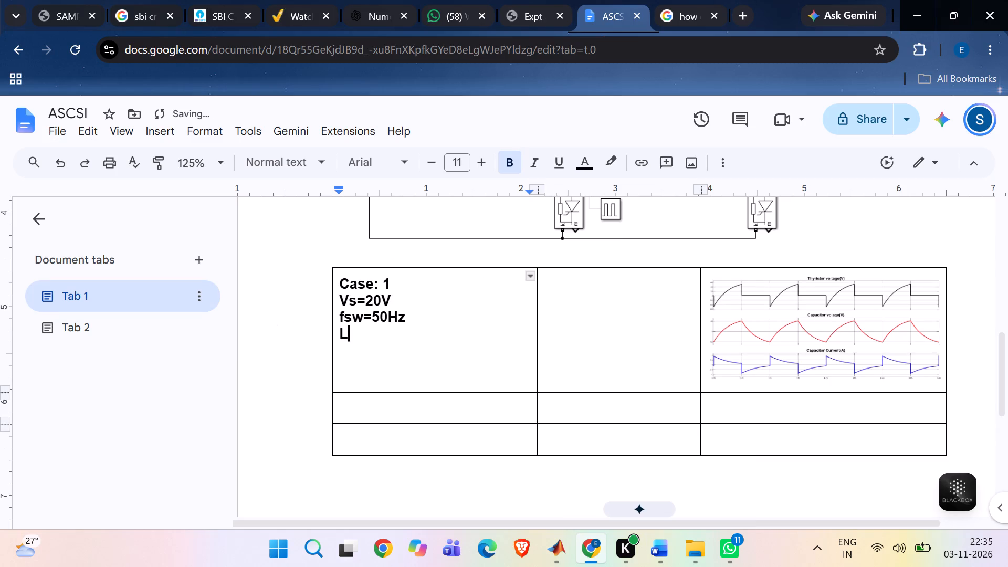
{"action": "key", "text": "s"}
{"action": "key", "text": "equal"}
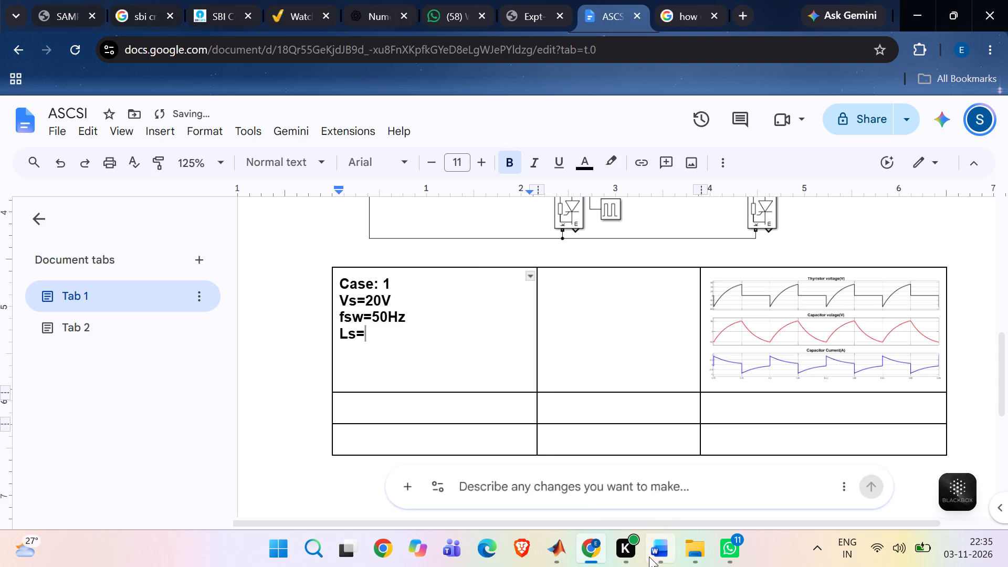
Switch to the Ascsi Simulink model and check the source inductor's inductance, closing its block parameters unchanged.
{"action": "left_click", "coordinate": [487, 486]}
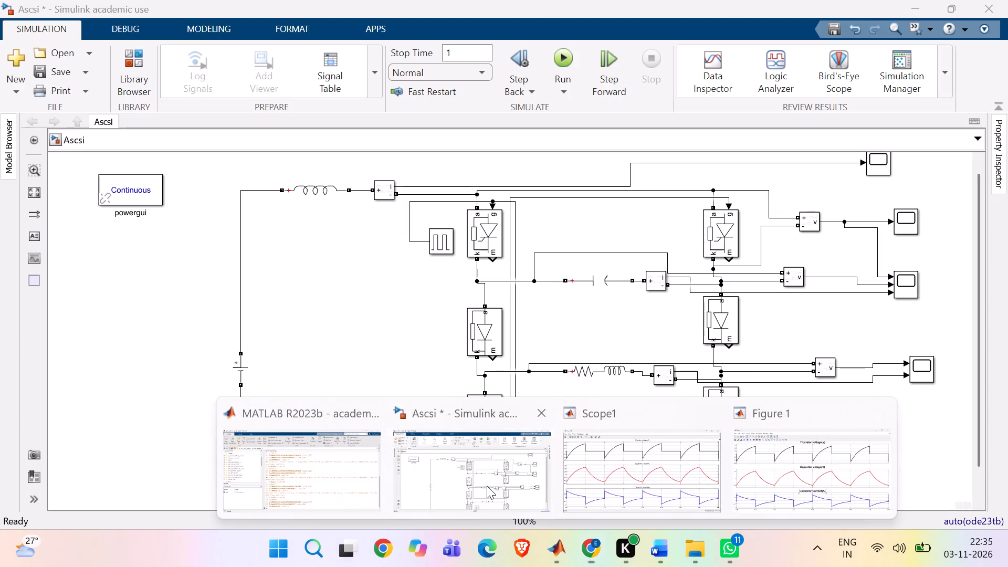
{"action": "double_click", "coordinate": [317, 186]}
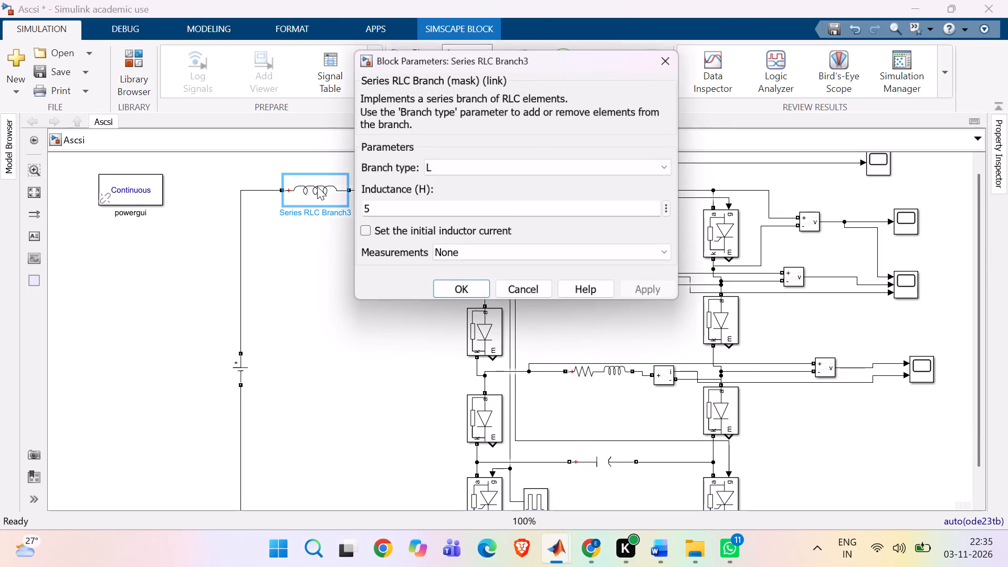
{"action": "left_click", "coordinate": [458, 288]}
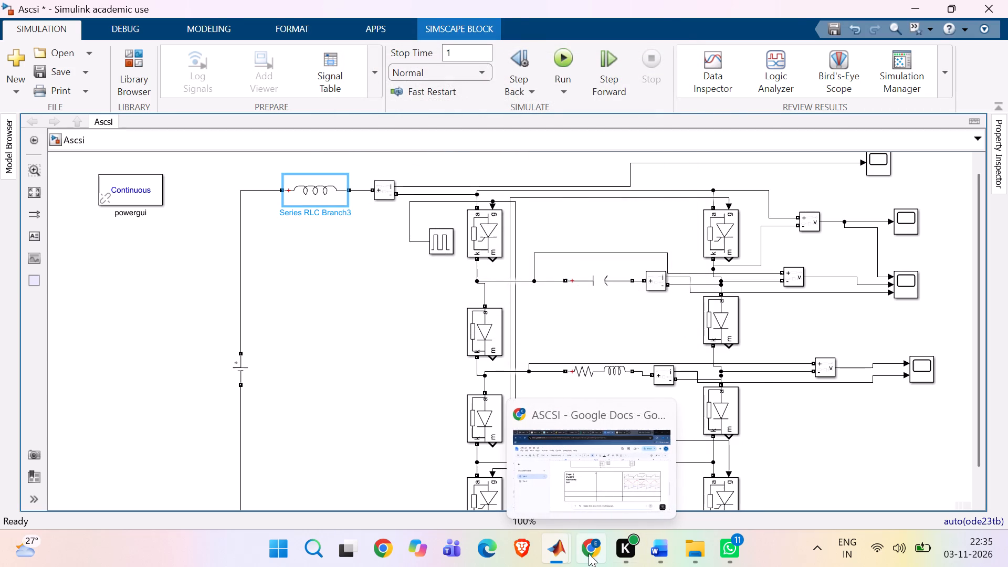
Return to the ASCSI document, complete the source inductance line as Ls=5H and start a new line.
{"action": "left_click", "coordinate": [582, 489]}
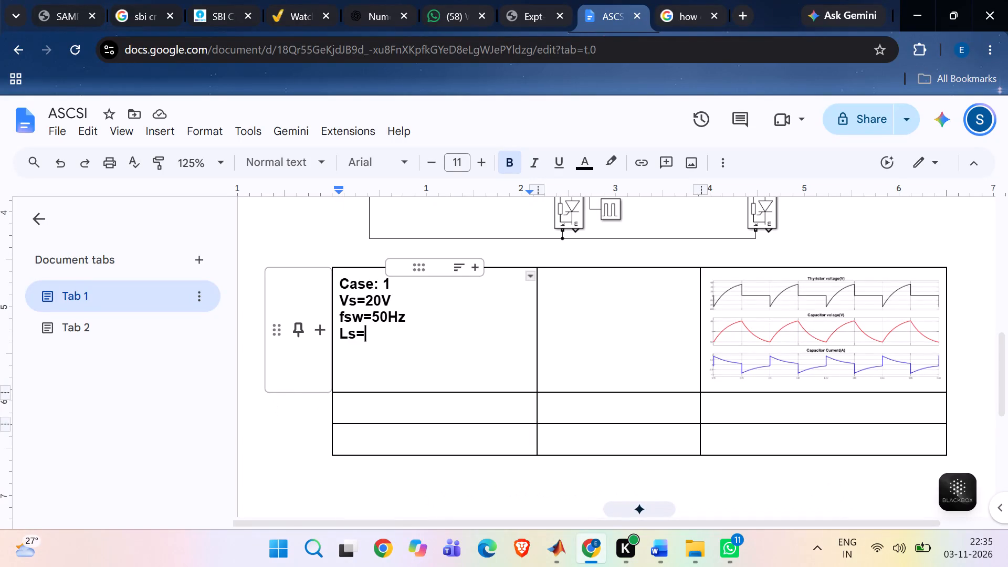
{"action": "key", "text": "5"}
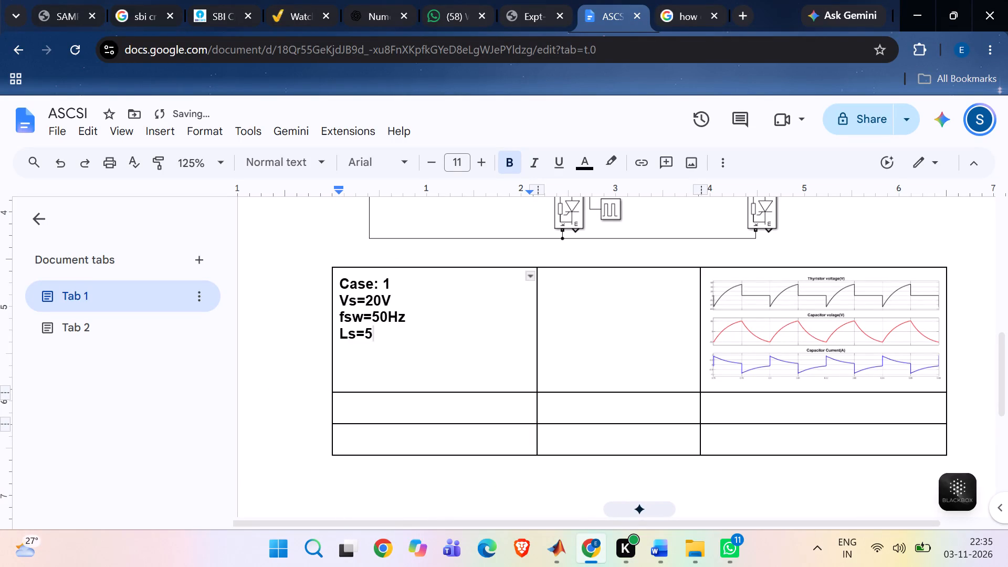
{"action": "key", "text": "shift+h"}
{"action": "key", "text": "Return"}
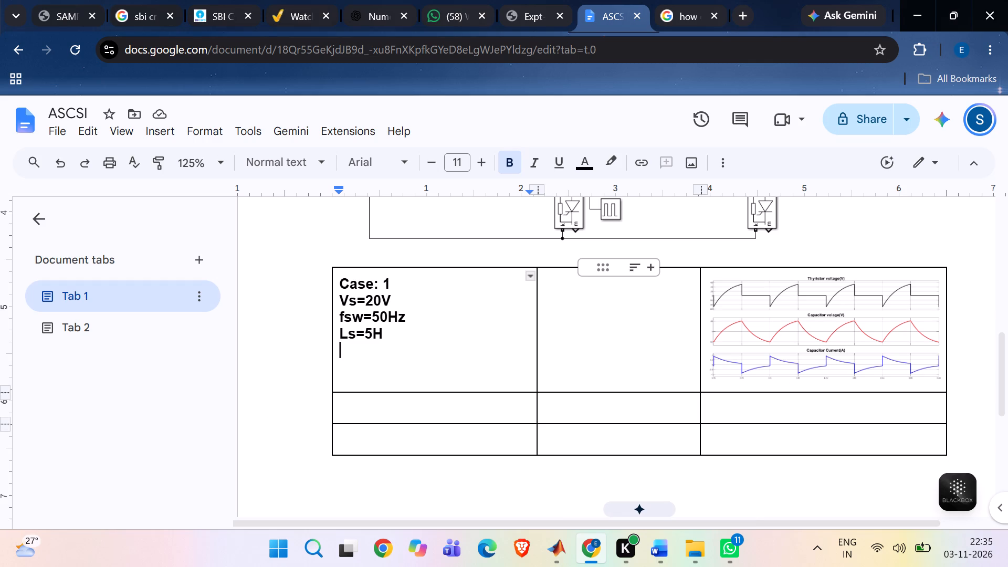
Add two separate lines reading R= and C= below the source inductance in the Case: 1 cell.
{"action": "key", "text": "shift+r"}
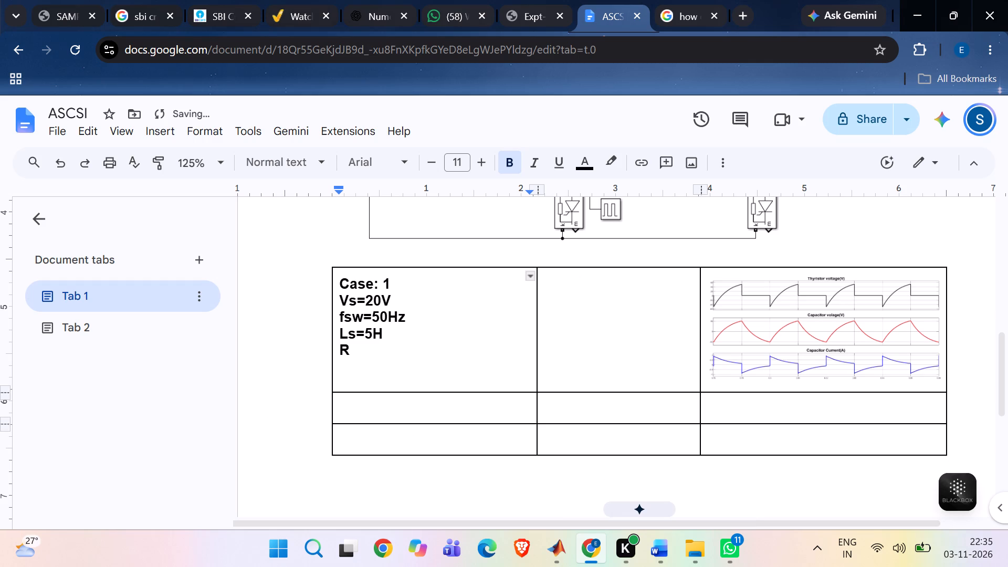
{"action": "key", "text": "shift+c"}
{"action": "key", "text": "Left"}
{"action": "key", "text": "Return"}
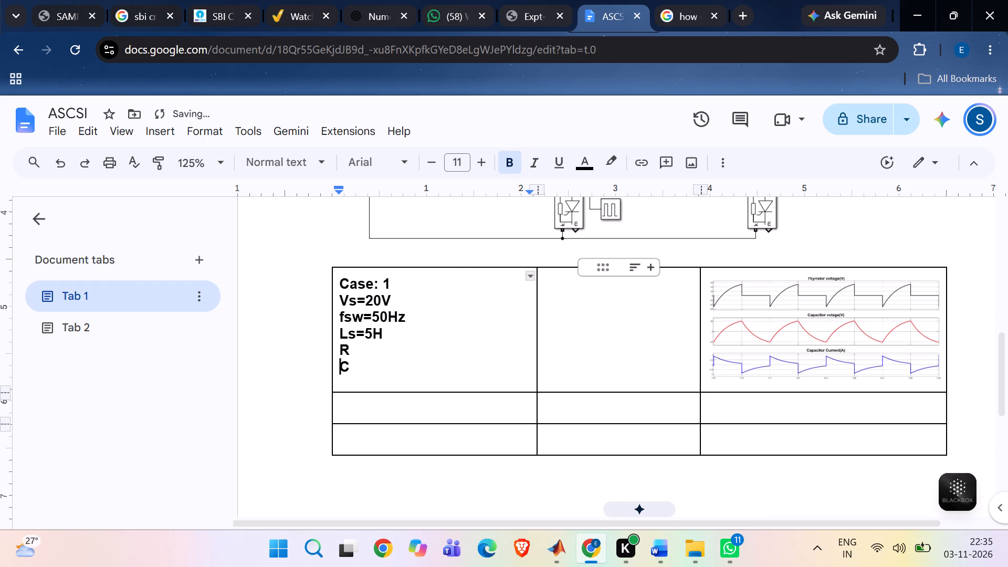
{"action": "left_click", "coordinate": [363, 350]}
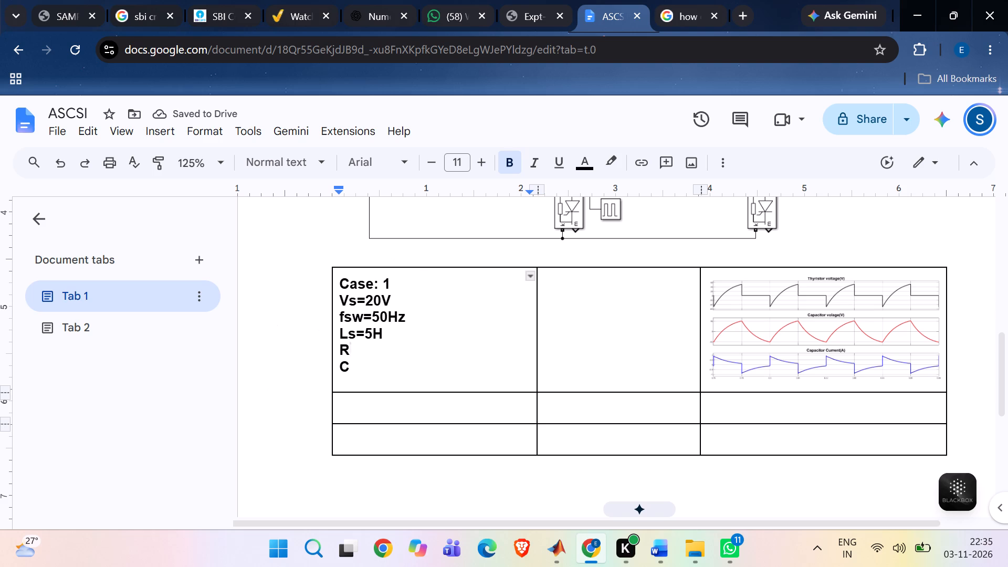
{"action": "key", "text": "equal"}
{"action": "left_click", "coordinate": [354, 369]}
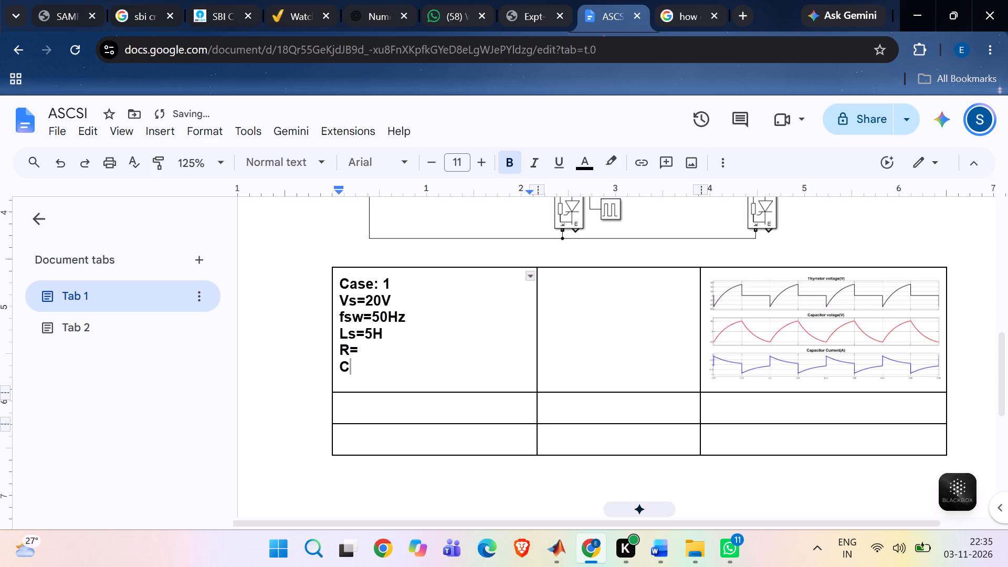
{"action": "key", "text": "equal"}
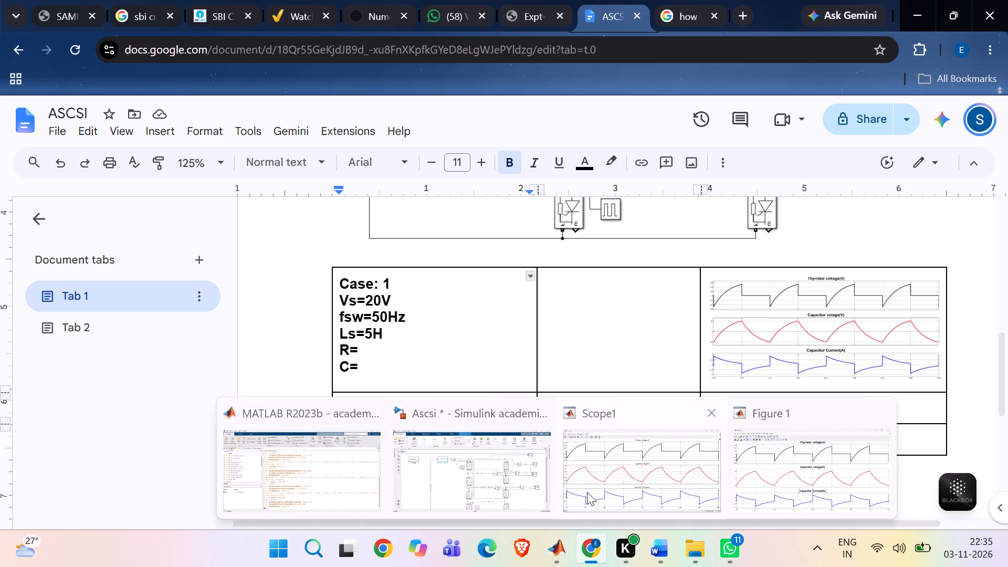
Switch to the Ascsi Simulink model and check the upper capacitor branch's capacitance, closing its block parameters unchanged.
{"action": "left_click", "coordinate": [512, 482]}
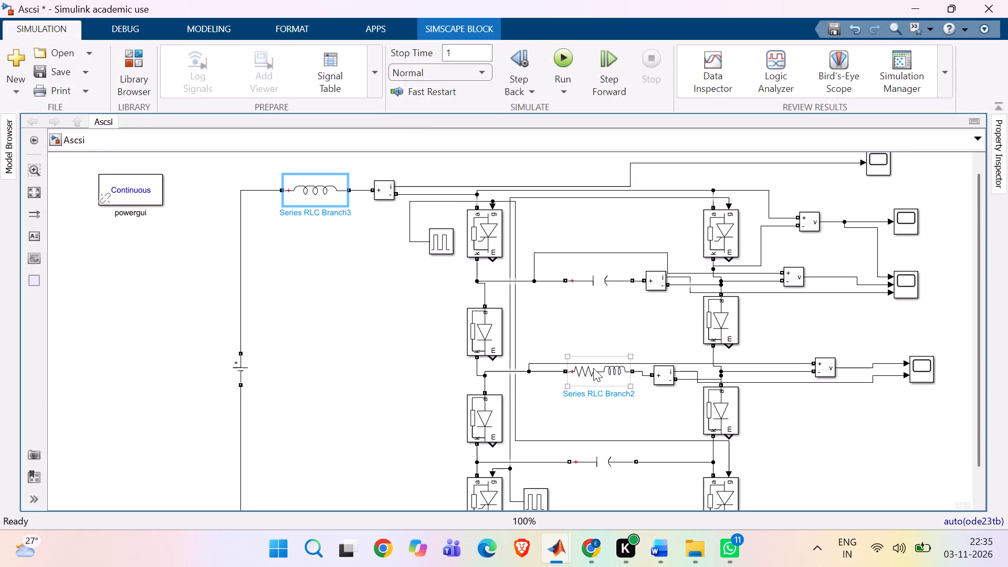
{"action": "double_click", "coordinate": [599, 294]}
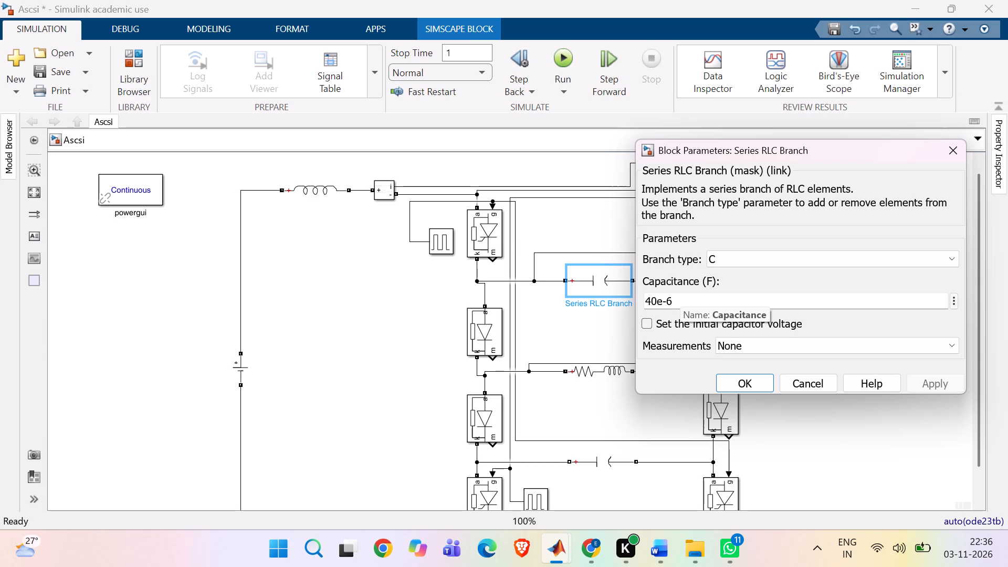
{"action": "left_click", "coordinate": [732, 380]}
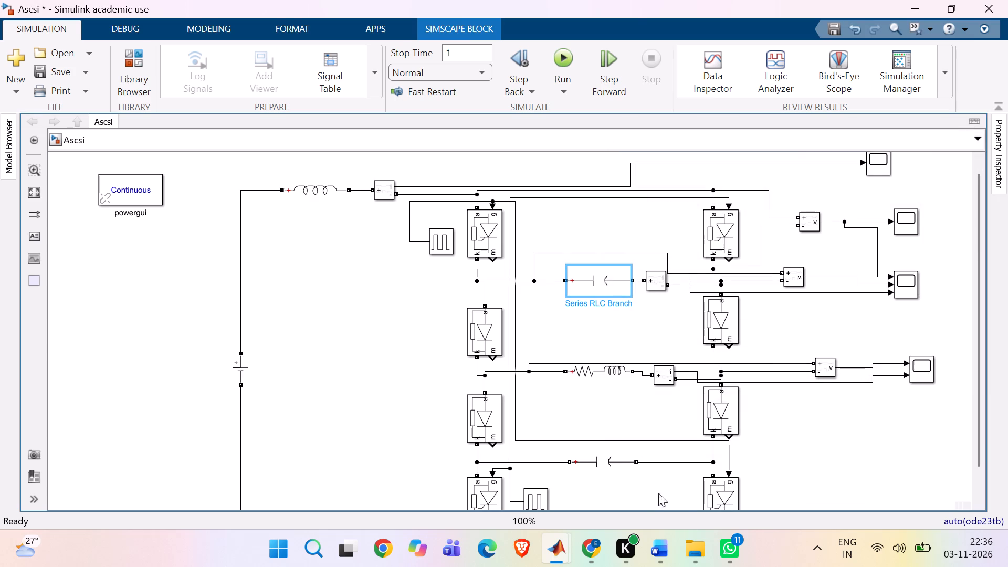
Return to the ASCSI document and complete the capacitance line as C=40uF.
{"action": "left_click", "coordinate": [591, 550]}
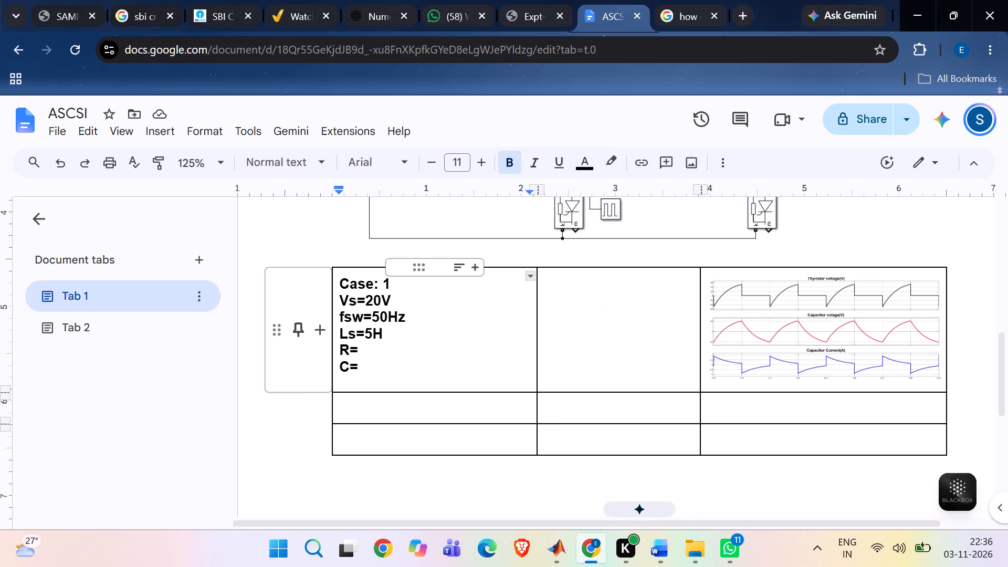
{"action": "type", "text": "40"}
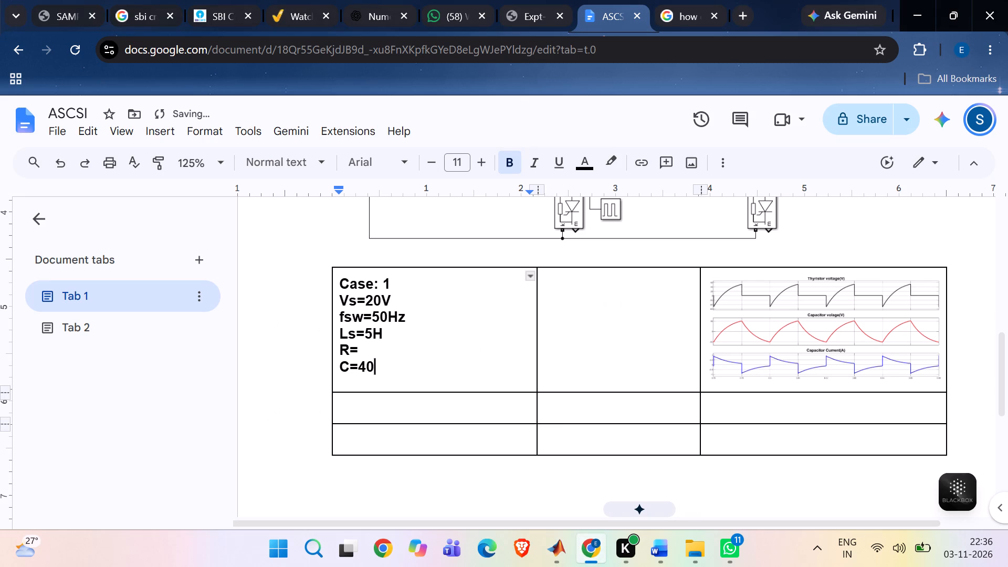
{"action": "key", "text": "u"}
{"action": "key", "text": "shift+f"}
Place the cursor after R=, then switch to the Exp_6_ASCI_Simulation Reoport in Word and examine its case parameters and RL-load simulation section.
{"action": "left_click", "coordinate": [364, 352]}
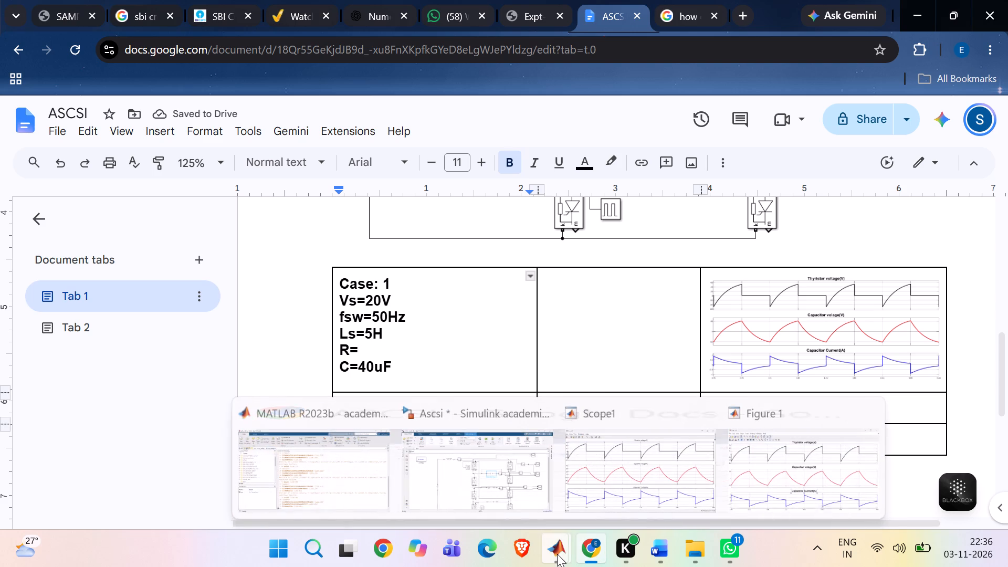
{"action": "left_click", "coordinate": [656, 556]}
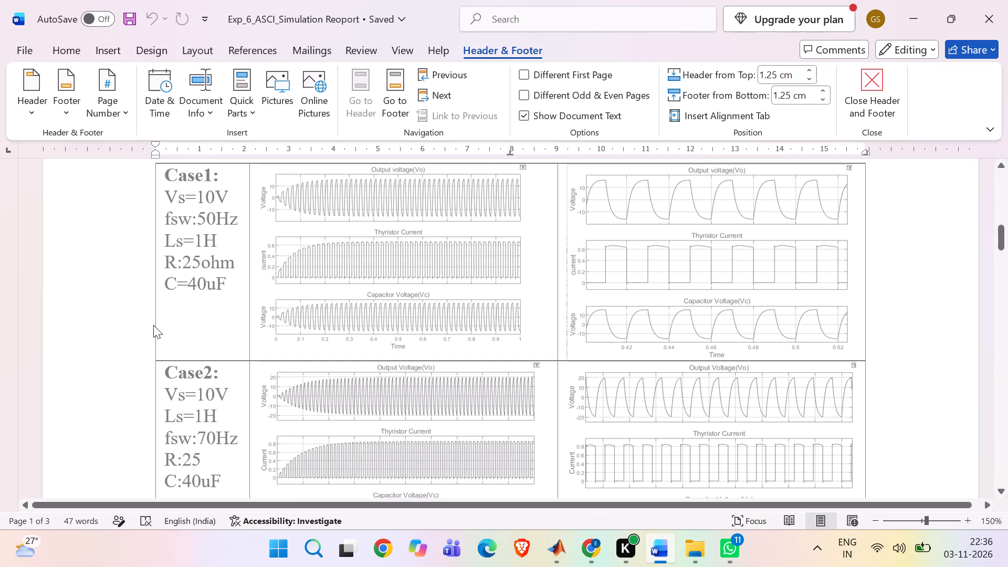
{"action": "left_click", "coordinate": [104, 309]}
{"action": "scroll", "coordinate": [104, 309], "scroll_direction": "up", "scroll_amount": 1}
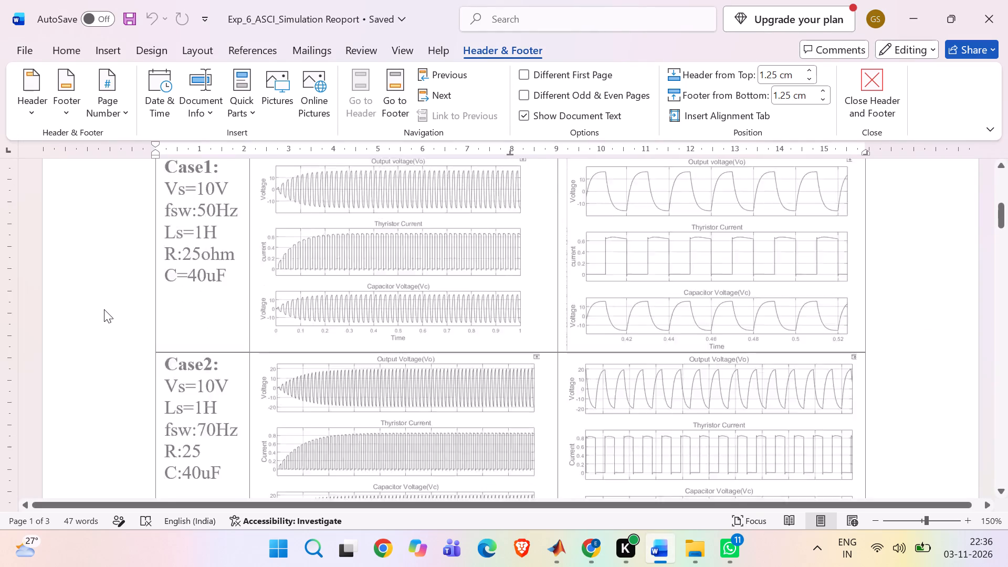
{"action": "scroll", "coordinate": [104, 309], "scroll_direction": "up", "scroll_amount": 2}
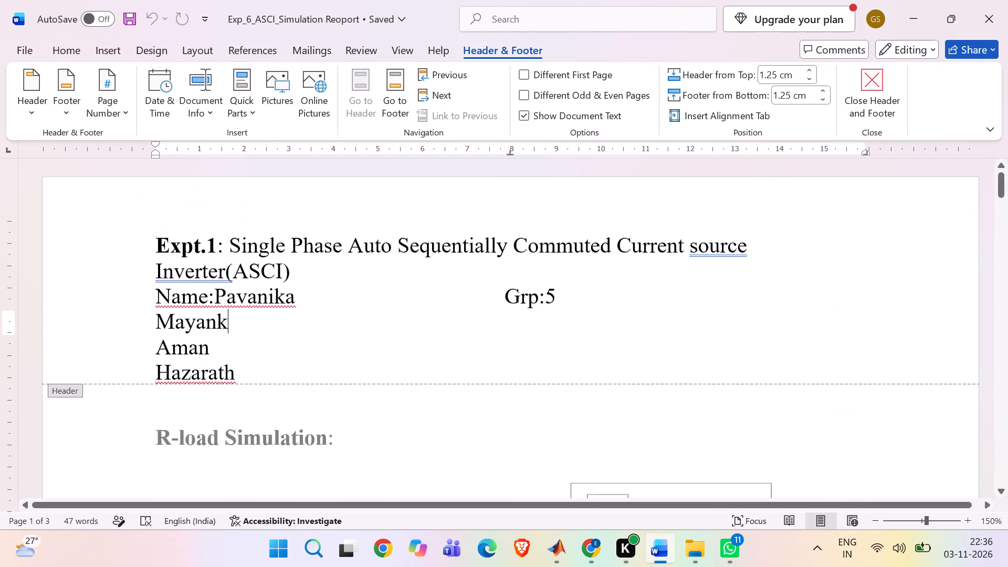
{"action": "scroll", "coordinate": [104, 309], "scroll_direction": "down", "scroll_amount": 2}
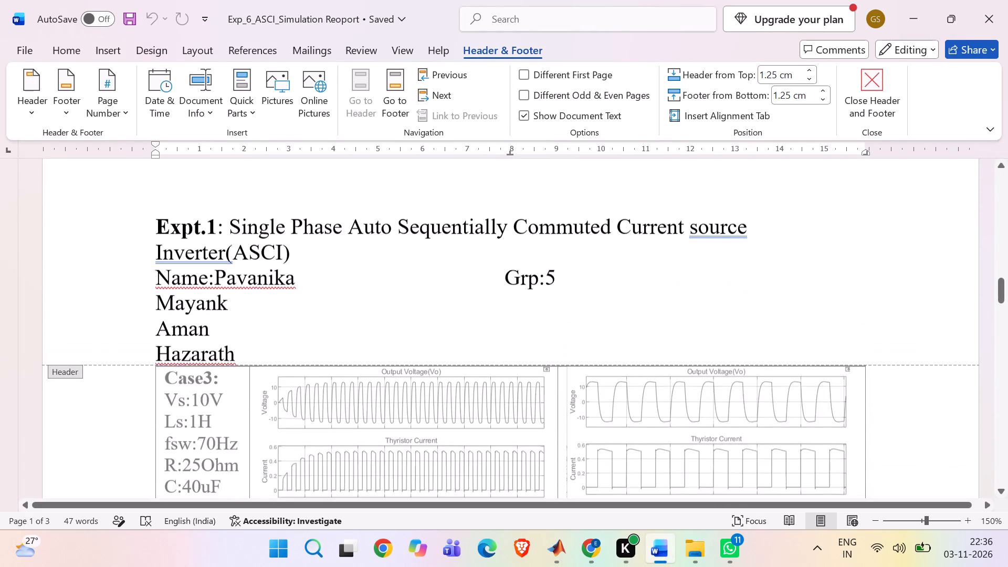
{"action": "scroll", "coordinate": [104, 309], "scroll_direction": "down", "scroll_amount": 3}
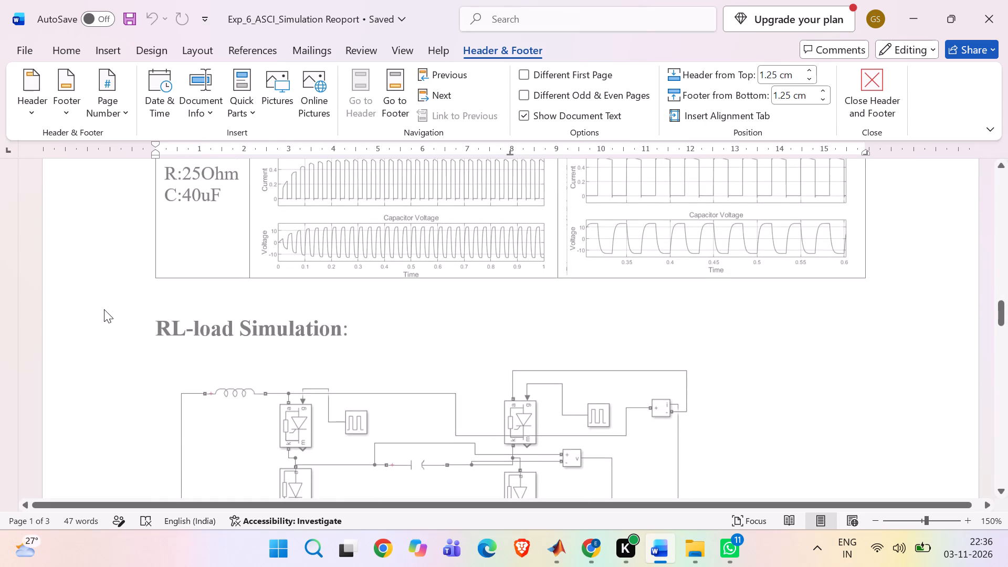
{"action": "scroll", "coordinate": [104, 309], "scroll_direction": "down", "scroll_amount": 1}
{"action": "scroll", "coordinate": [104, 309], "scroll_direction": "up", "scroll_amount": 2}
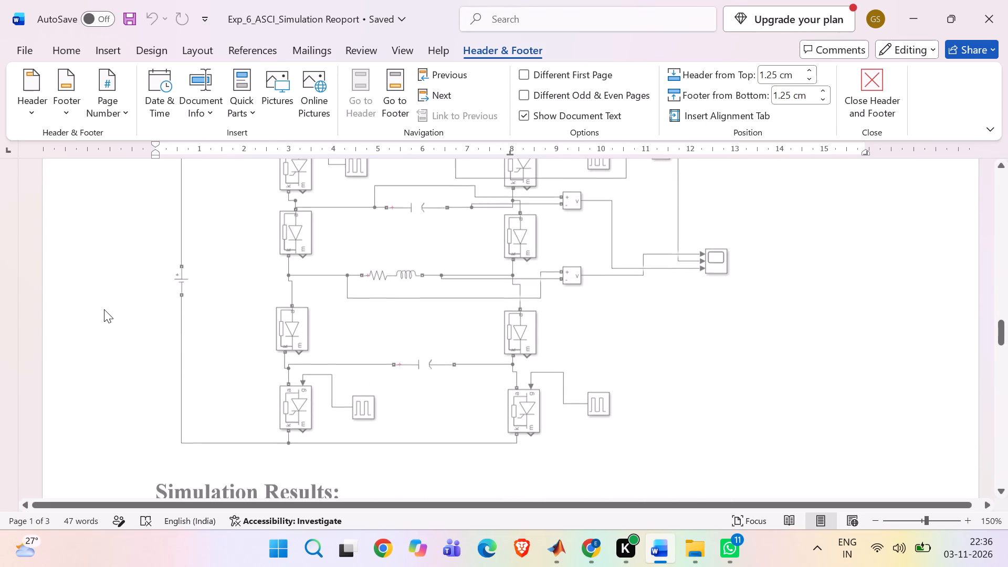
{"action": "scroll", "coordinate": [104, 309], "scroll_direction": "up", "scroll_amount": 3}
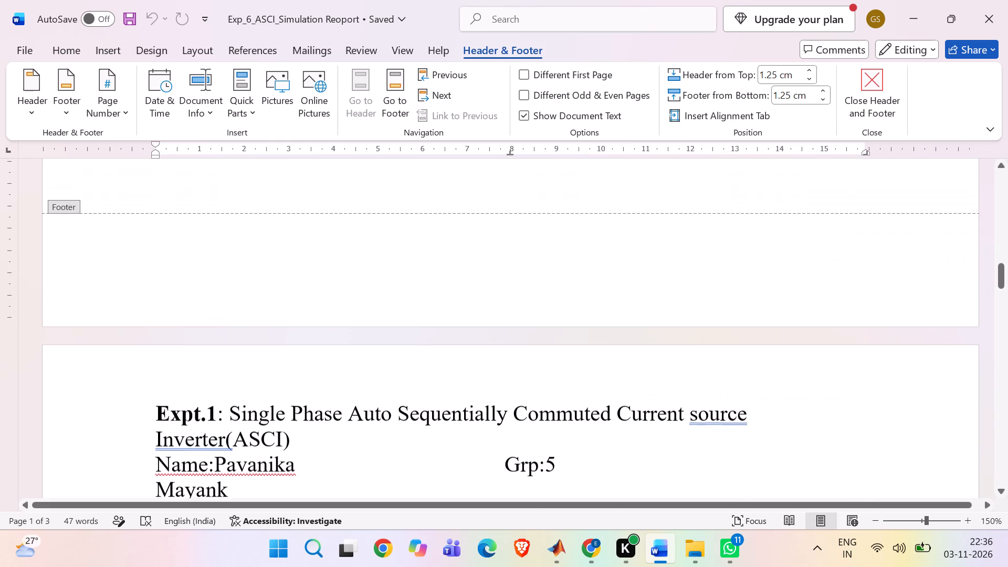
{"action": "scroll", "coordinate": [104, 309], "scroll_direction": "down", "scroll_amount": 1}
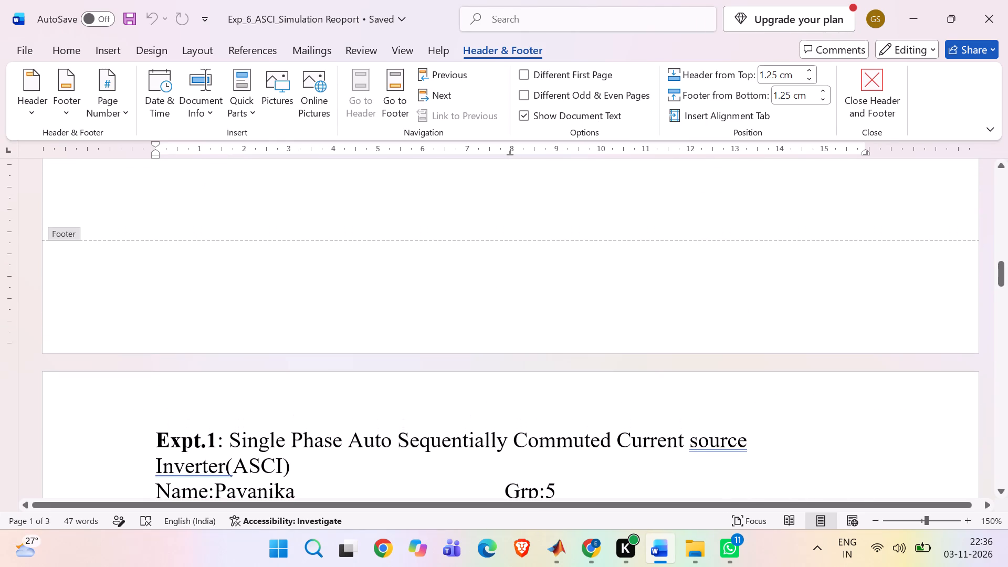
{"action": "scroll", "coordinate": [104, 309], "scroll_direction": "down", "scroll_amount": 2}
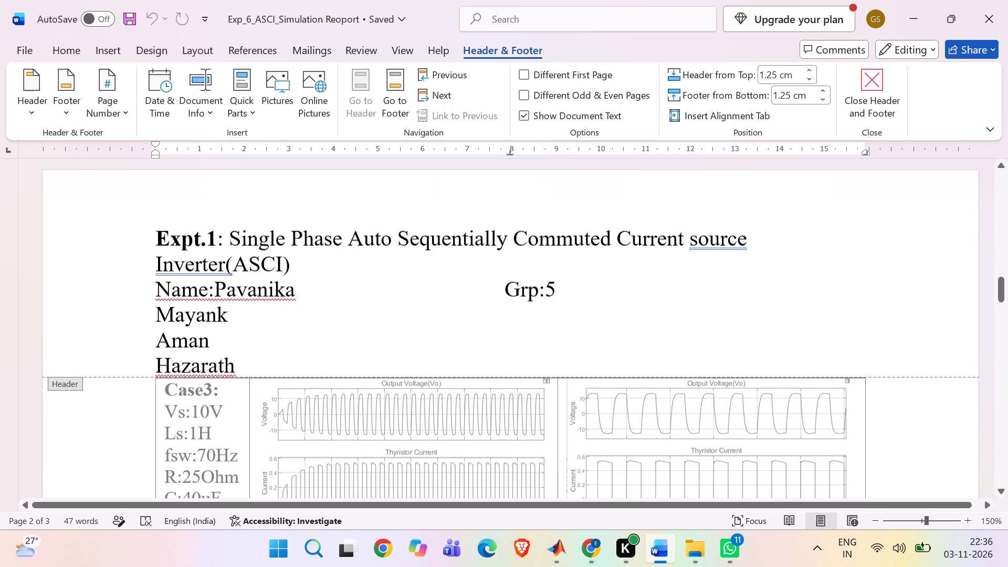
{"action": "scroll", "coordinate": [104, 309], "scroll_direction": "down", "scroll_amount": 3}
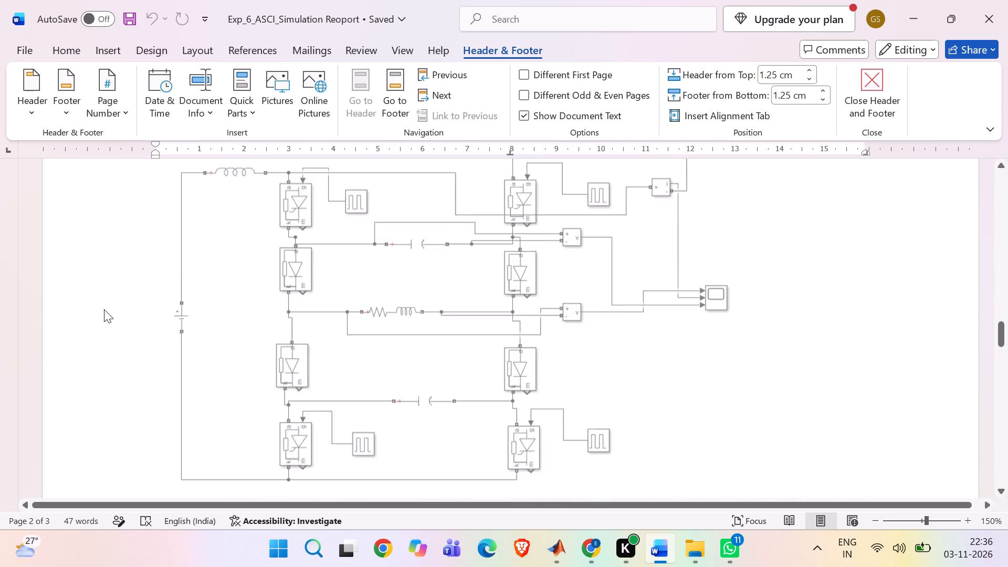
Examine the report's Case1 parameters under the RL-load Simulation Results and the Case3 parameters and waveforms preceding that section.
{"action": "scroll", "coordinate": [104, 309], "scroll_direction": "down", "scroll_amount": 1}
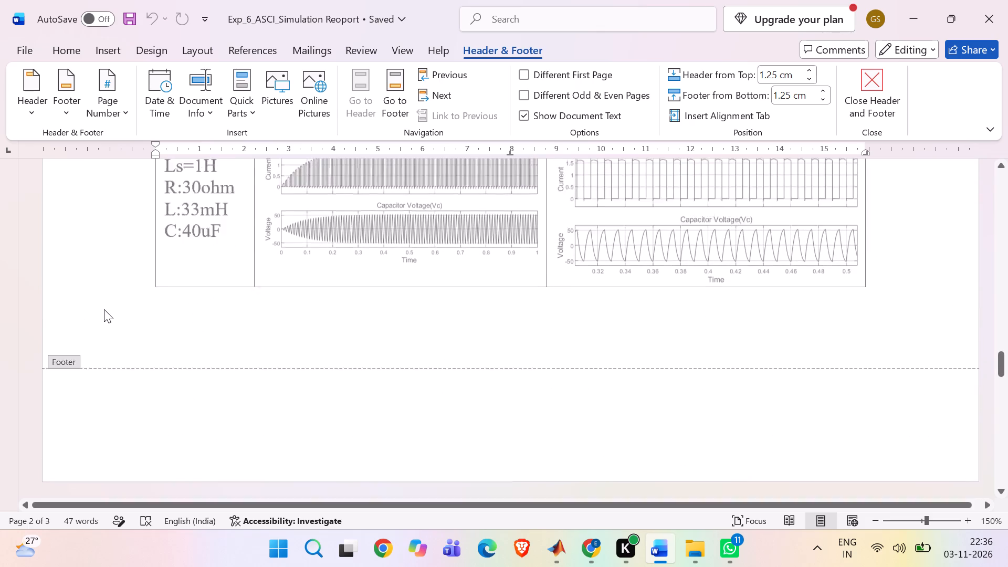
{"action": "scroll", "coordinate": [104, 309], "scroll_direction": "up", "scroll_amount": 1}
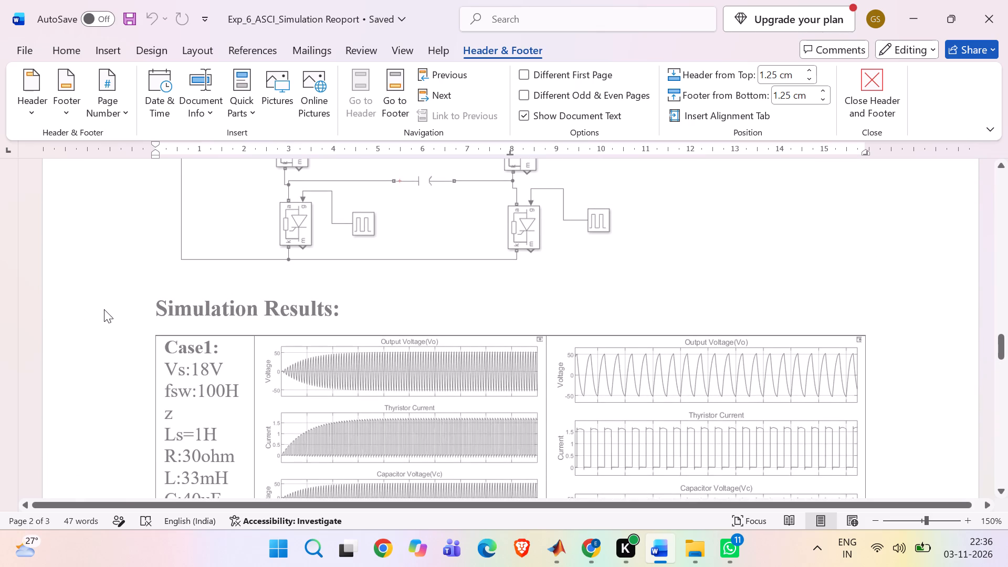
{"action": "scroll", "coordinate": [104, 309], "scroll_direction": "up", "scroll_amount": 5}
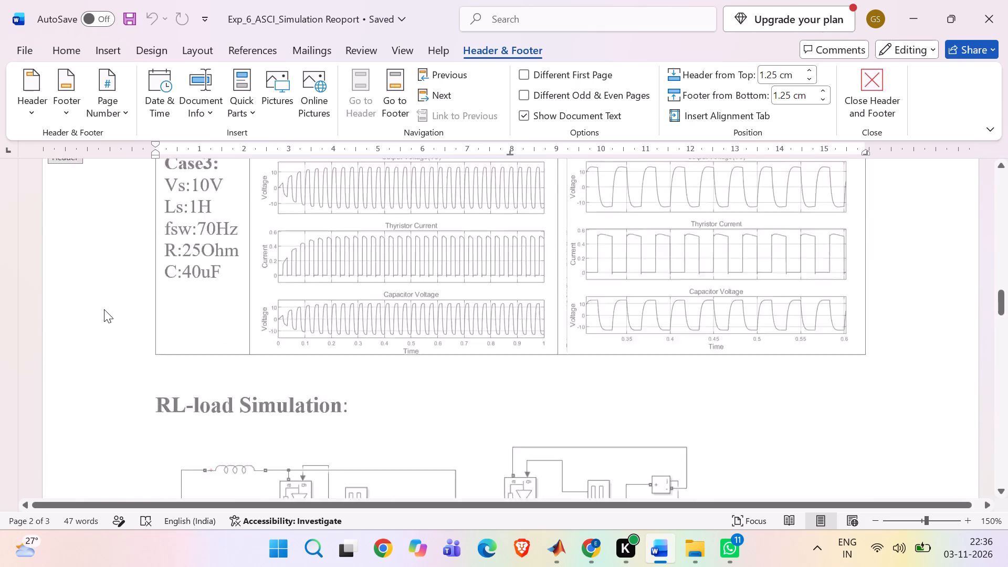
{"action": "scroll", "coordinate": [104, 309], "scroll_direction": "up", "scroll_amount": 1}
{"action": "scroll", "coordinate": [104, 309], "scroll_direction": "down", "scroll_amount": 1}
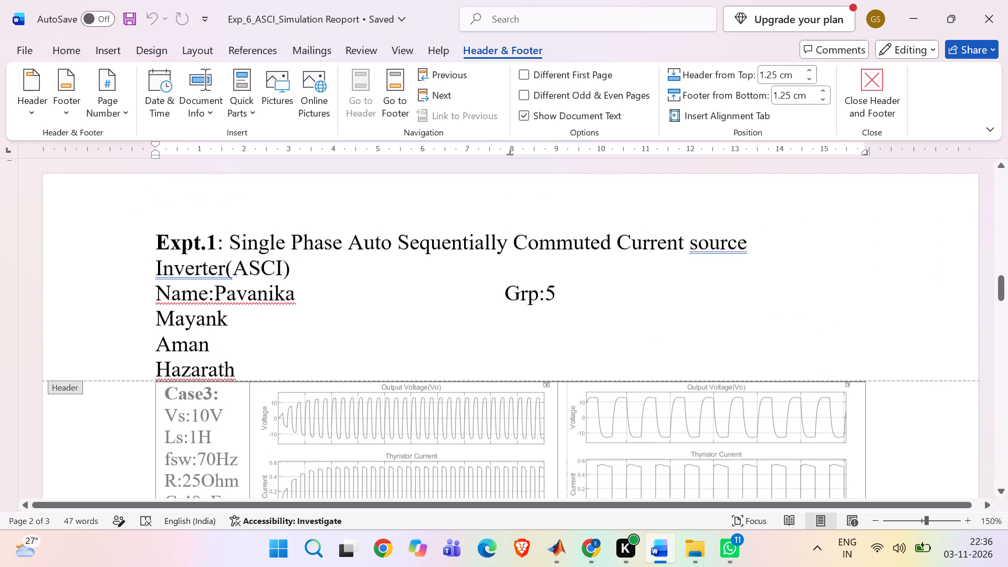
{"action": "scroll", "coordinate": [104, 309], "scroll_direction": "down", "scroll_amount": 2}
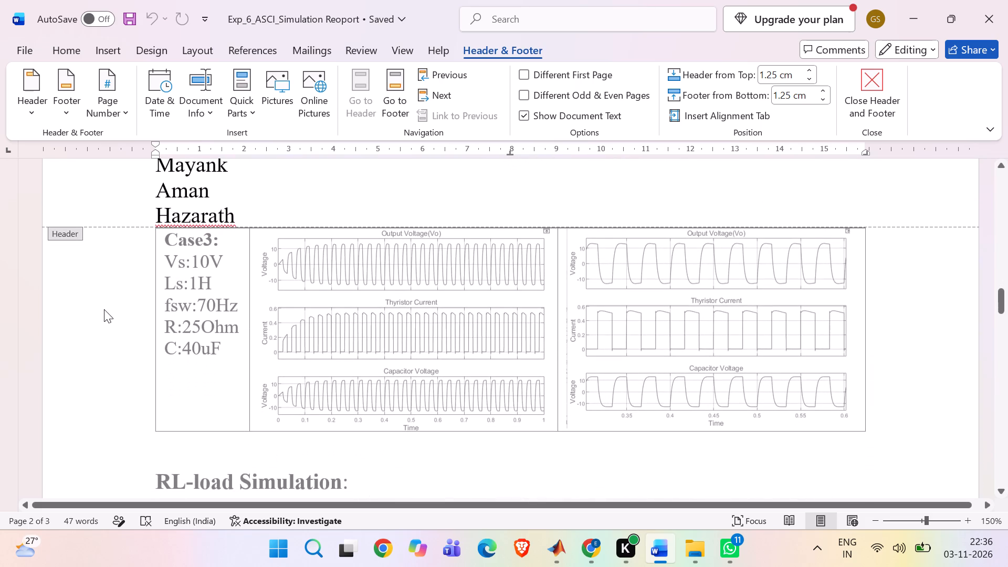
{"action": "scroll", "coordinate": [104, 309], "scroll_direction": "down", "scroll_amount": 6}
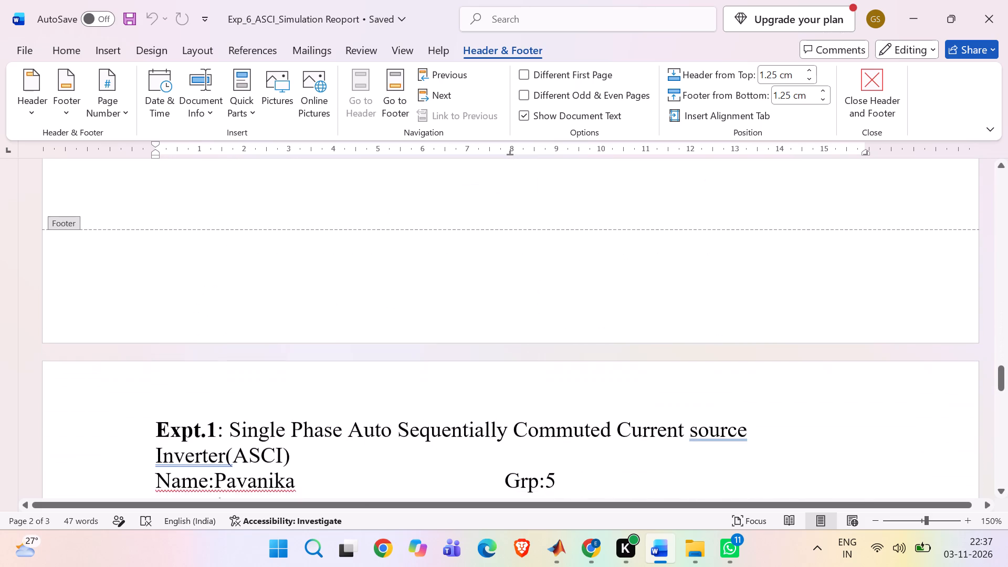
{"action": "scroll", "coordinate": [104, 309], "scroll_direction": "up", "scroll_amount": 2}
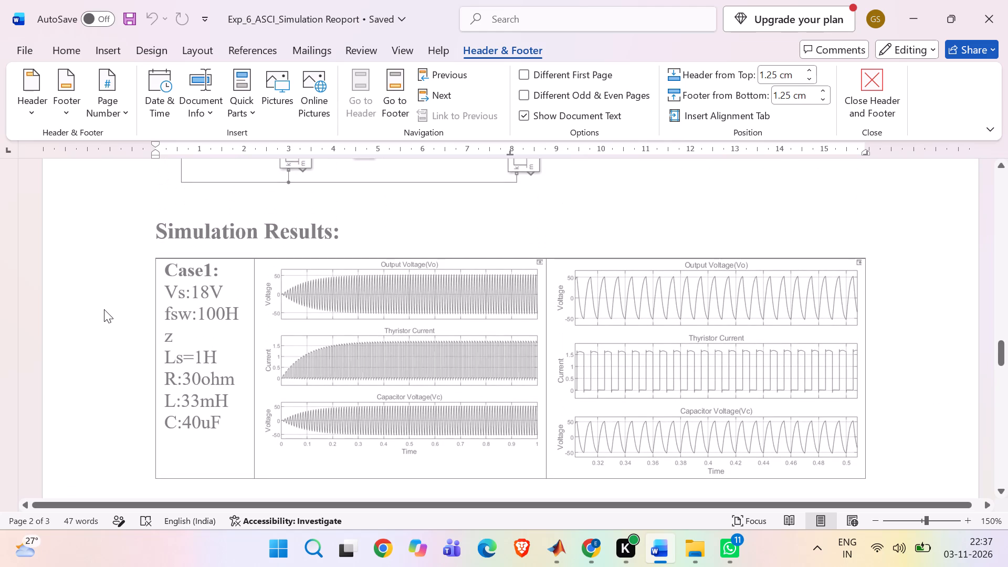
{"action": "scroll", "coordinate": [104, 309], "scroll_direction": "up", "scroll_amount": 1}
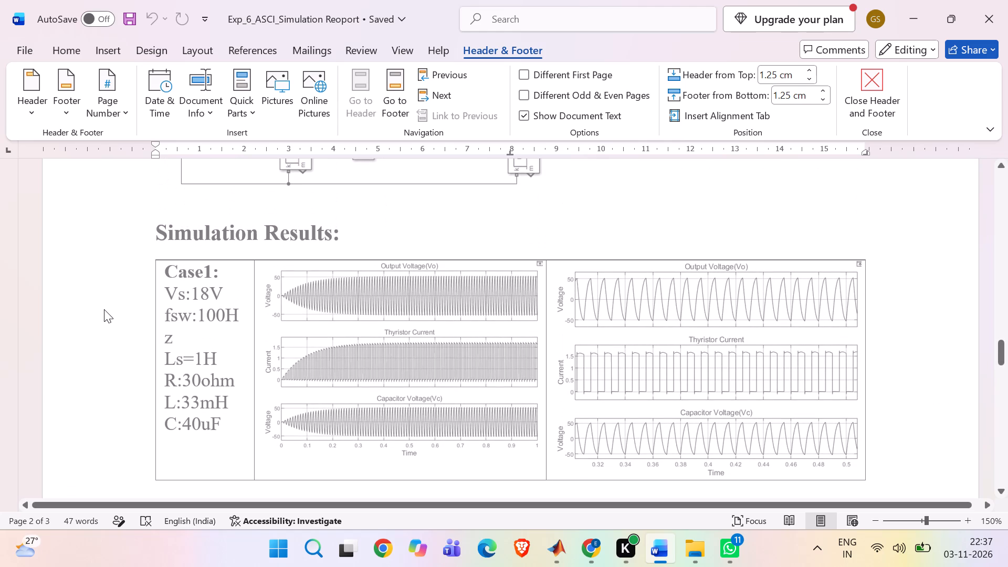
{"action": "scroll", "coordinate": [104, 309], "scroll_direction": "up", "scroll_amount": 5}
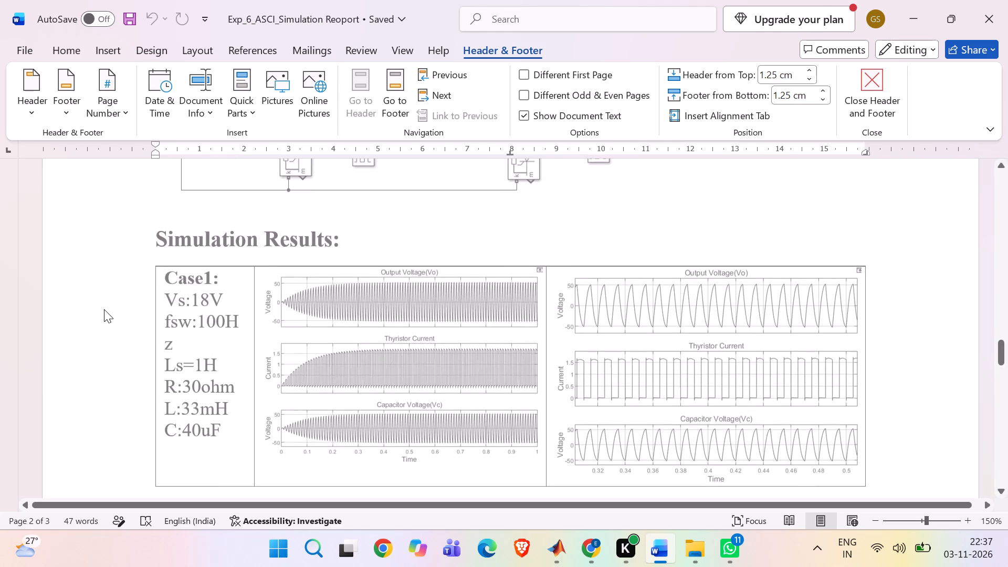
{"action": "scroll", "coordinate": [104, 309], "scroll_direction": "up", "scroll_amount": 3}
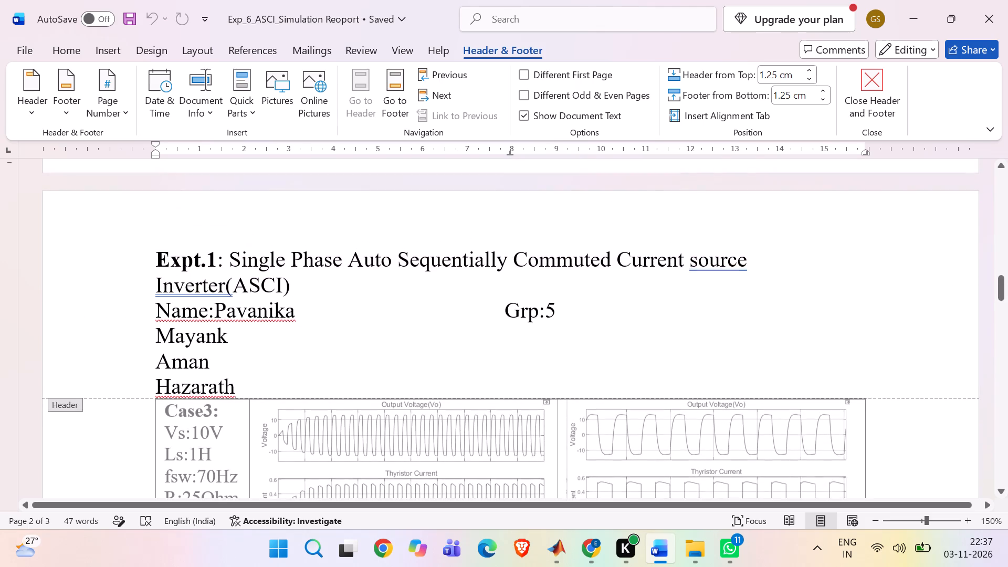
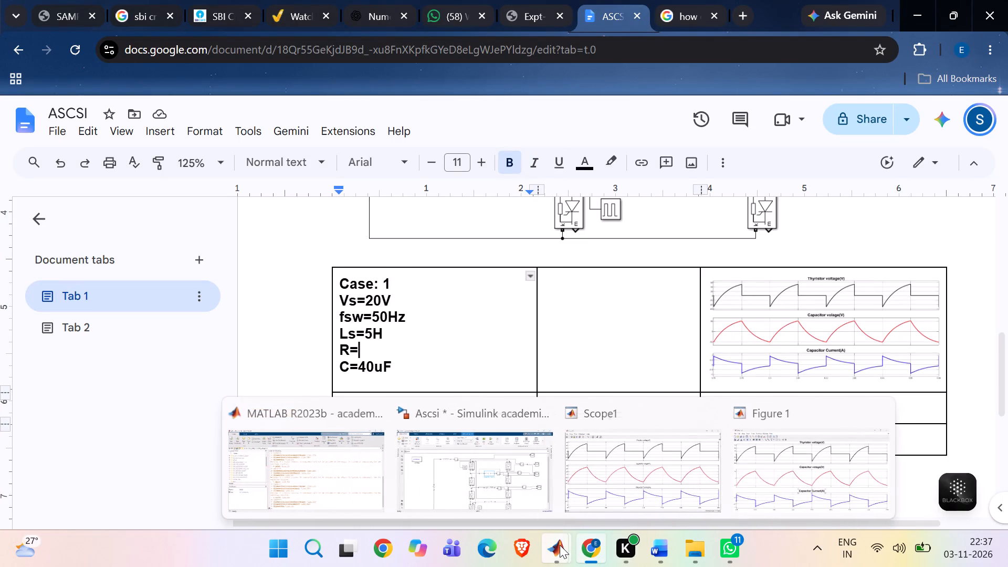
Switch to the Ascsi Simulink model to look up the resistance for the R= line.
{"action": "left_click", "coordinate": [496, 473]}
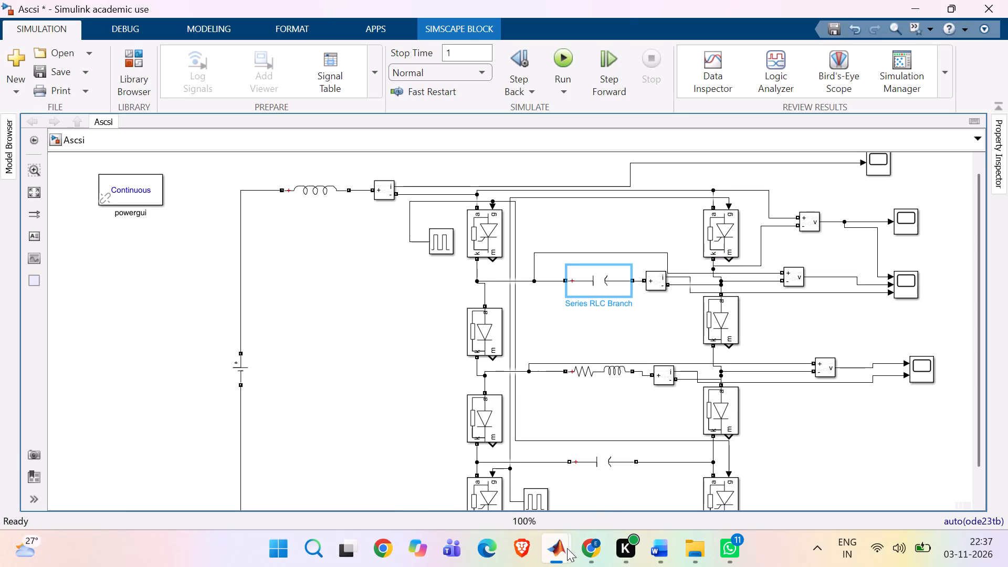
In the Ascsi model, change the load's series RLC branch type from RL to R, keeping the 70 ohm resistance.
{"action": "left_click", "coordinate": [526, 508]}
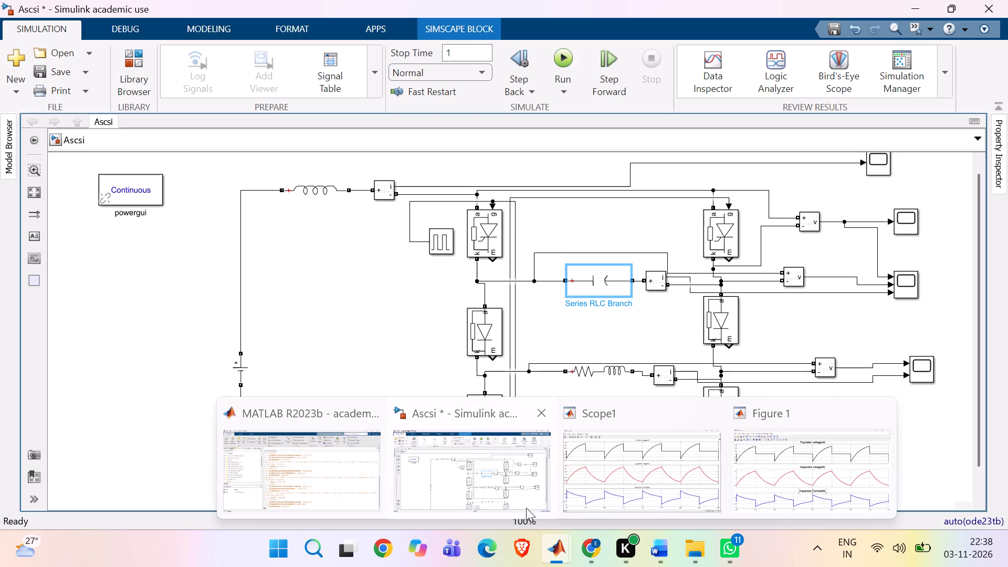
{"action": "double_click", "coordinate": [586, 374]}
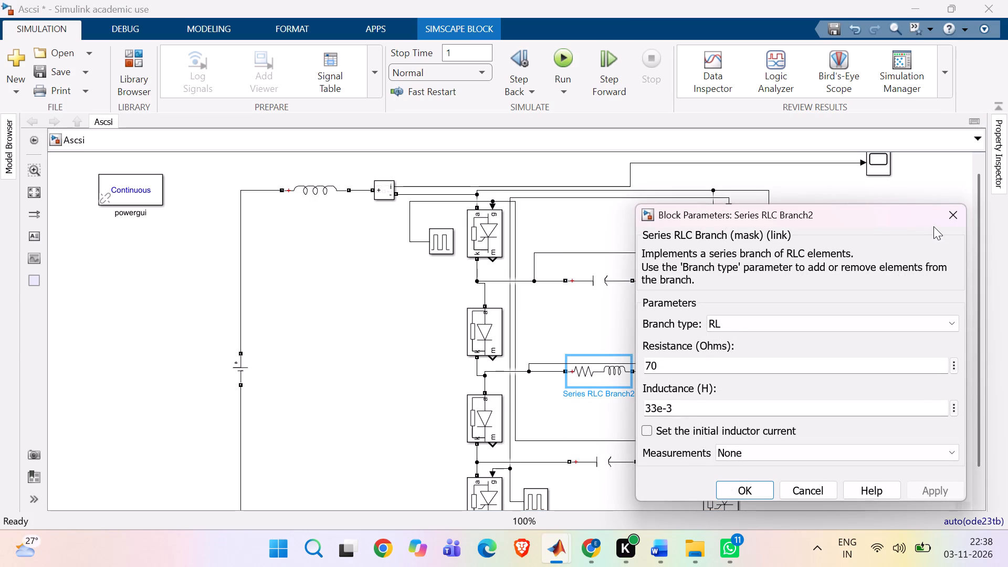
{"action": "left_click", "coordinate": [866, 318]}
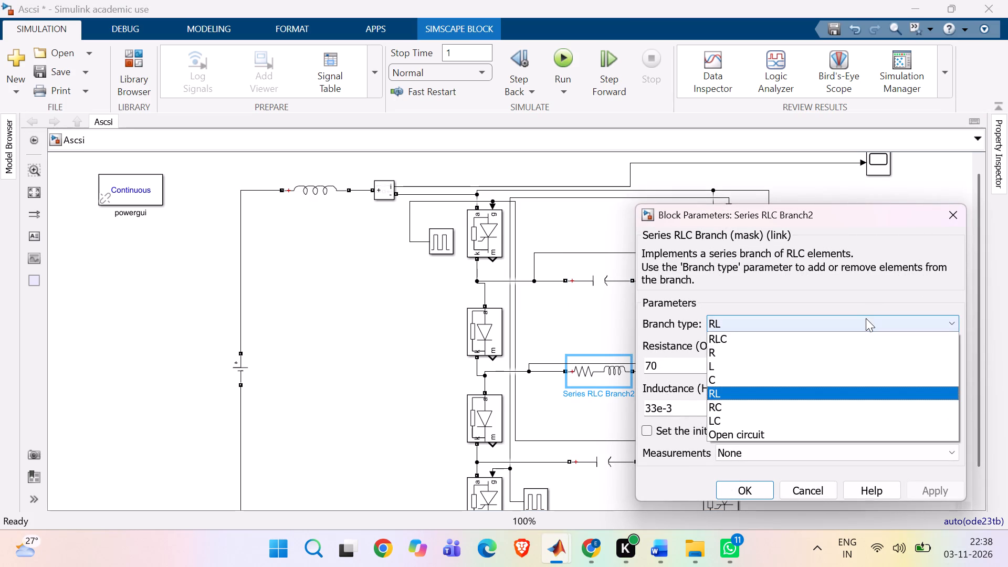
{"action": "left_click", "coordinate": [819, 354]}
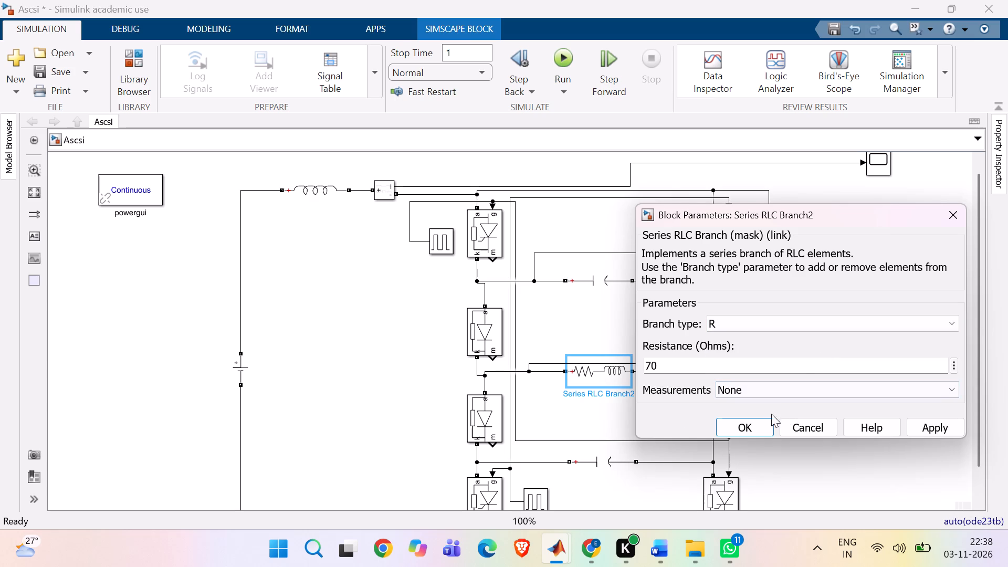
{"action": "left_click", "coordinate": [754, 418]}
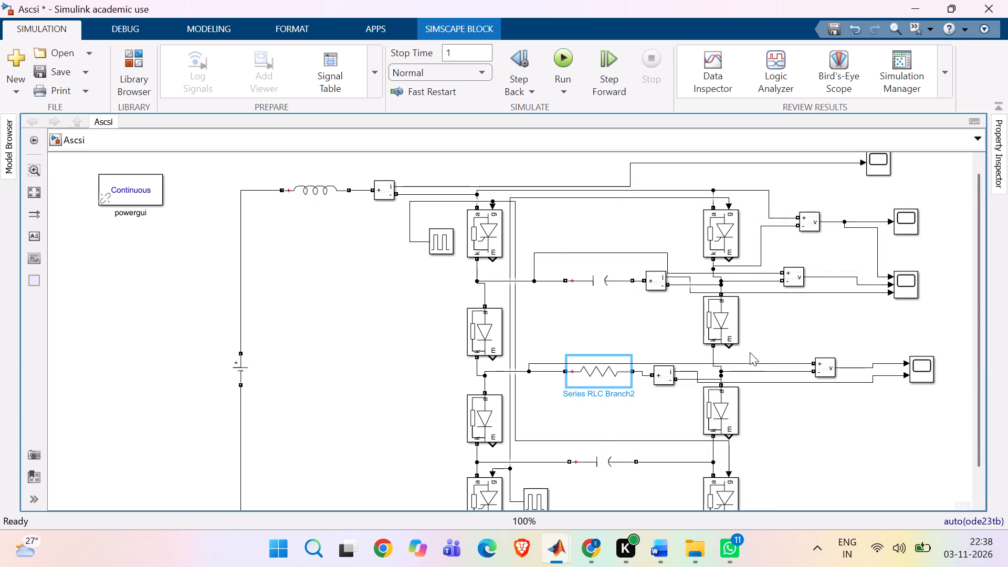
Run the simulation and display the thyristor voltage, capacitor voltage and capacitor current scope in a three-row layout.
{"action": "left_click", "coordinate": [554, 59]}
{"action": "double_click", "coordinate": [899, 273]}
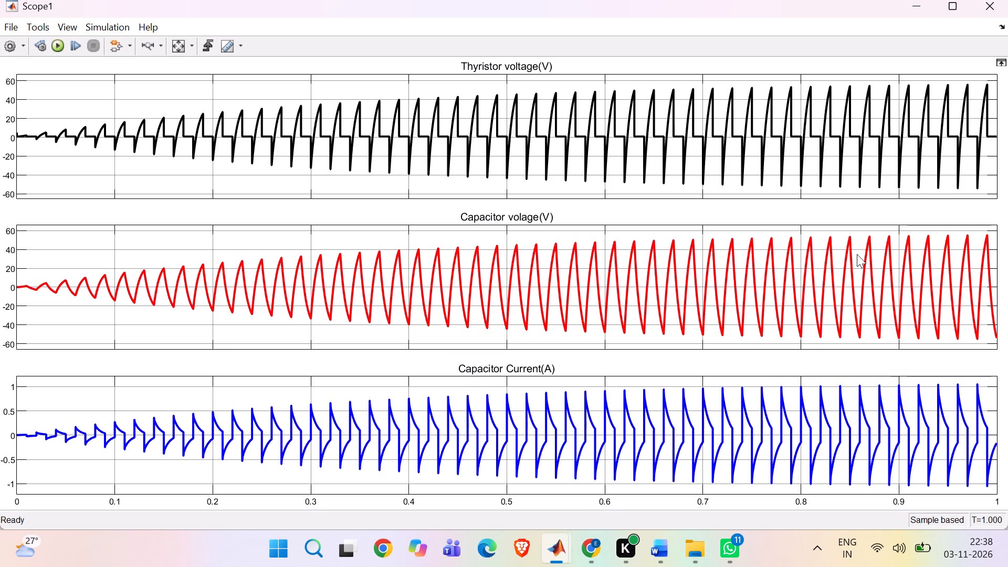
{"action": "left_click", "coordinate": [67, 30]}
{"action": "left_click", "coordinate": [97, 49]}
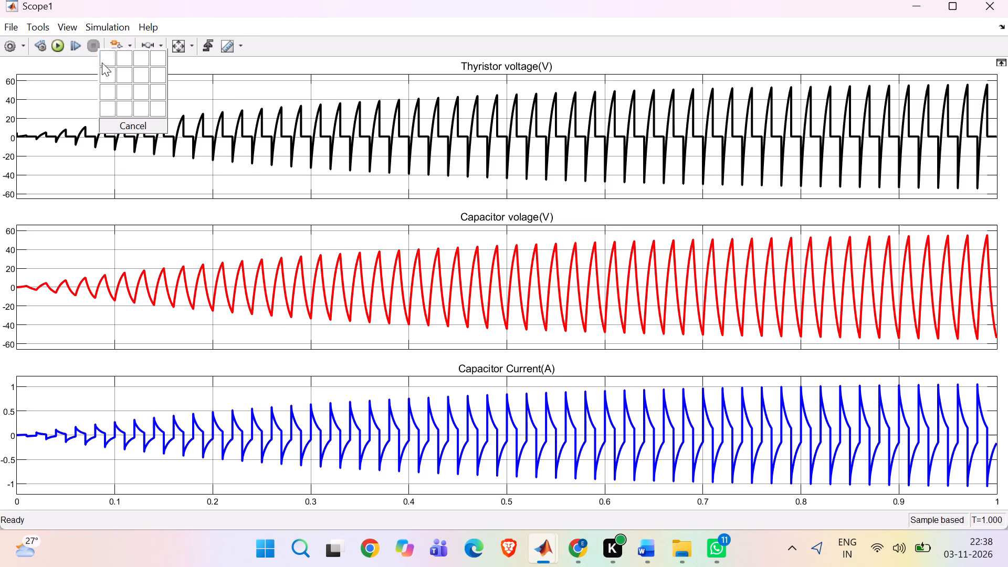
{"action": "left_click", "coordinate": [107, 92]}
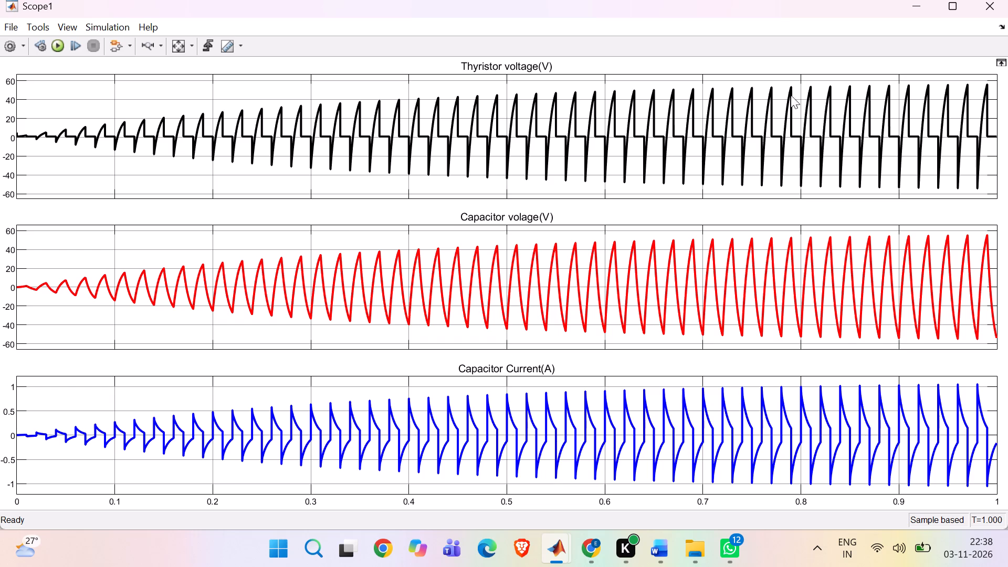
Zoom the scope's time axis to about 0.74 to 0.82 s and print the three waveforms to a figure.
{"action": "left_click", "coordinate": [145, 45]}
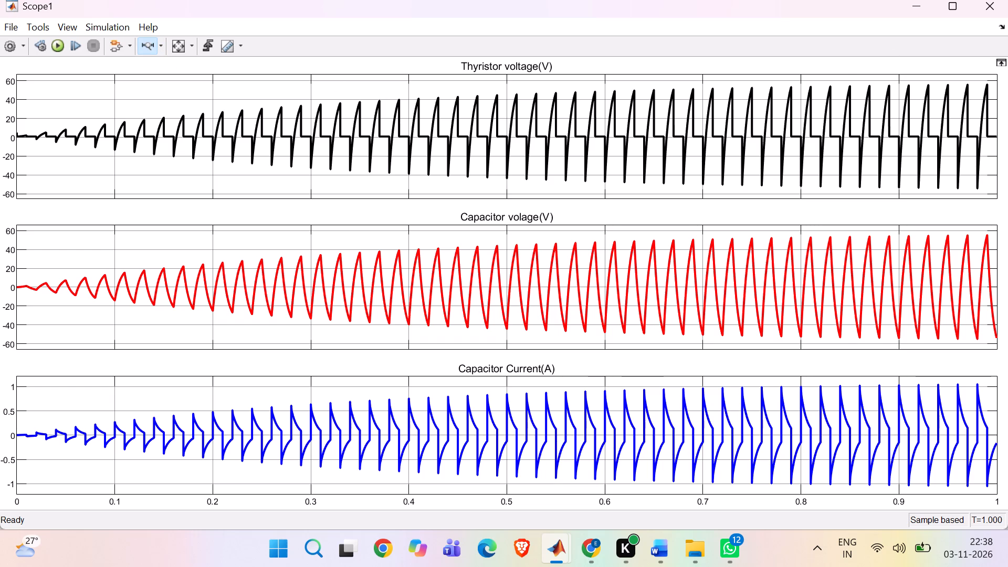
{"action": "left_click_drag", "start_coordinate": [742, 82], "coordinate": [745, 78]}
{"action": "left_click_drag", "start_coordinate": [745, 78], "coordinate": [839, 77]}
{"action": "left_click_drag", "start_coordinate": [839, 77], "coordinate": [820, 82]}
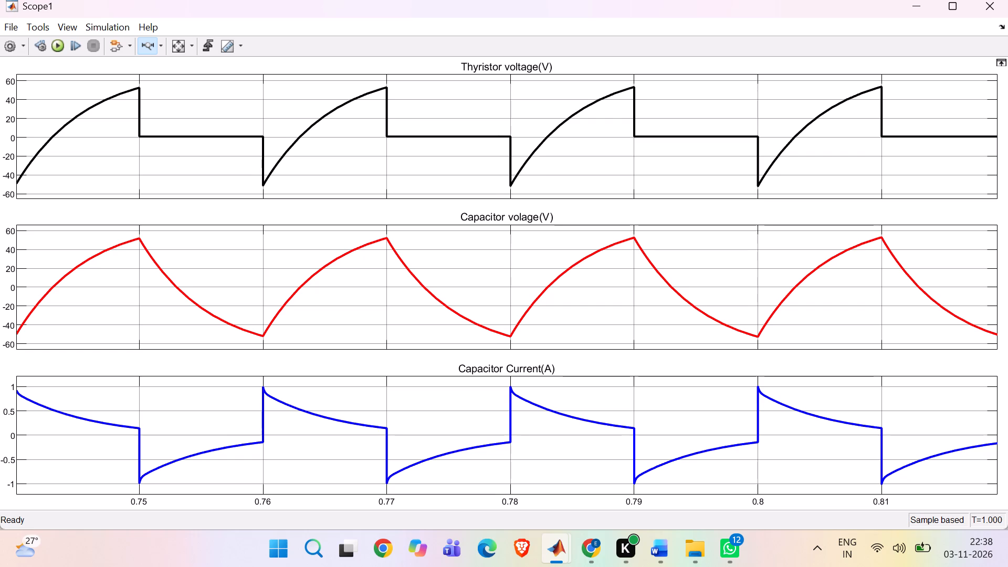
{"action": "left_click", "coordinate": [12, 23]}
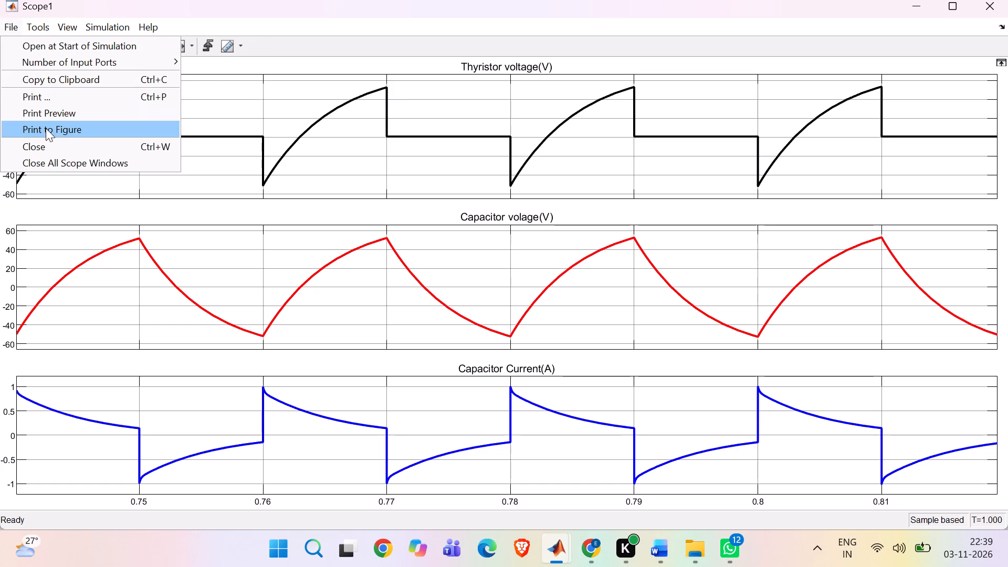
{"action": "left_click", "coordinate": [46, 128]}
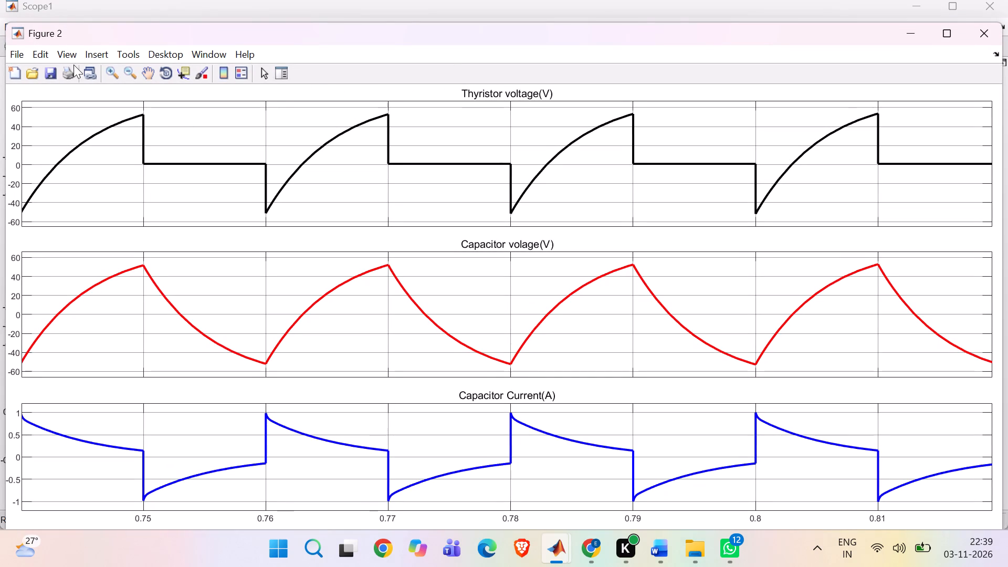
Enable the figure's Plot Edit tools and set the Thyristor voltage(V) title font to bold, size 16.
{"action": "left_click", "coordinate": [60, 52]}
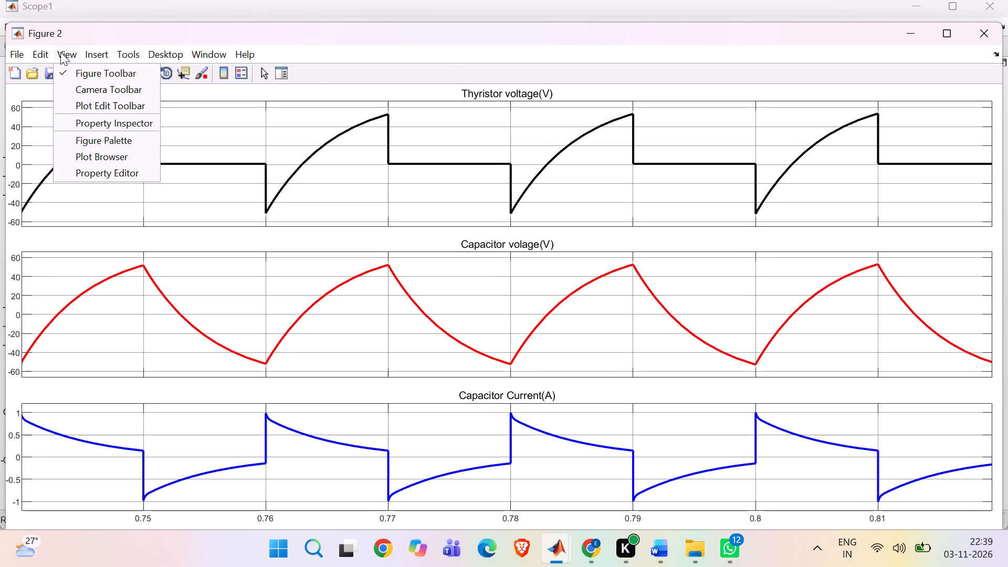
{"action": "left_click", "coordinate": [94, 104]}
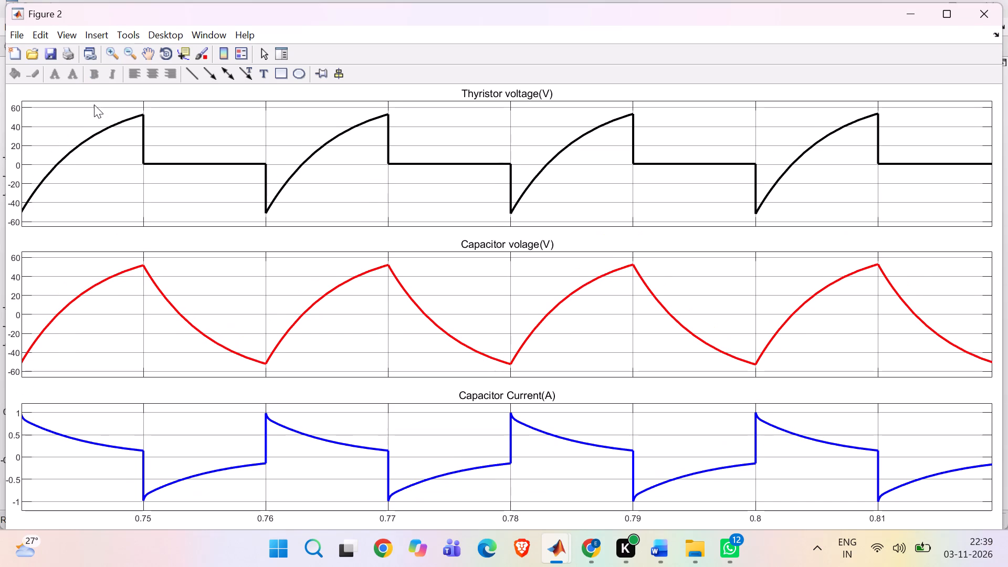
{"action": "left_click", "coordinate": [494, 93]}
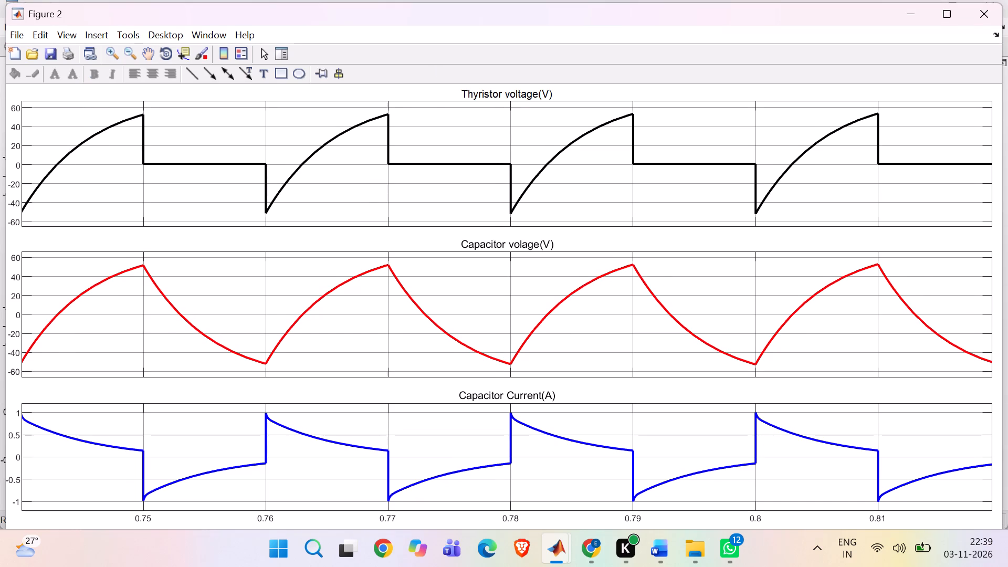
{"action": "left_click", "coordinate": [259, 57]}
{"action": "left_click", "coordinate": [514, 96]}
{"action": "left_click", "coordinate": [534, 92]}
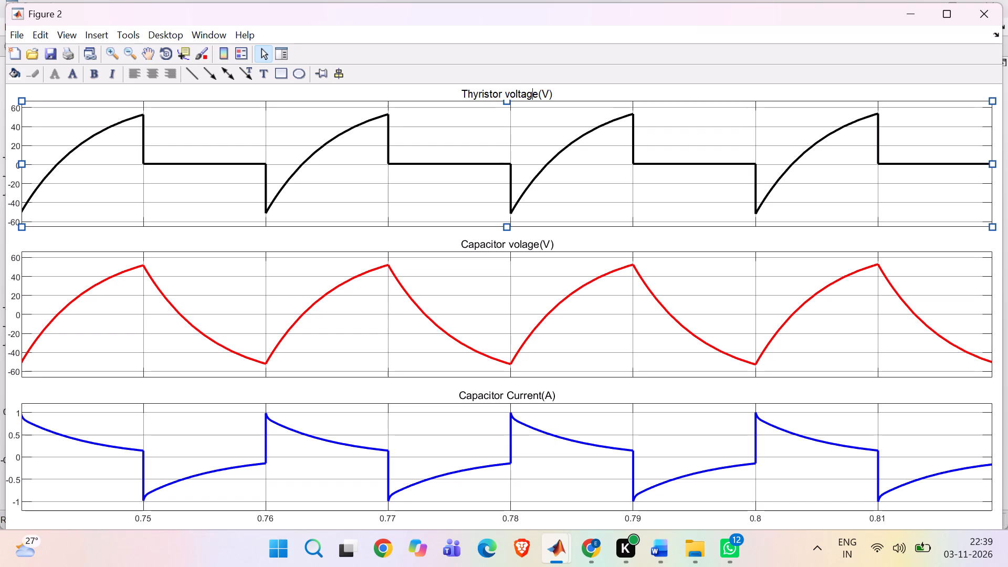
{"action": "double_click", "coordinate": [547, 91]}
{"action": "double_click", "coordinate": [548, 90]}
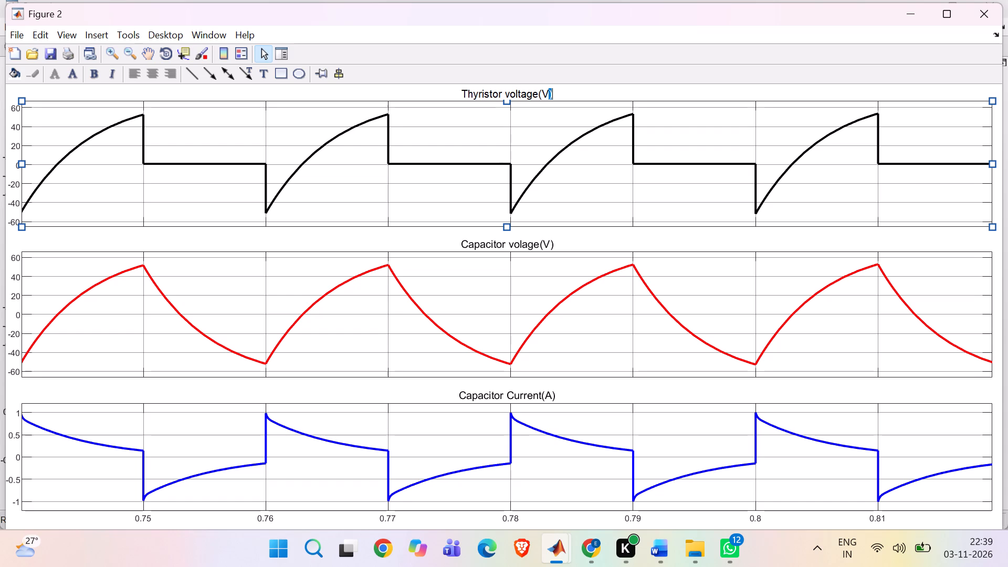
{"action": "double_click", "coordinate": [536, 93]}
{"action": "left_click", "coordinate": [516, 100]}
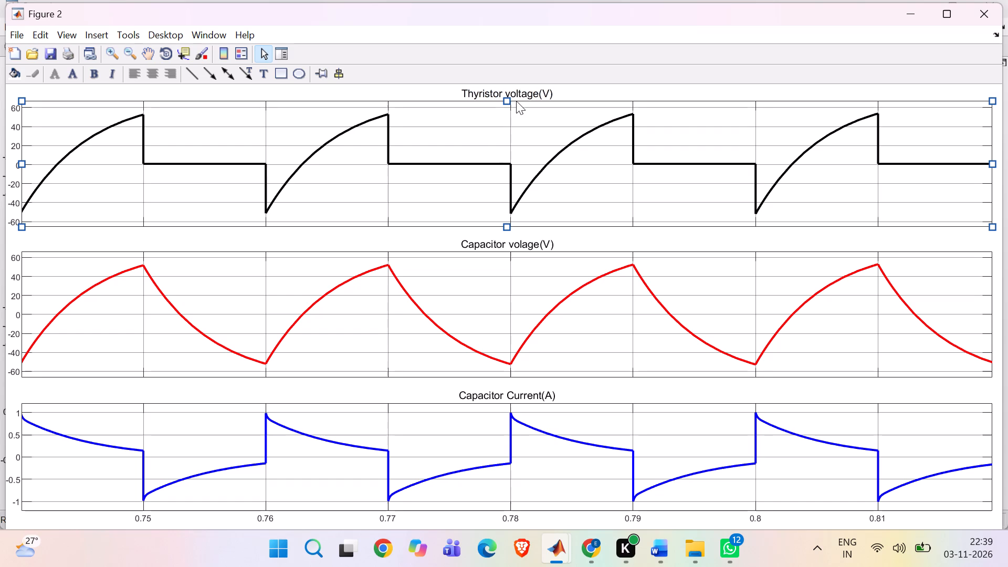
{"action": "right_click", "coordinate": [528, 94]}
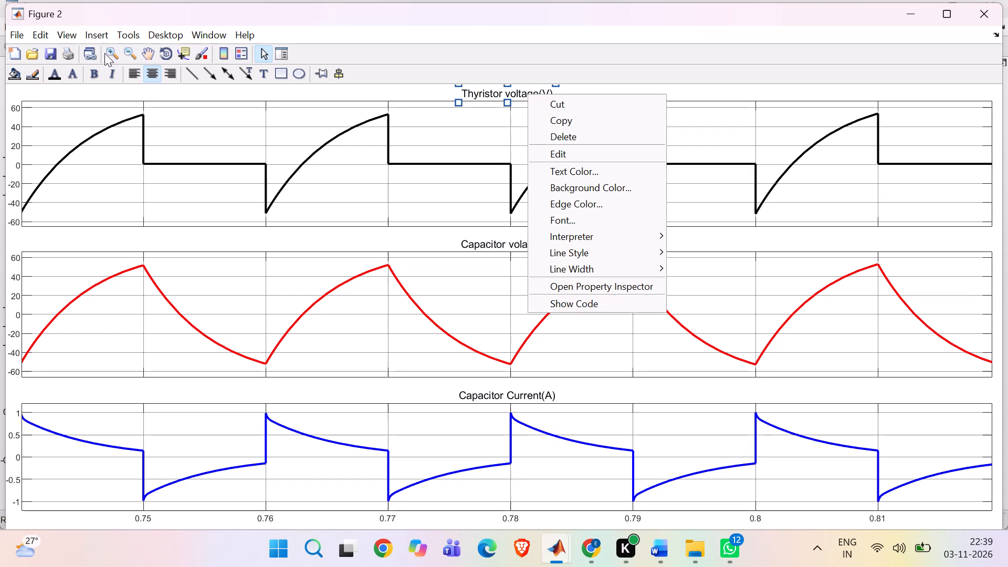
{"action": "left_click", "coordinate": [73, 75]}
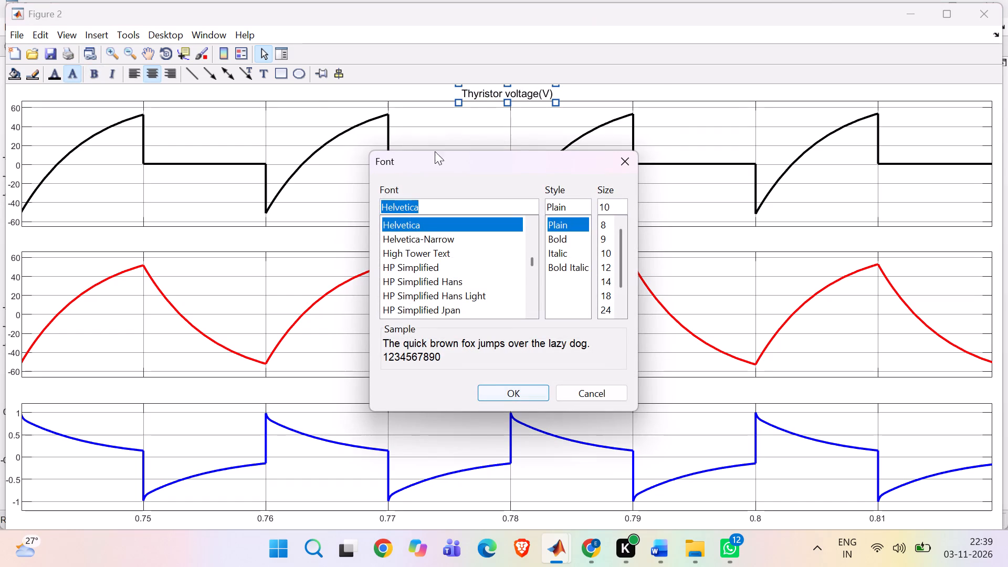
{"action": "left_click", "coordinate": [574, 236]}
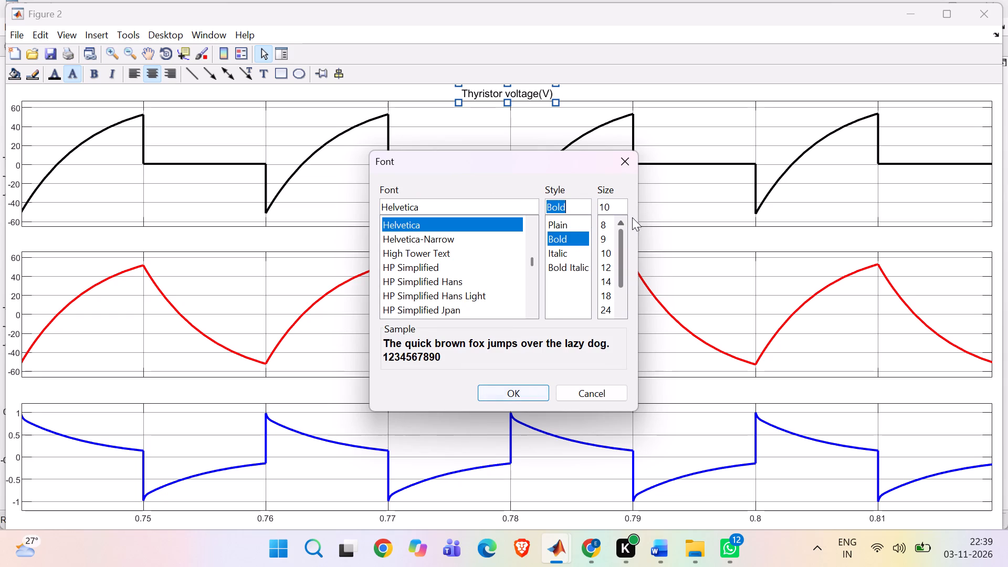
{"action": "left_click", "coordinate": [611, 205]}
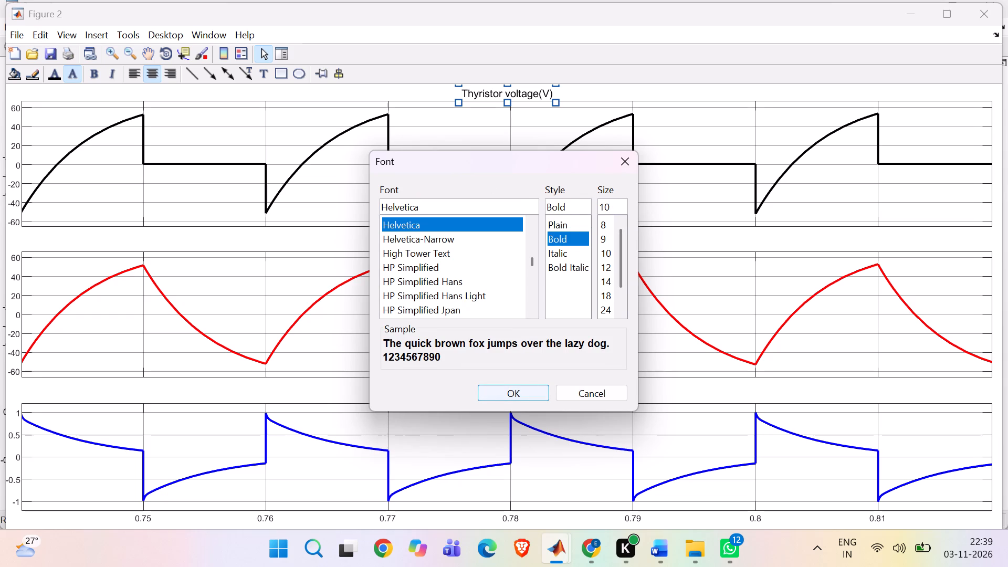
{"action": "key", "text": "BackSpace"}
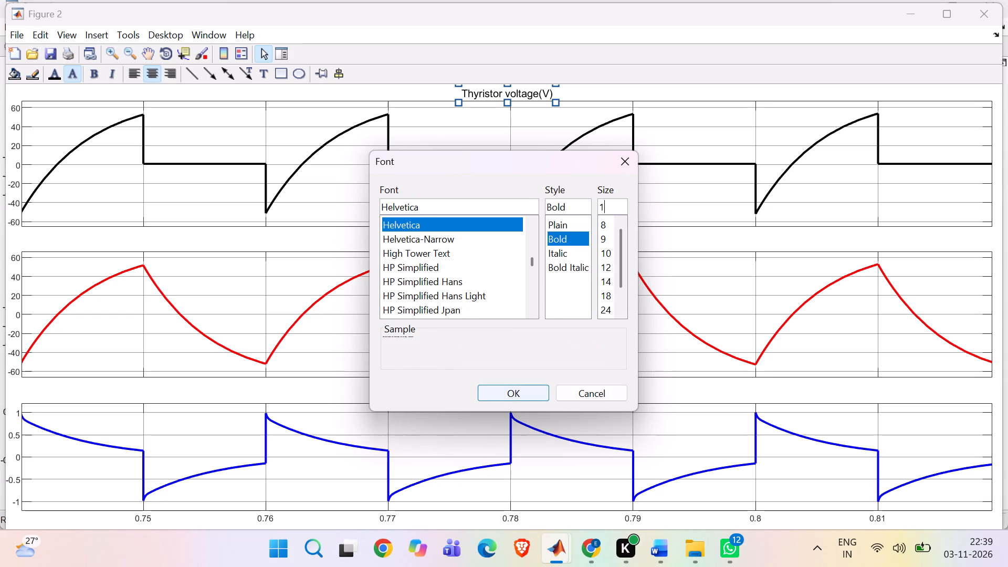
{"action": "key", "text": "6"}
{"action": "key", "text": "Return"}
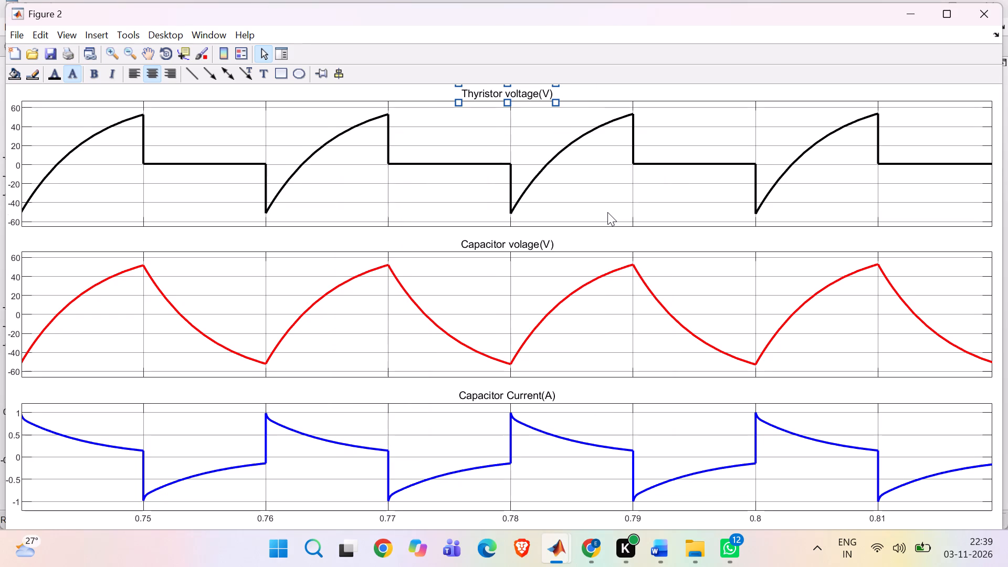
Set the Capacitor volage(V) title font in the figure to bold, size 16.
{"action": "double_click", "coordinate": [545, 239]}
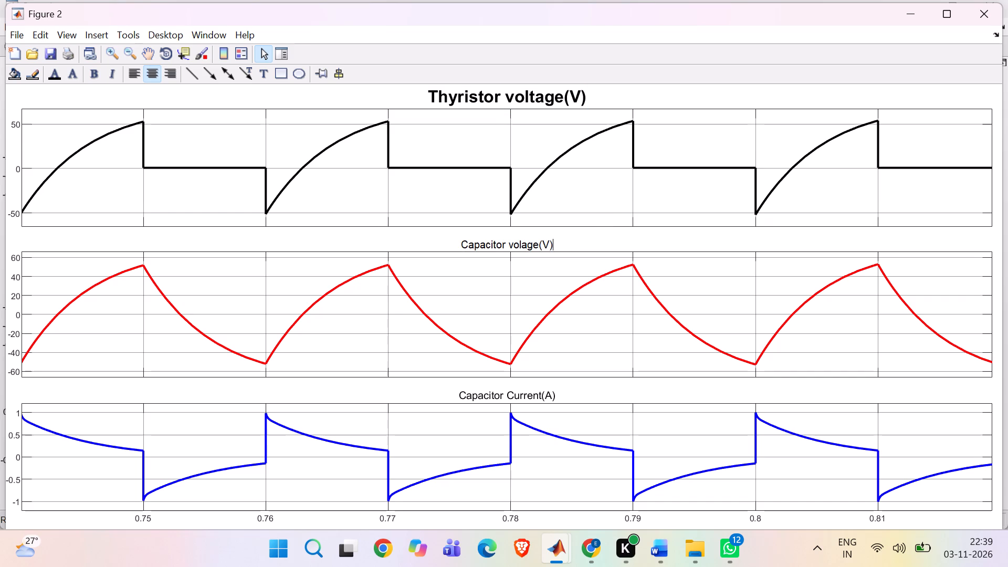
{"action": "left_click", "coordinate": [546, 243]}
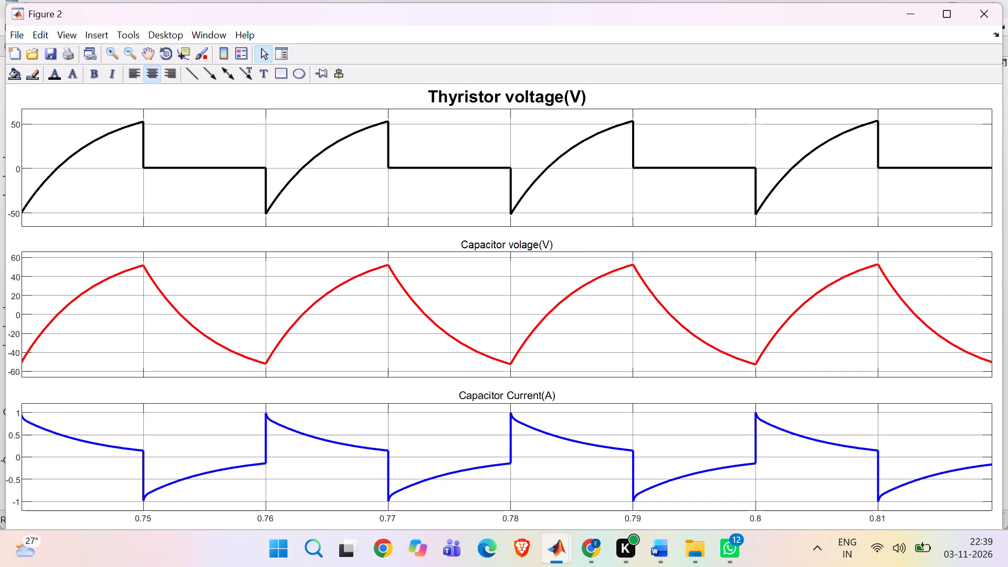
{"action": "double_click", "coordinate": [546, 243]}
{"action": "left_click", "coordinate": [506, 243]}
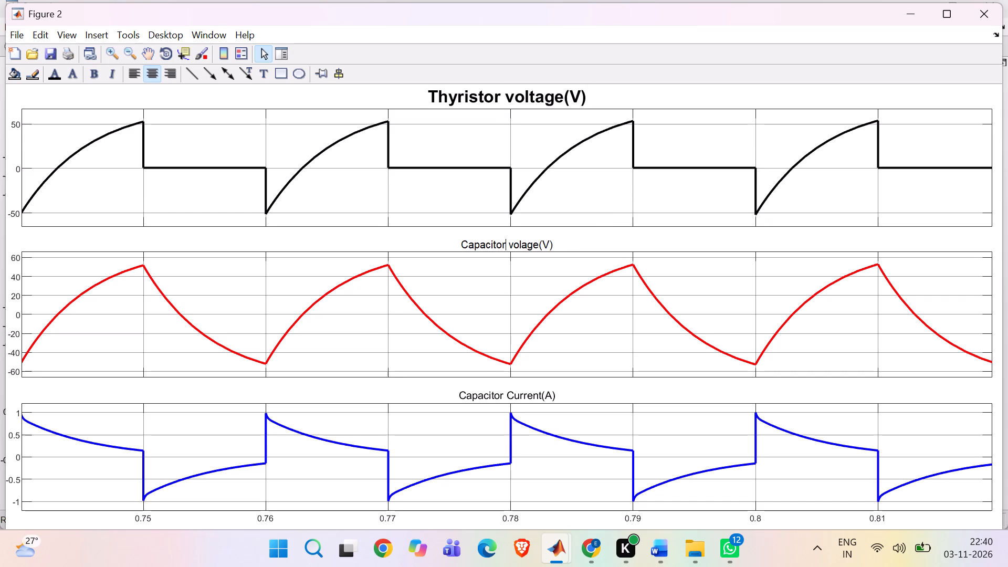
{"action": "double_click", "coordinate": [506, 243]}
{"action": "left_click", "coordinate": [478, 248]}
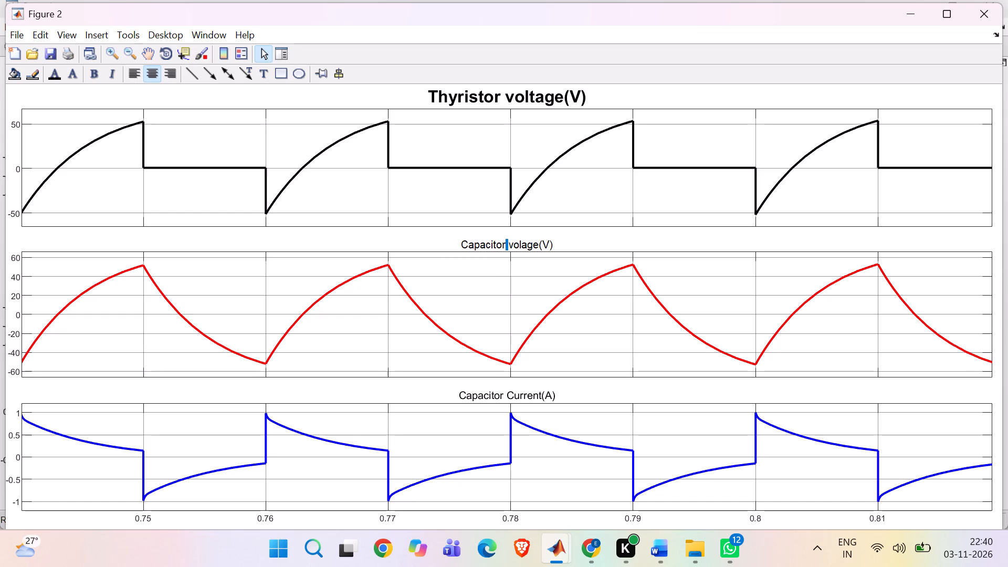
{"action": "double_click", "coordinate": [478, 248]}
{"action": "left_click", "coordinate": [535, 235]}
{"action": "left_click", "coordinate": [538, 239]}
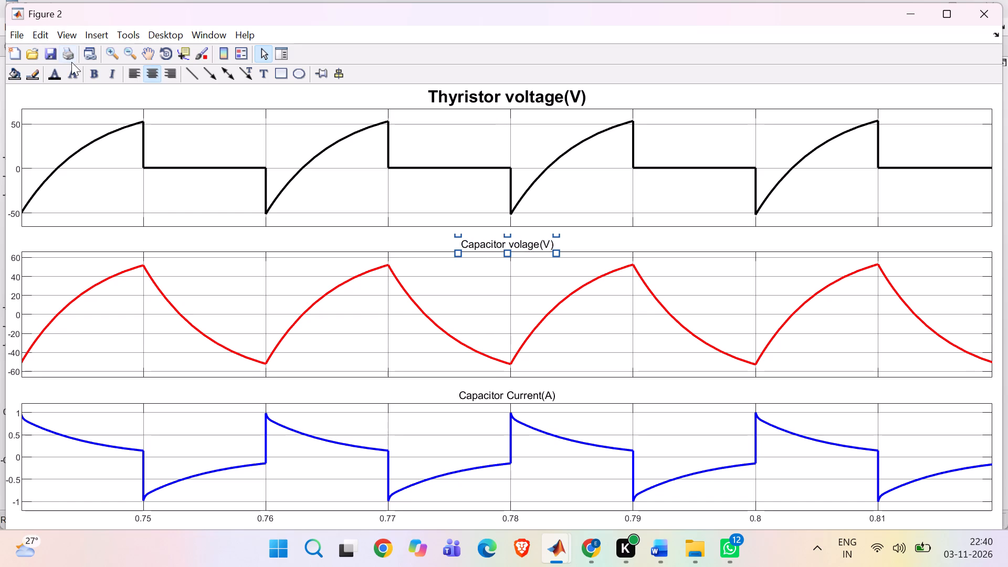
{"action": "left_click", "coordinate": [75, 77]}
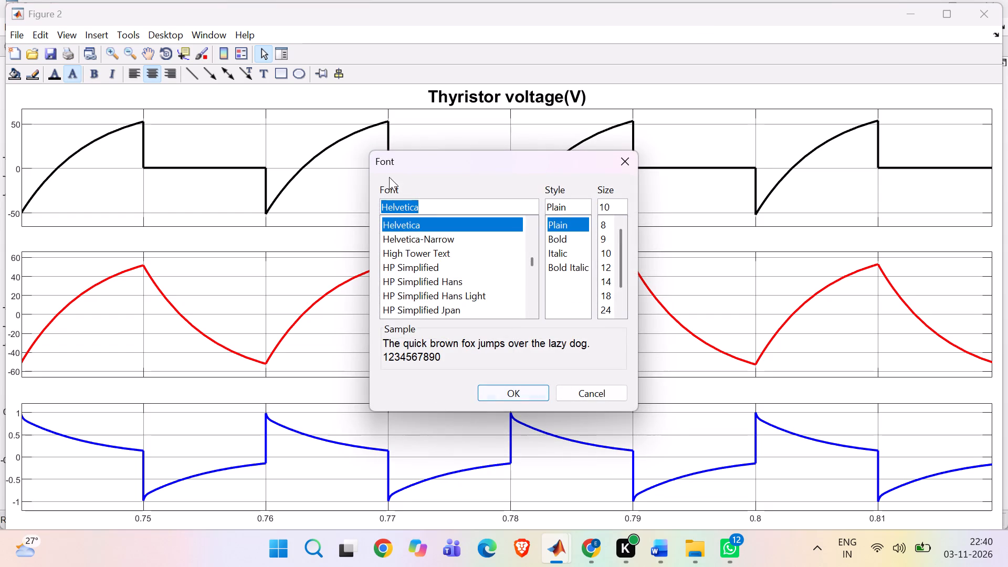
{"action": "left_click", "coordinate": [570, 237]}
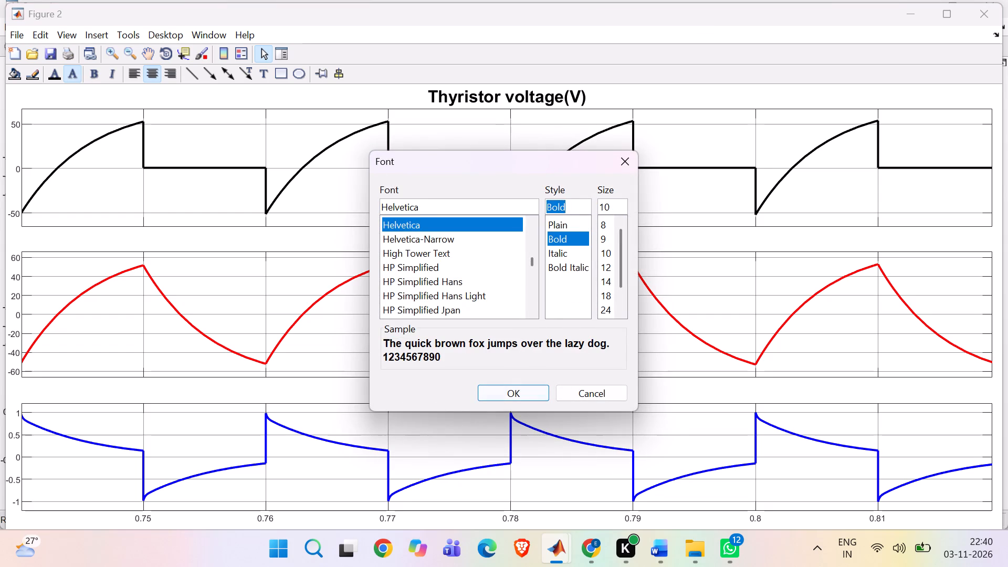
{"action": "left_click", "coordinate": [607, 205]}
{"action": "key", "text": "BackSpace"}
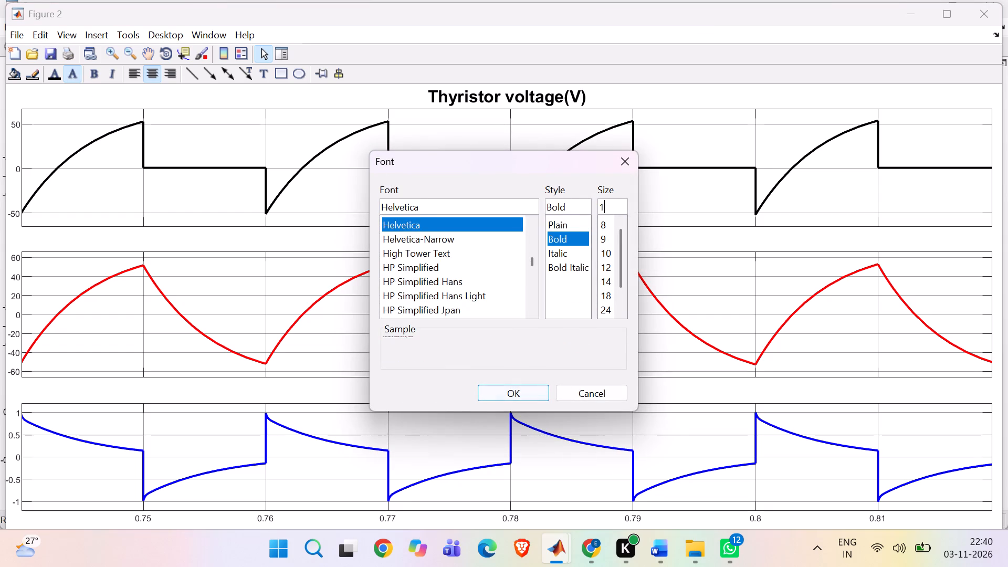
{"action": "key", "text": "6"}
{"action": "key", "text": "Return"}
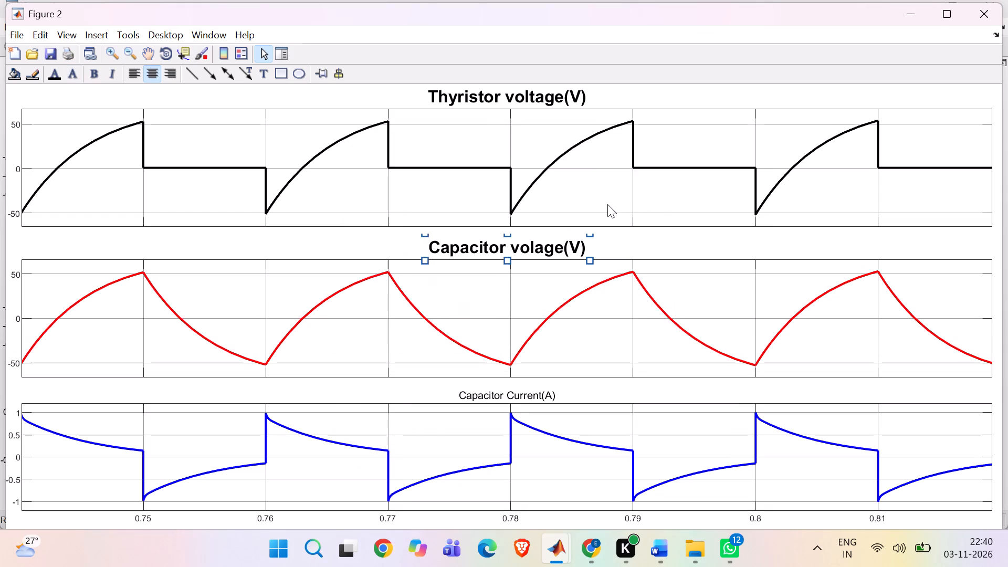
Set the Capacitor Current(A) title font in the figure to size 16 and bold.
{"action": "left_click", "coordinate": [530, 392]}
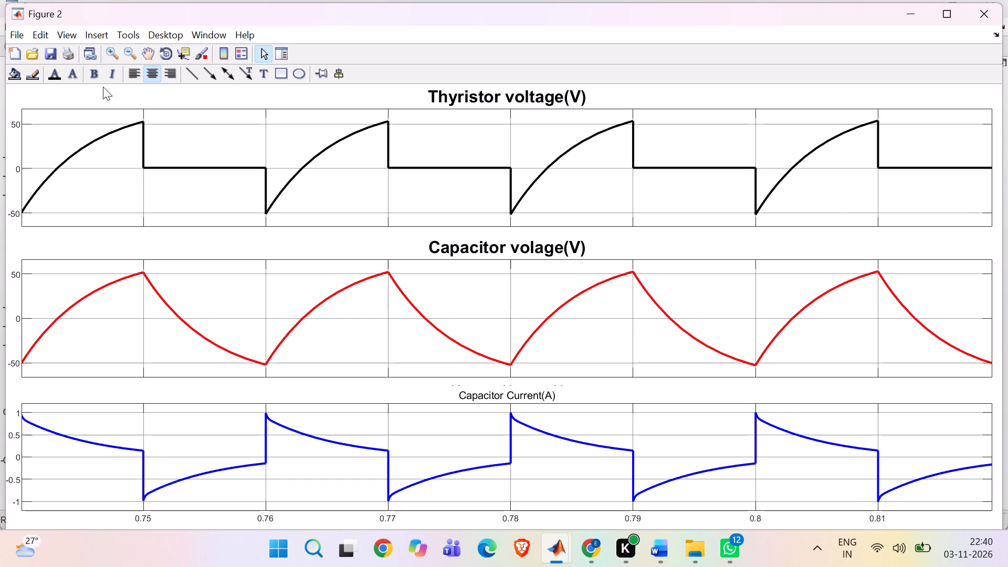
{"action": "left_click", "coordinate": [78, 73]}
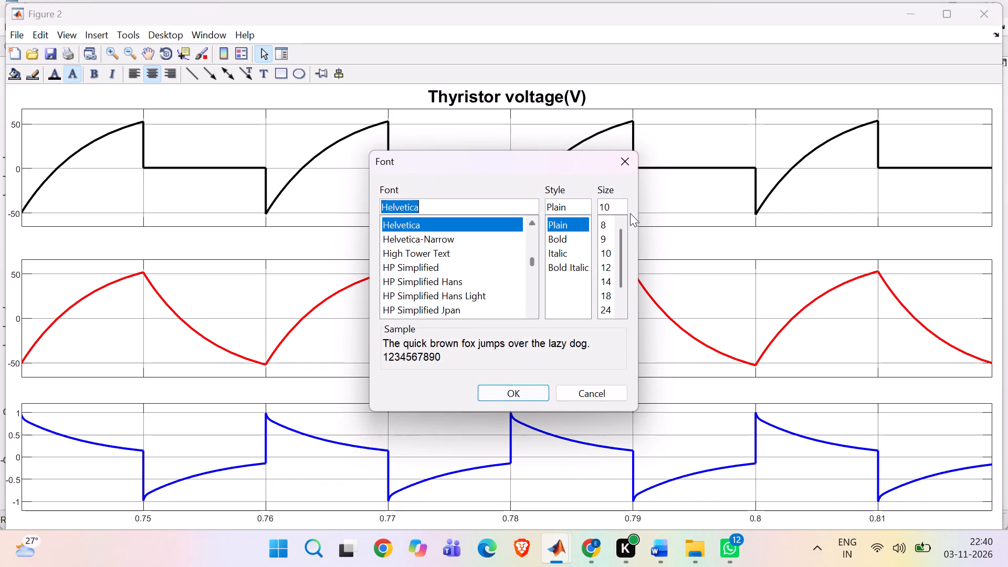
{"action": "left_click", "coordinate": [610, 207]}
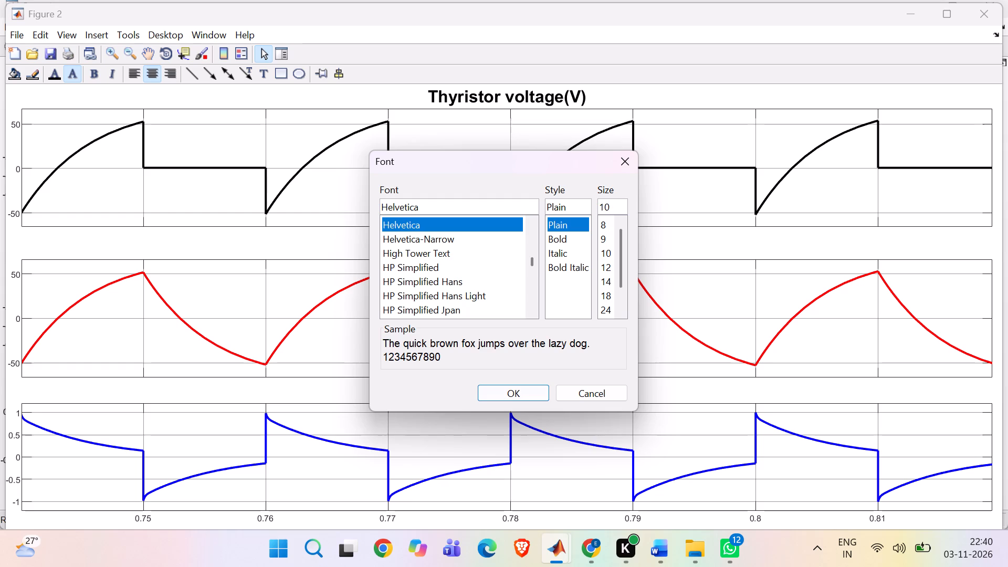
{"action": "key", "text": "BackSpace"}
{"action": "key", "text": "6"}
{"action": "key", "text": "Return"}
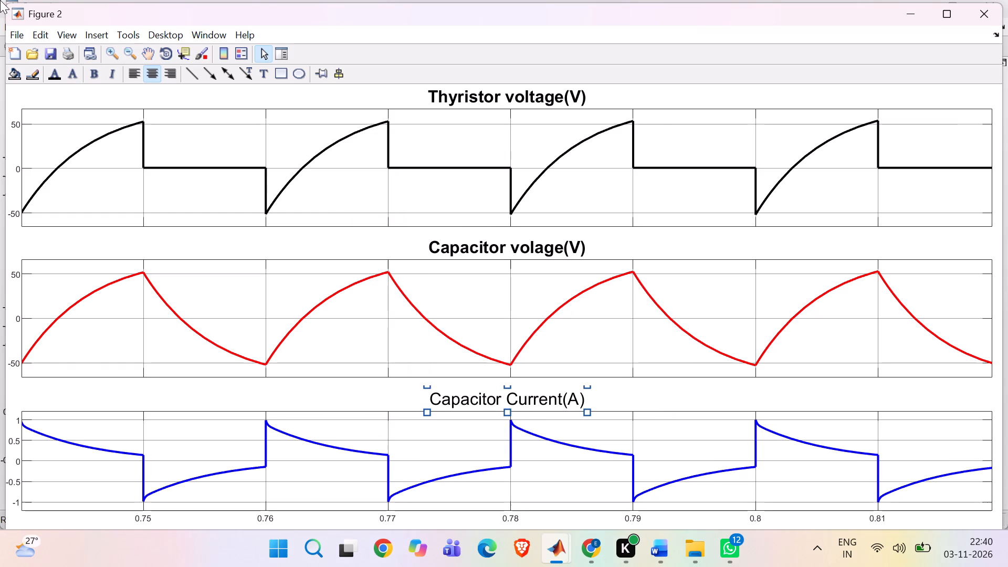
{"action": "left_click", "coordinate": [93, 70]}
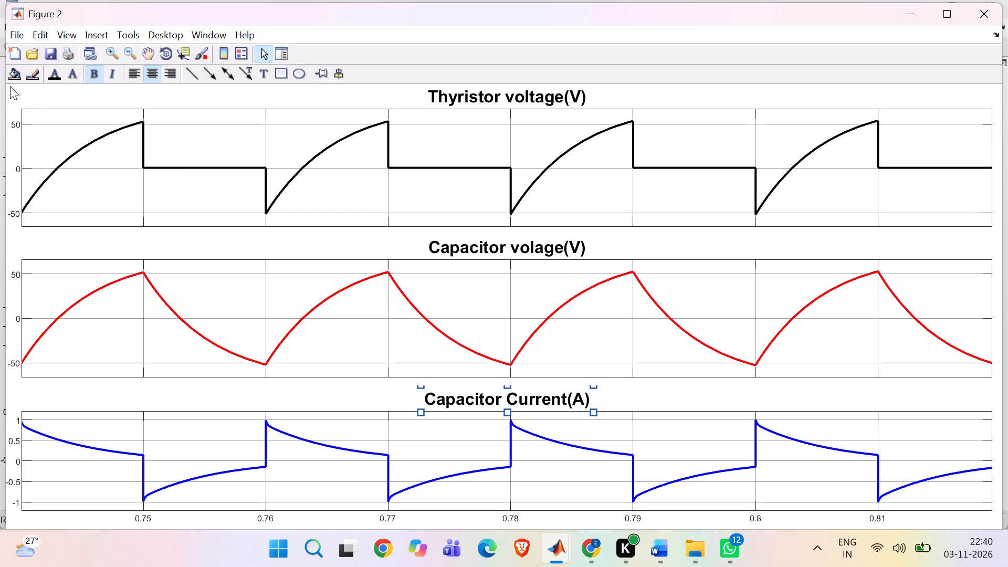
Save the formatted figure as a JPEG image named R=50Hz in the PCB_design folder.
{"action": "left_click", "coordinate": [13, 36]}
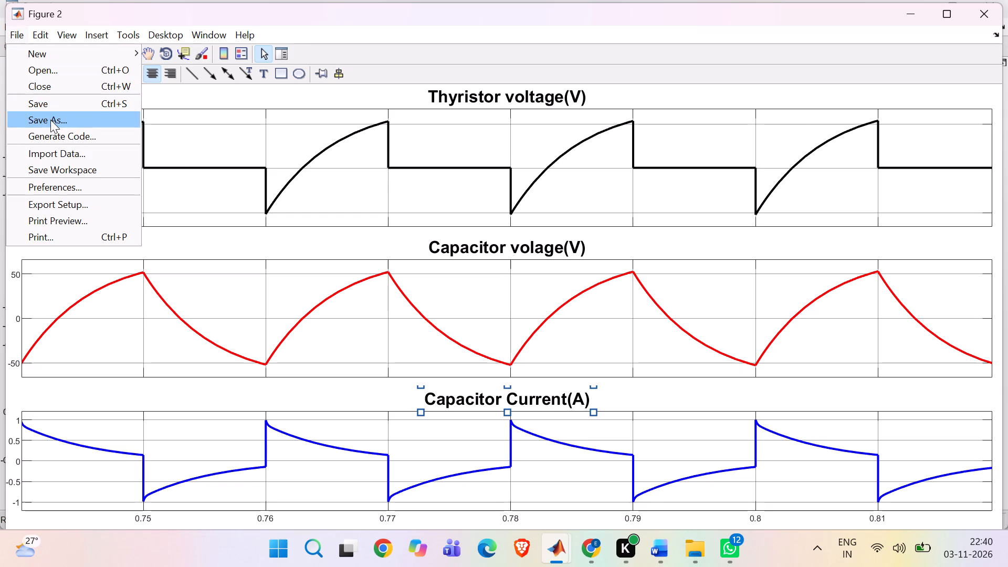
{"action": "left_click", "coordinate": [50, 120]}
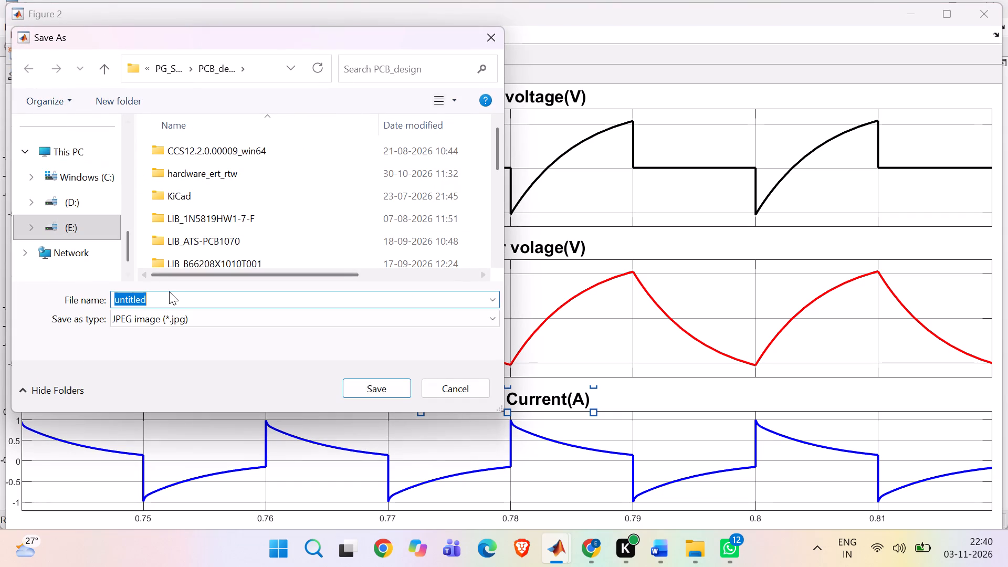
{"action": "key", "text": "BackSpace"}
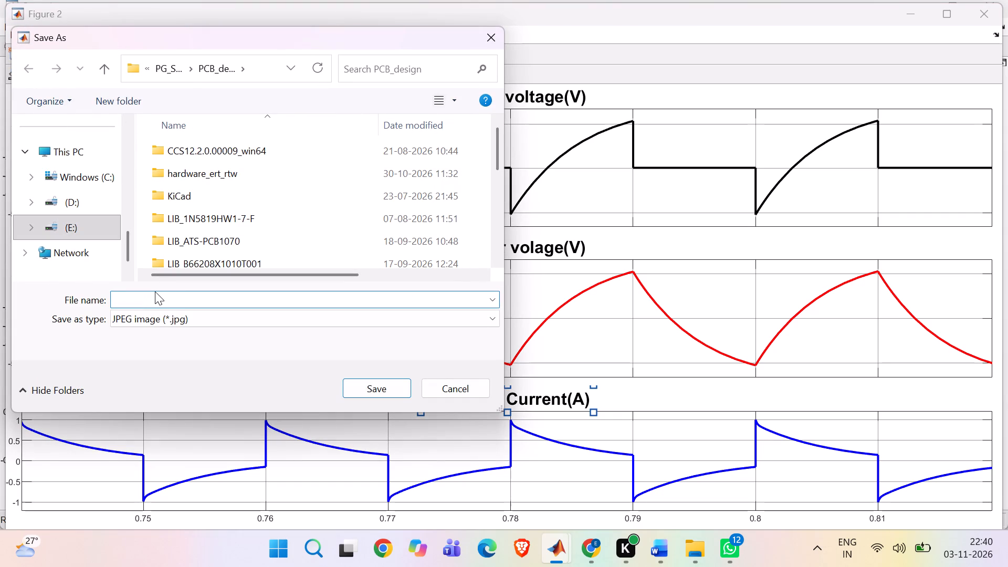
{"action": "key", "text": "shift+r"}
{"action": "key", "text": "equal"}
{"action": "type", "text": "50hx"}
{"action": "key", "text": "BackSpace"}
{"action": "key", "text": "BackSpace"}
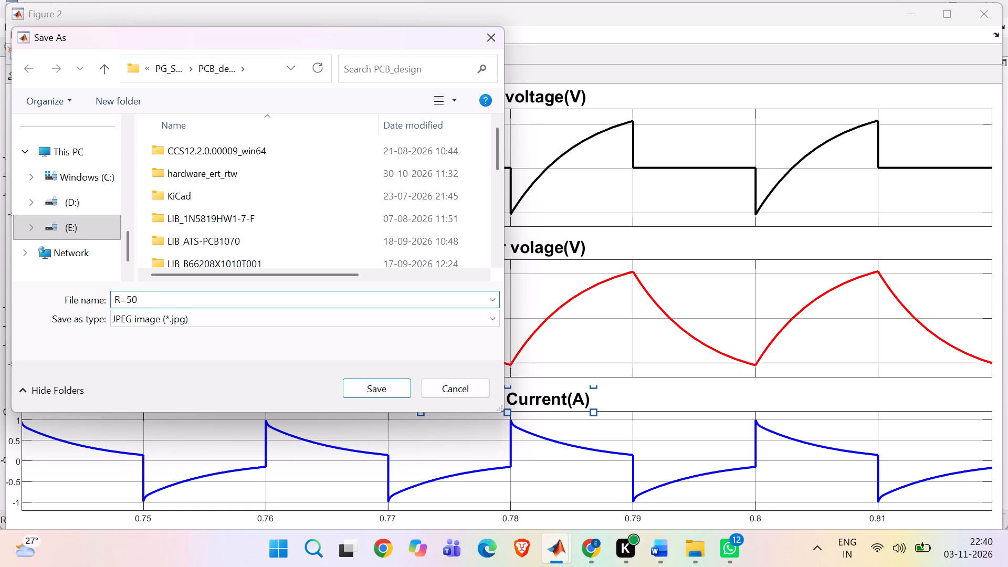
{"action": "key", "text": "shift+h"}
{"action": "key", "text": "z"}
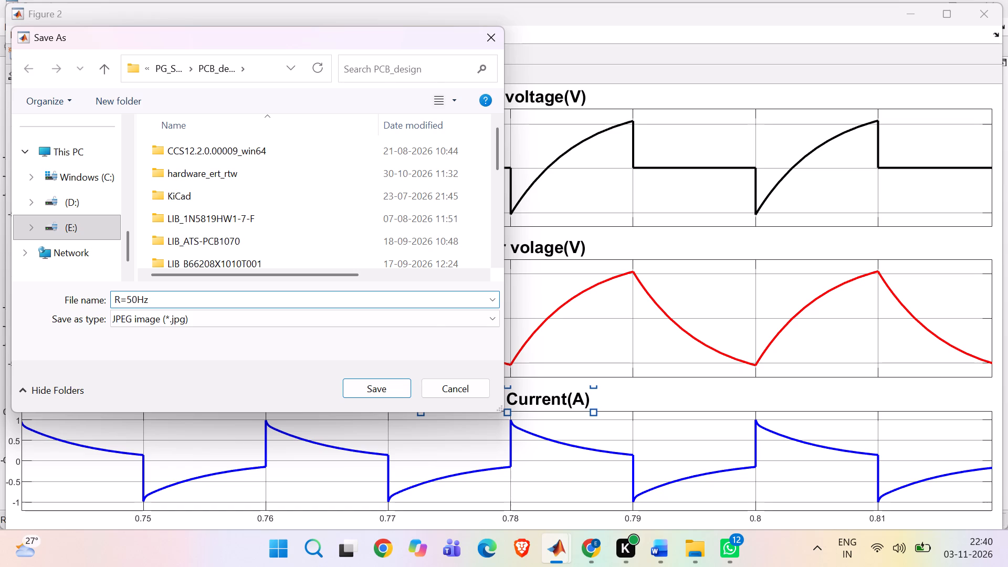
{"action": "key", "text": "Return"}
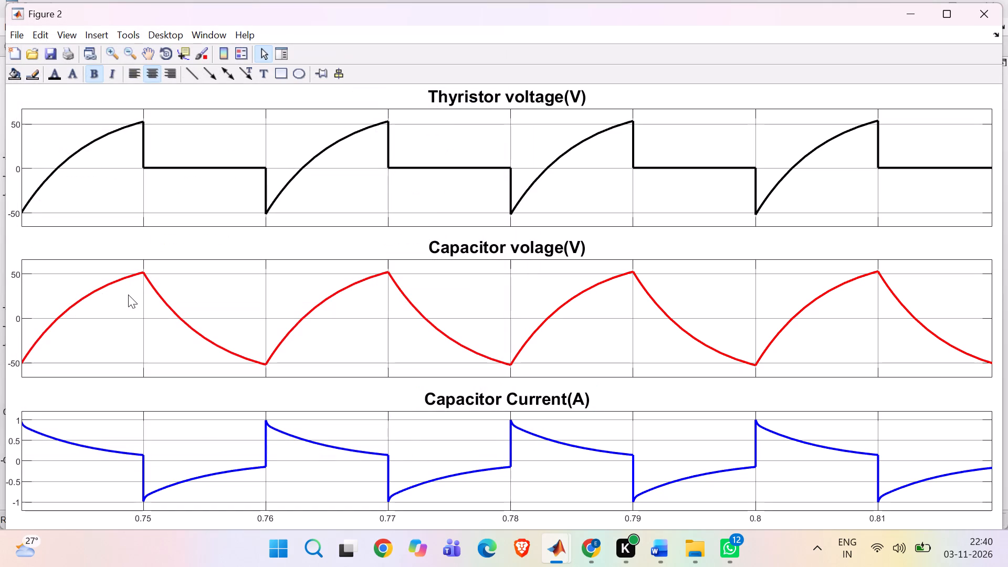
Switch to File Explorer and check the R load folder's images for the saved figure.
{"action": "left_click", "coordinate": [689, 558]}
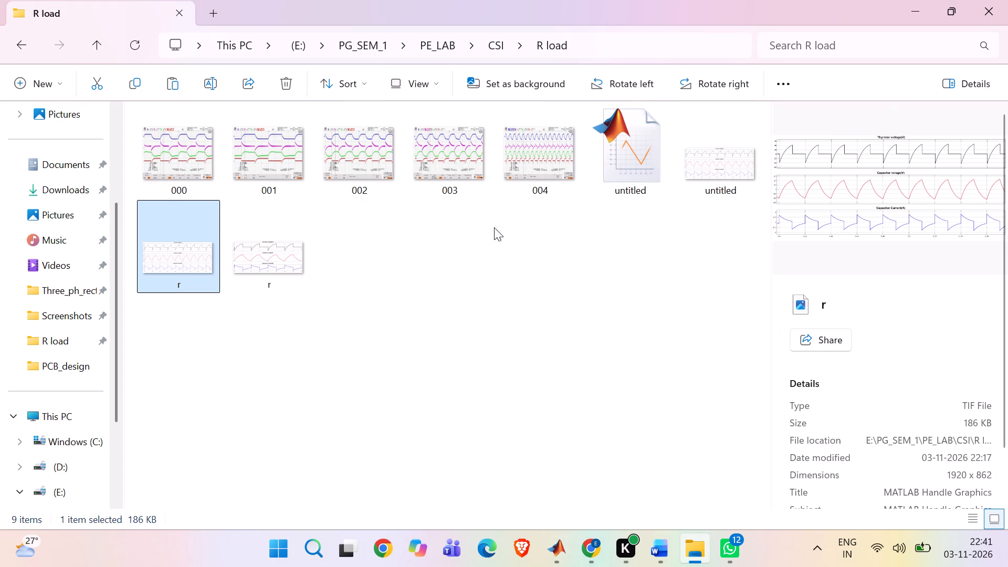
{"action": "left_click", "coordinate": [699, 180]}
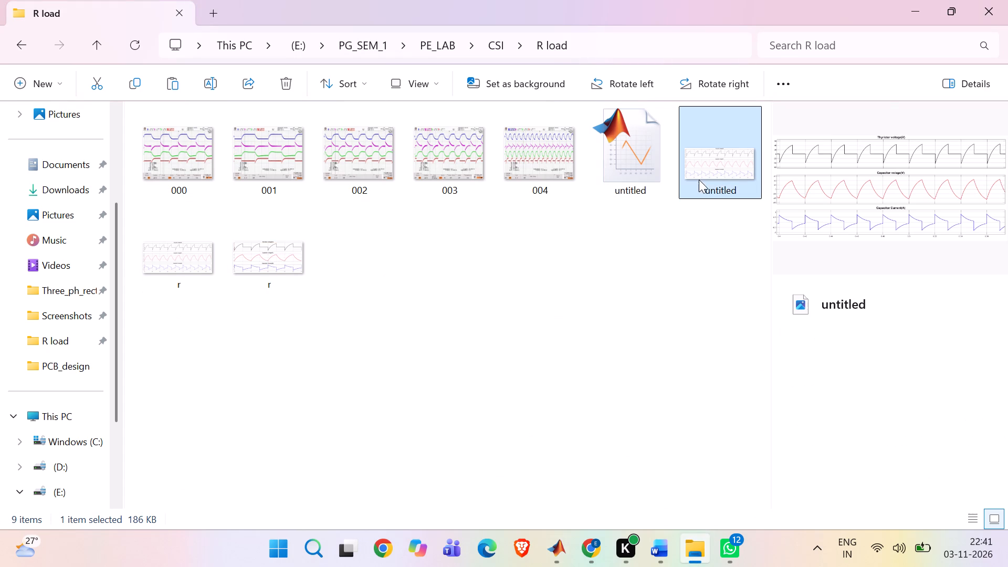
{"action": "left_click", "coordinate": [291, 257]}
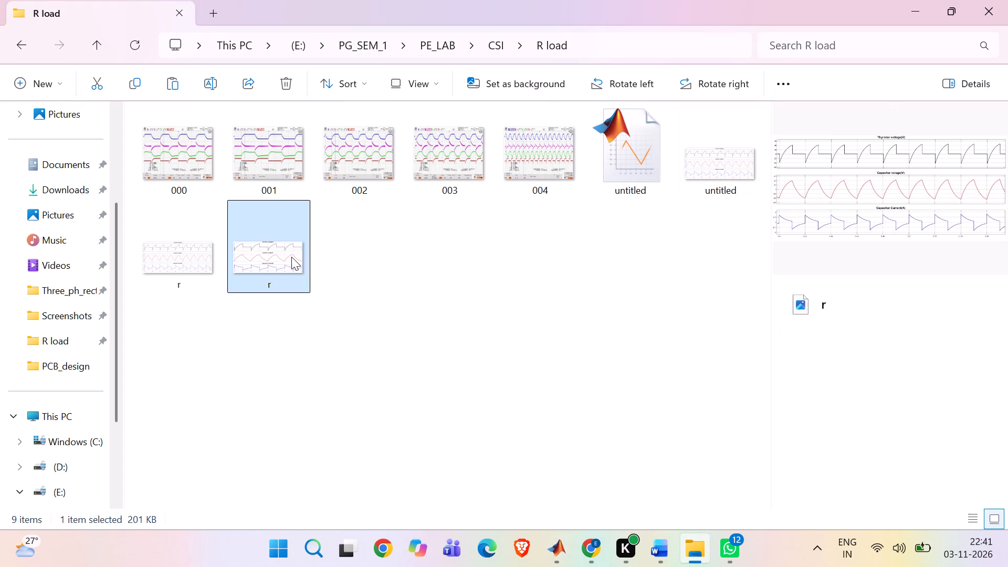
{"action": "left_click", "coordinate": [212, 259]}
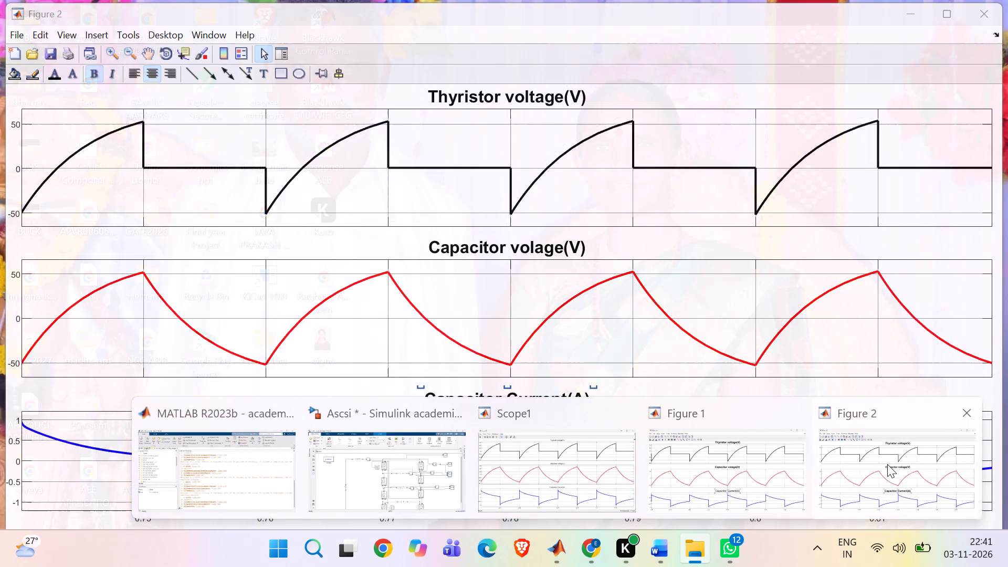
Return to Figure 2 and save it as JPEG R=50Hz in PG_SEM_1 > PE_LAB > CSI > R load.
{"action": "left_click", "coordinate": [887, 464]}
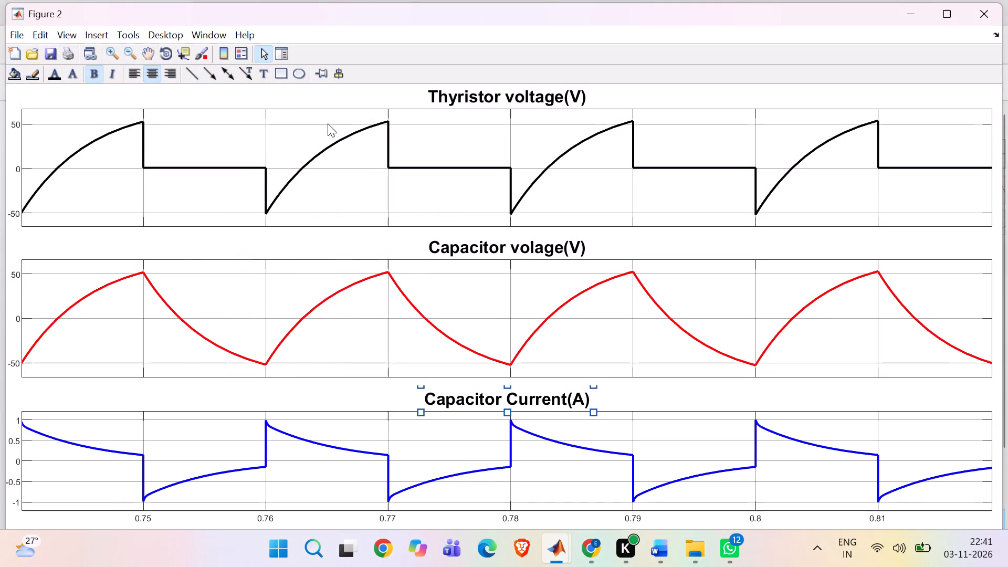
{"action": "left_click", "coordinate": [15, 31]}
{"action": "left_click", "coordinate": [56, 113]}
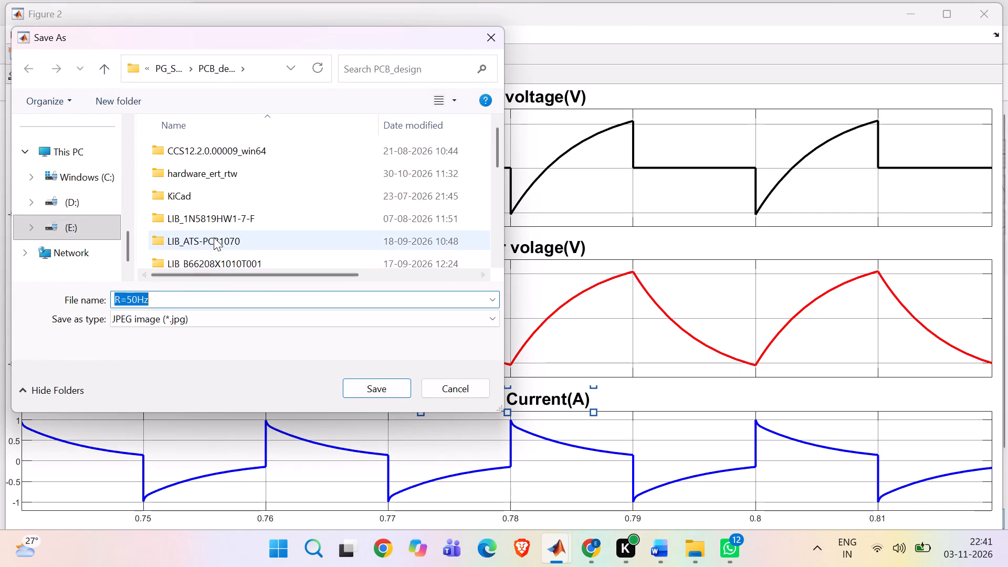
{"action": "scroll", "coordinate": [217, 236], "scroll_direction": "down", "scroll_amount": 5}
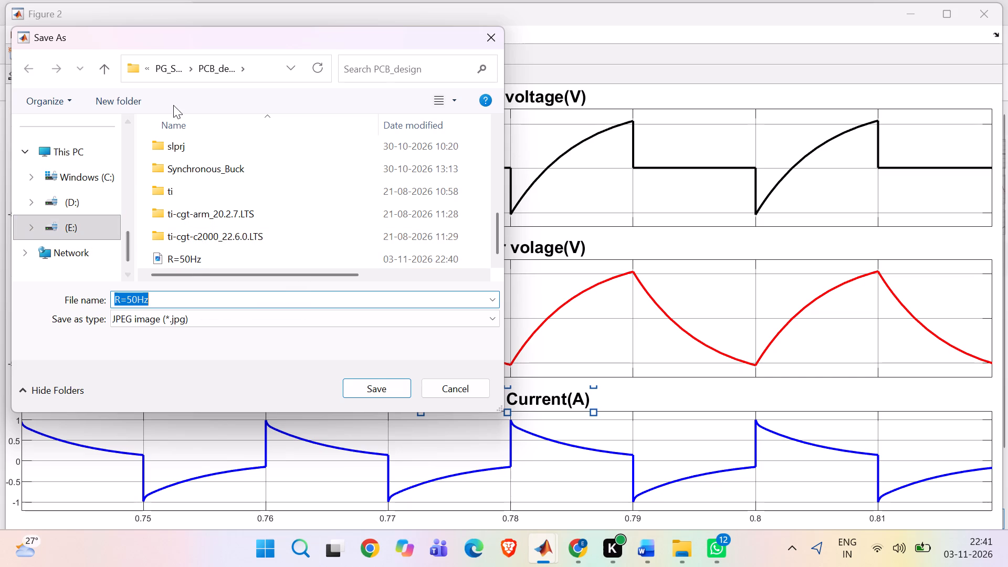
{"action": "left_click", "coordinate": [170, 65]}
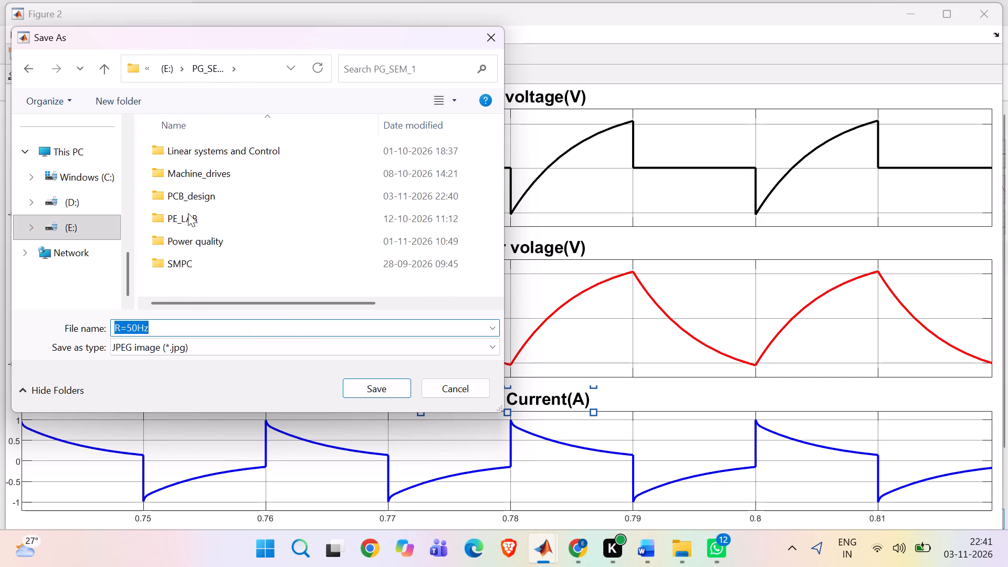
{"action": "double_click", "coordinate": [188, 213]}
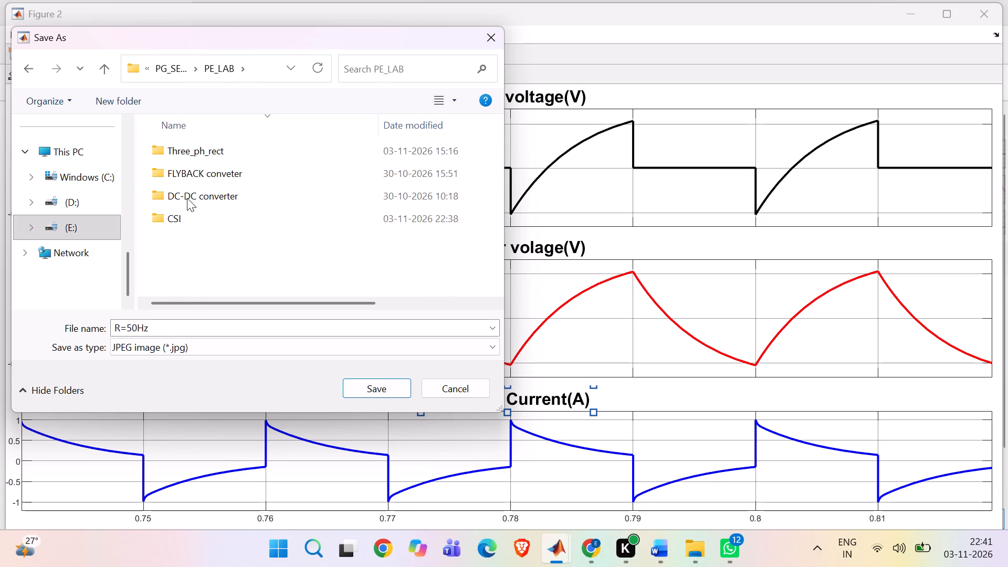
{"action": "double_click", "coordinate": [185, 214]}
{"action": "double_click", "coordinate": [216, 153]}
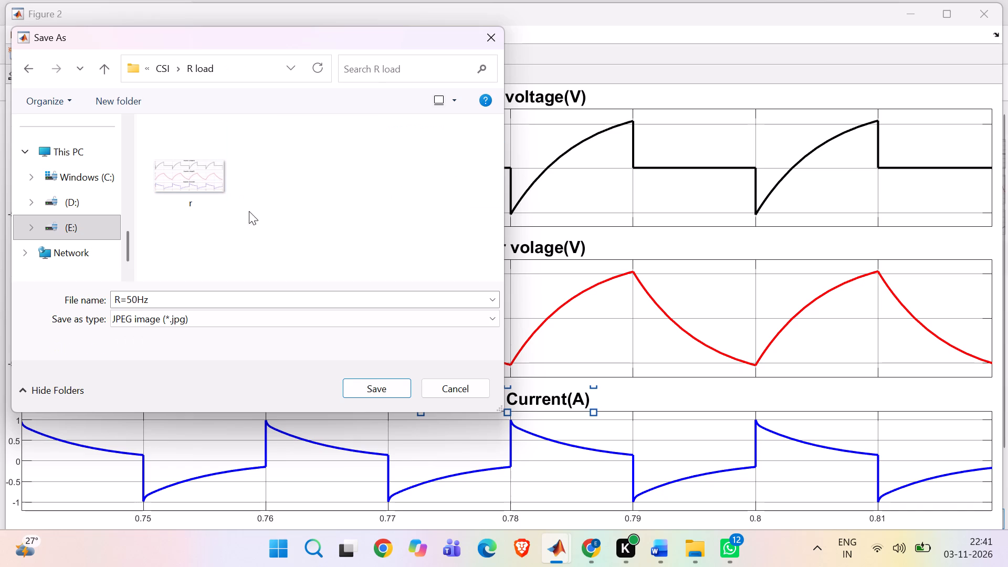
{"action": "left_click", "coordinate": [378, 384]}
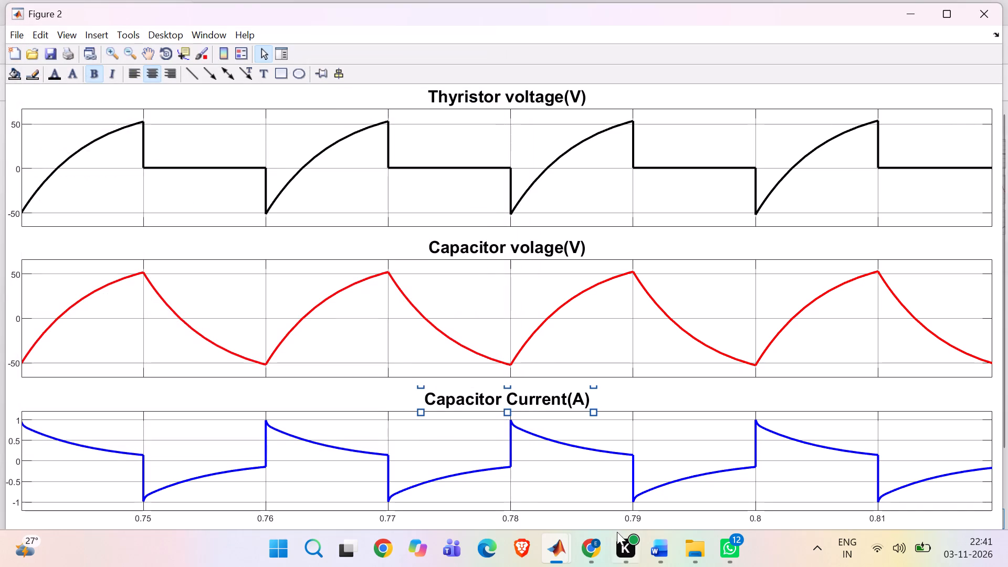
Switch to the ASCSI Google Docs document and insert the R=50Hz image in the table's second row, third column.
{"action": "left_click", "coordinate": [586, 555]}
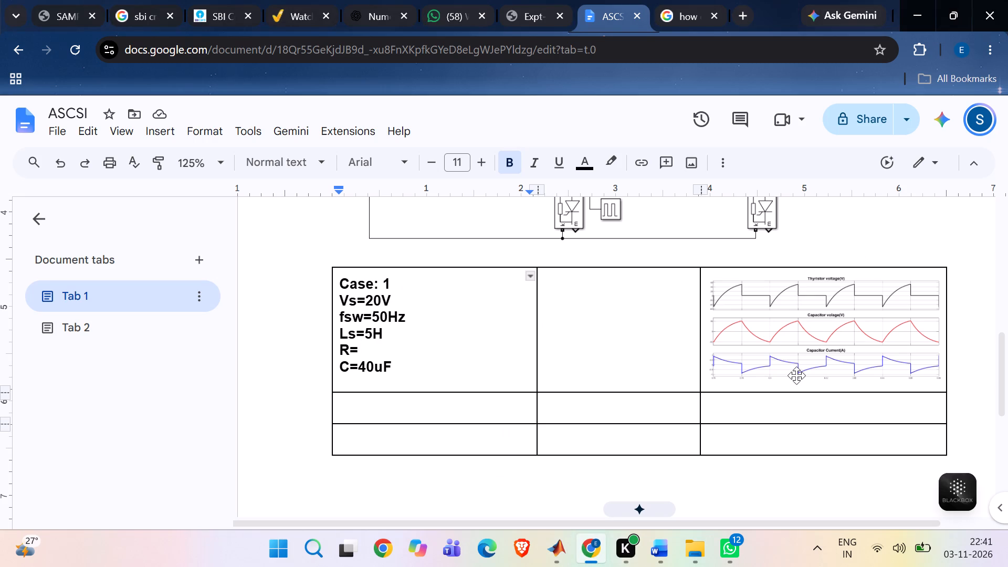
{"action": "left_click_drag", "start_coordinate": [777, 367], "coordinate": [778, 366]}
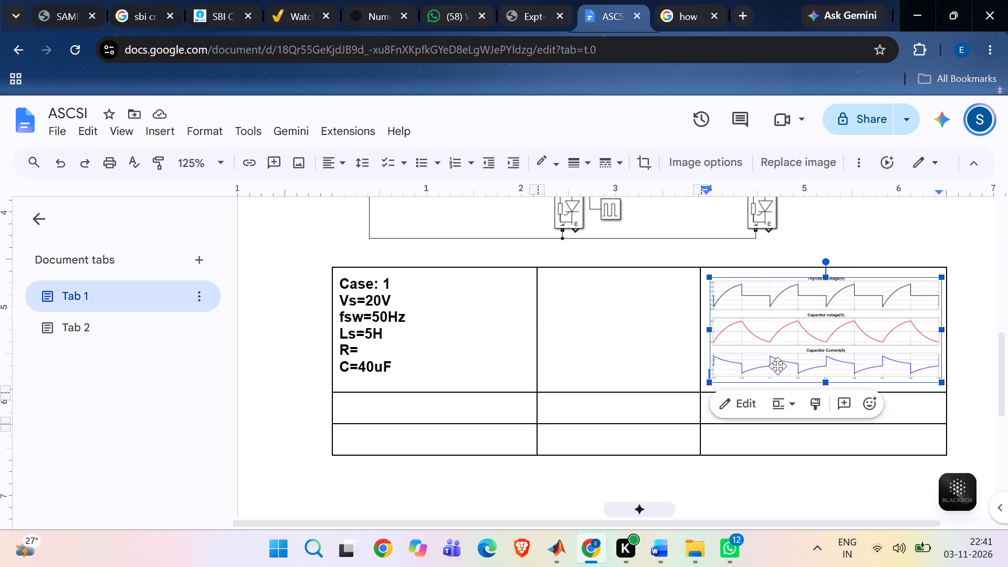
{"action": "left_click_drag", "start_coordinate": [778, 366], "coordinate": [783, 403]}
{"action": "left_click_drag", "start_coordinate": [799, 341], "coordinate": [752, 330]}
{"action": "left_click", "coordinate": [707, 403]}
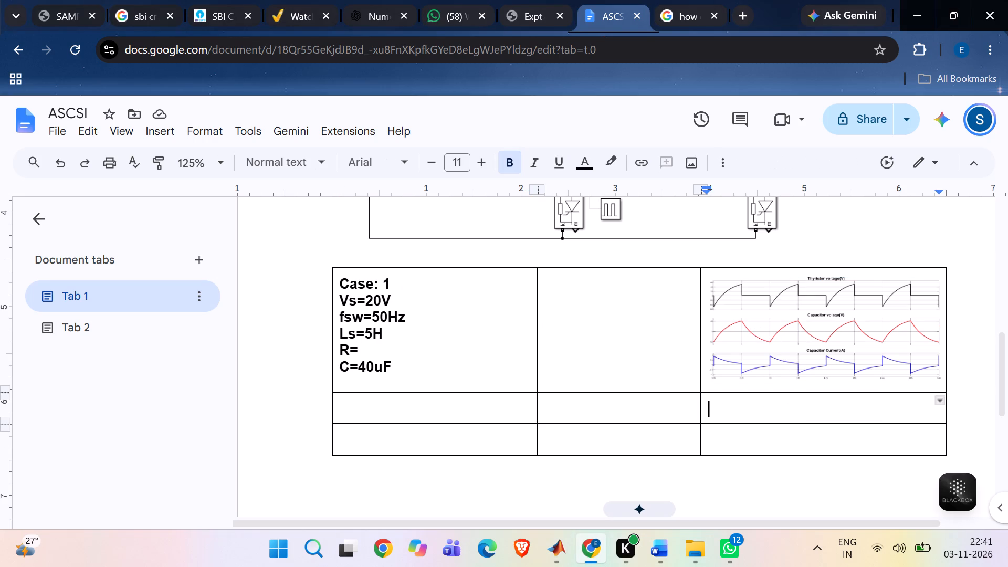
{"action": "key", "text": "ctrl+v"}
{"action": "left_click", "coordinate": [701, 158]}
{"action": "left_click", "coordinate": [743, 241]}
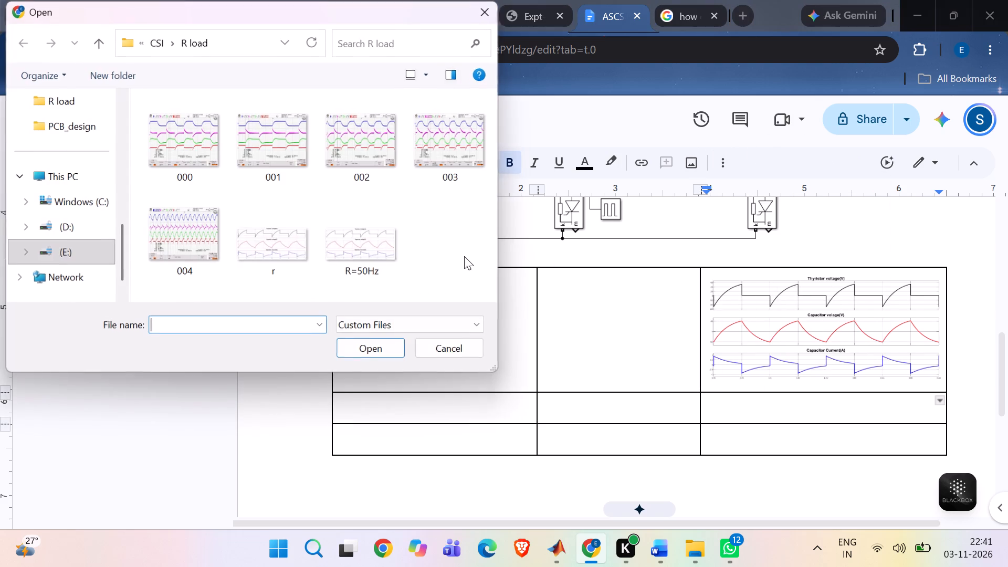
{"action": "left_click", "coordinate": [382, 250]}
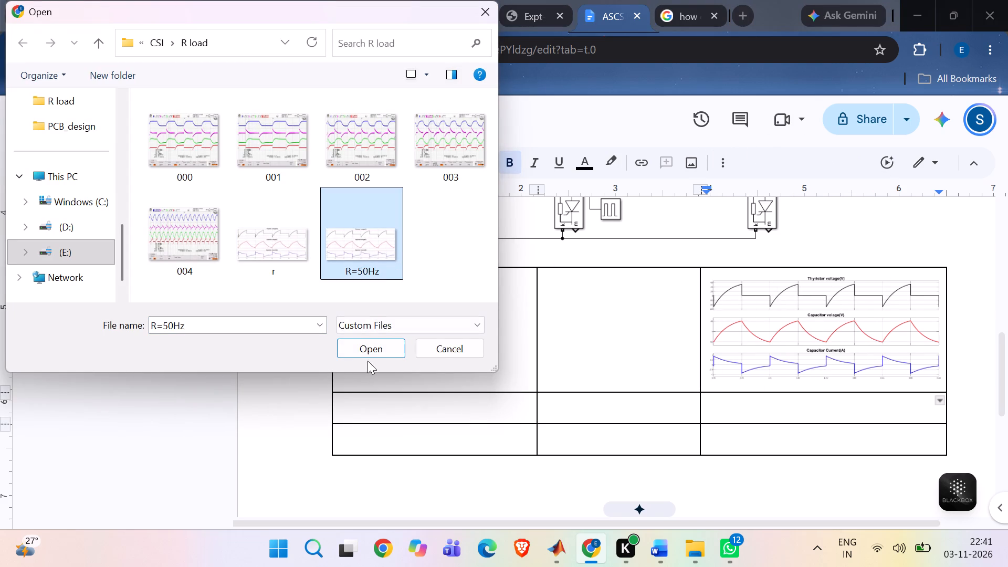
{"action": "left_click", "coordinate": [369, 348]}
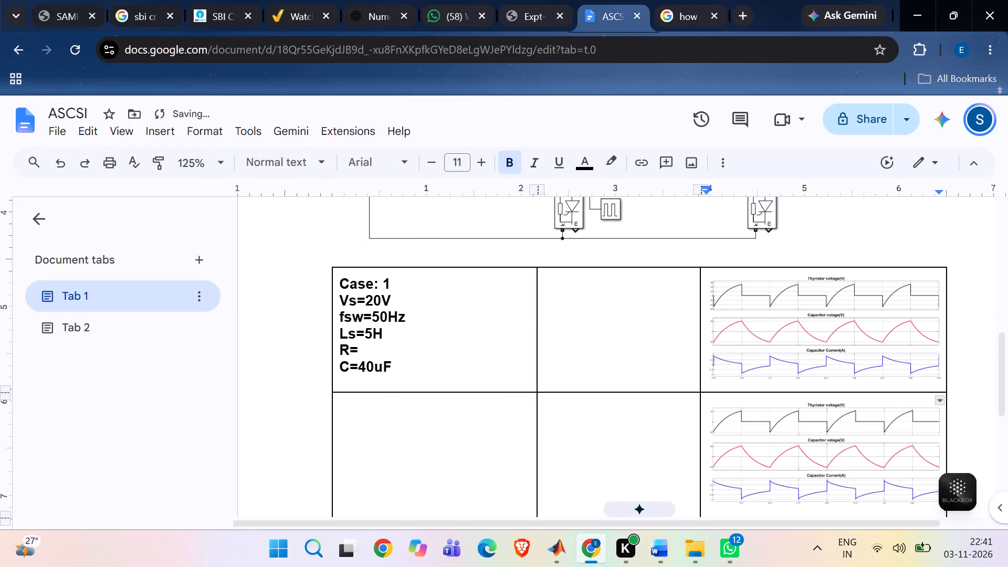
Close the old scope window, rerun the Ascsi Simulink model, and show Scope1's waveforms from about 0.7 to 0.78 s.
{"action": "scroll", "coordinate": [666, 379], "scroll_direction": "down", "scroll_amount": 1}
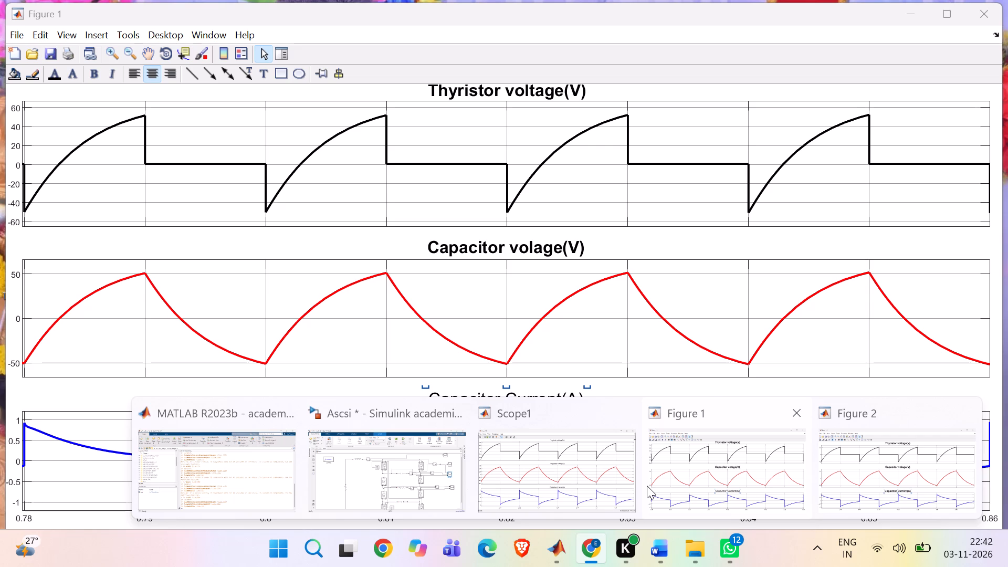
{"action": "left_click", "coordinate": [614, 486]}
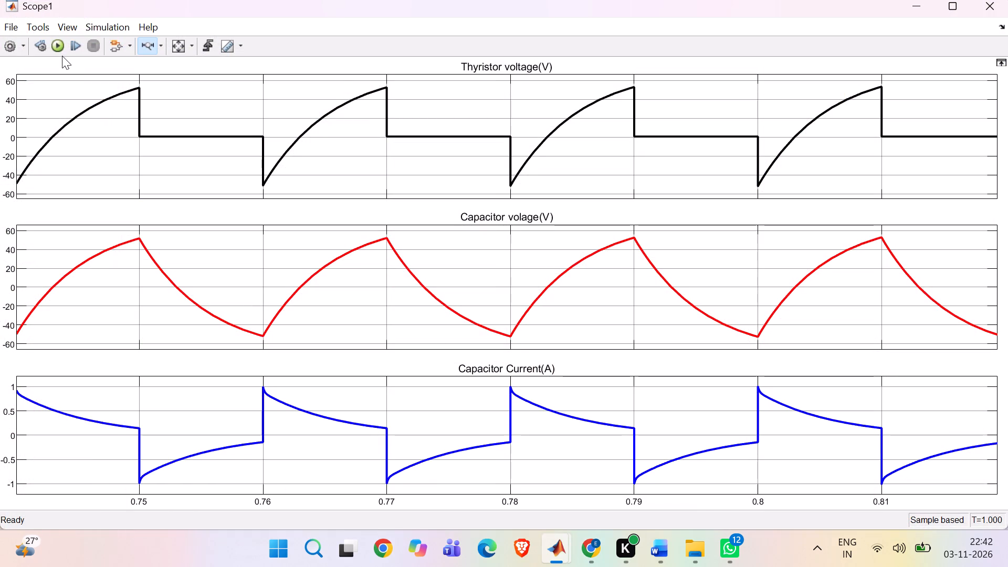
{"action": "left_click", "coordinate": [985, 0]}
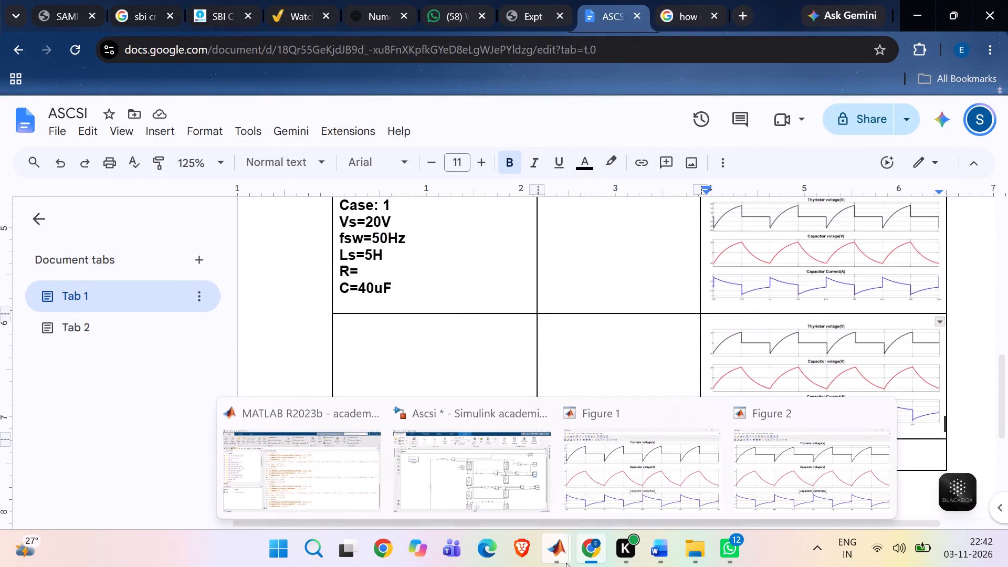
{"action": "left_click", "coordinate": [507, 473]}
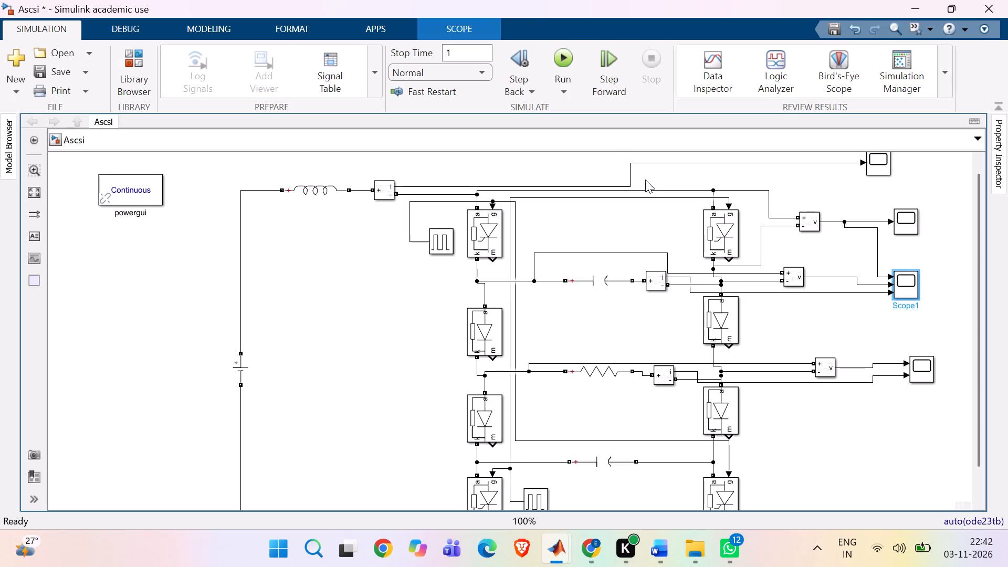
{"action": "left_click", "coordinate": [564, 60]}
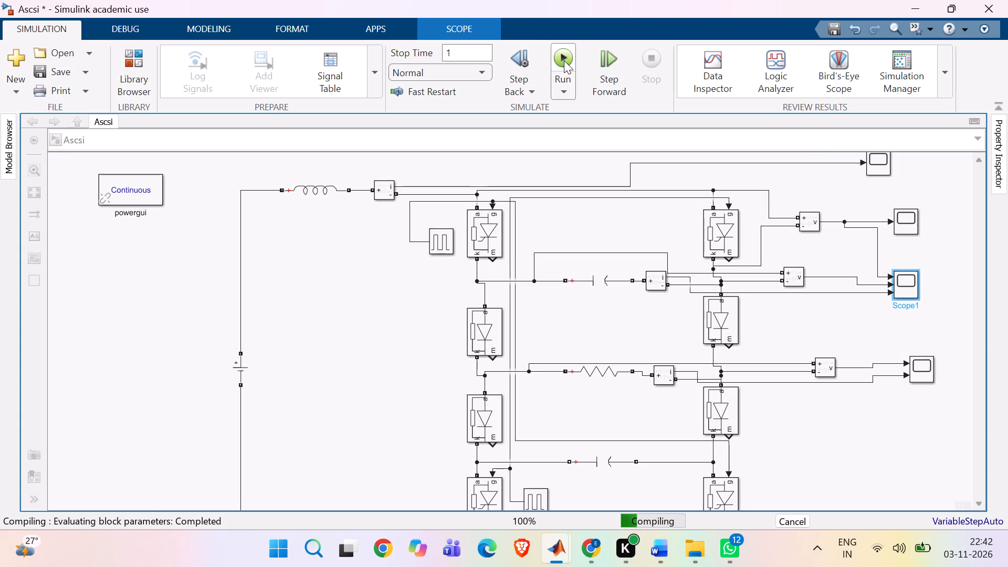
{"action": "double_click", "coordinate": [905, 288]}
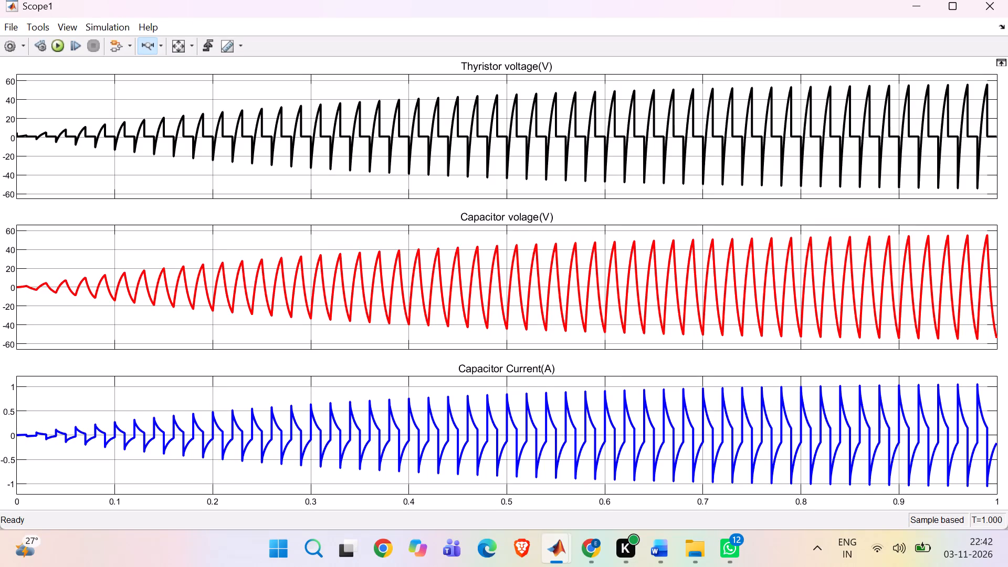
{"action": "left_click_drag", "start_coordinate": [702, 82], "coordinate": [780, 88]}
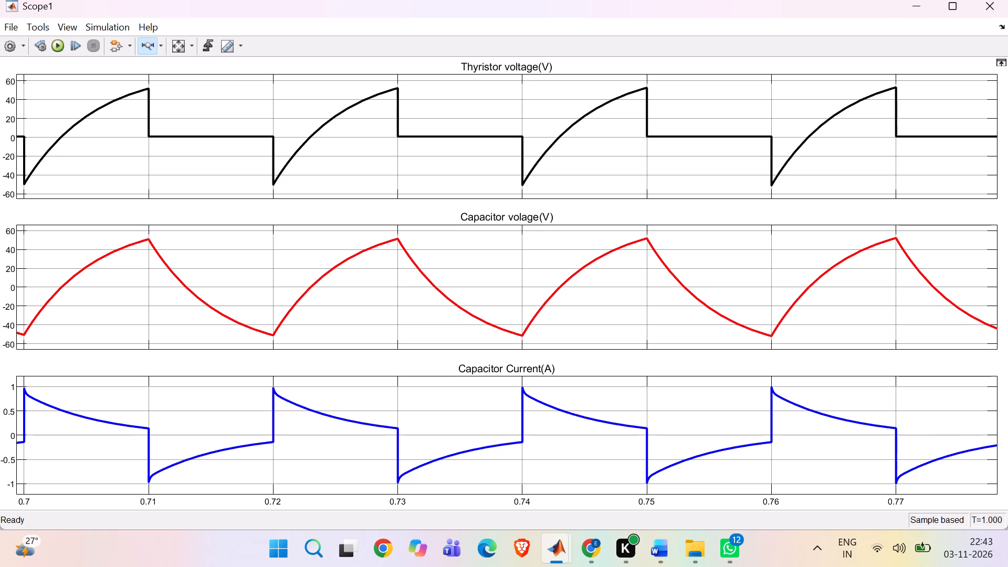
Switch to File Explorer and view the oscilloscope captures 004 and 000 in the R load folder.
{"action": "left_click", "coordinate": [686, 539]}
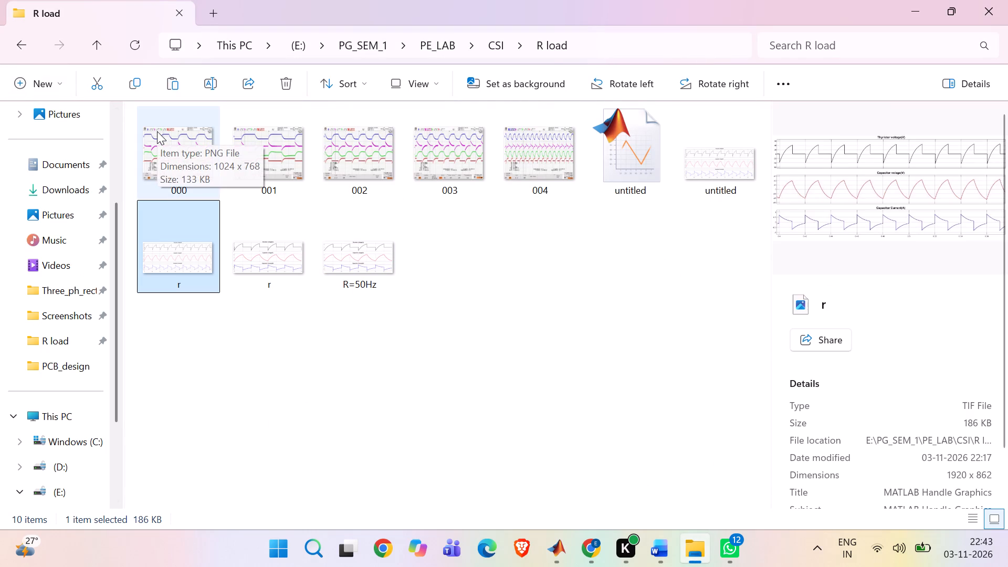
{"action": "double_click", "coordinate": [519, 176]}
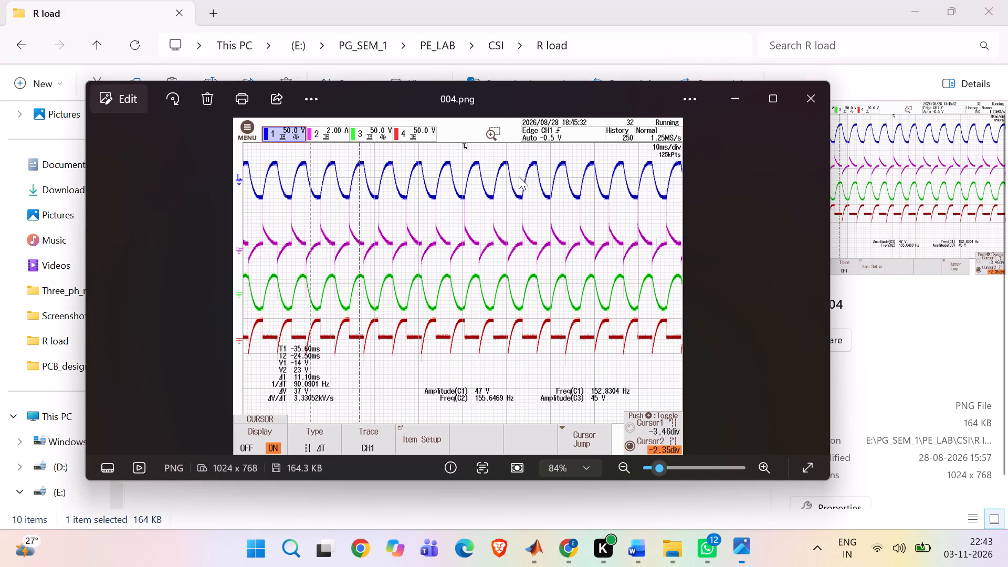
{"action": "left_click", "coordinate": [804, 93]}
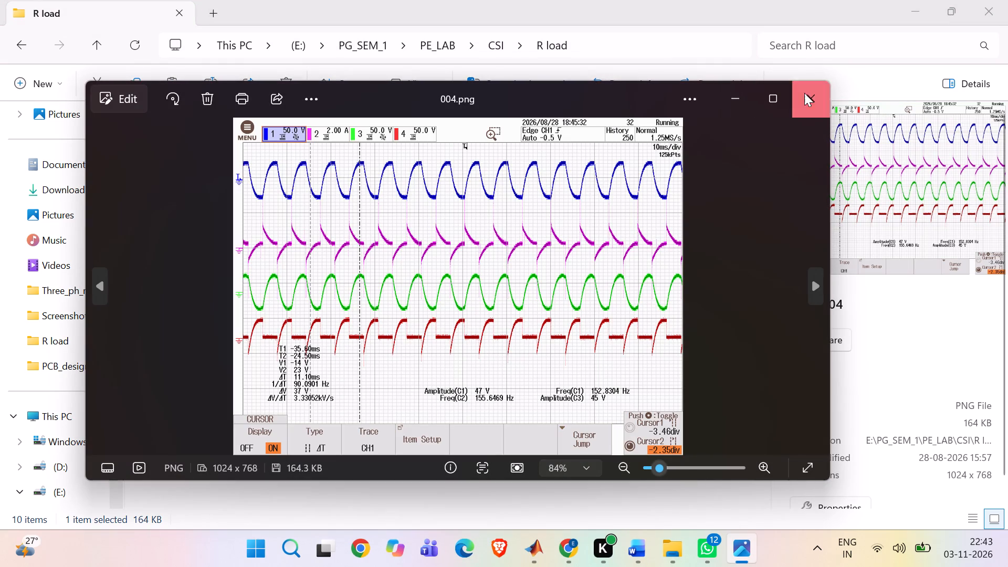
{"action": "double_click", "coordinate": [193, 171]}
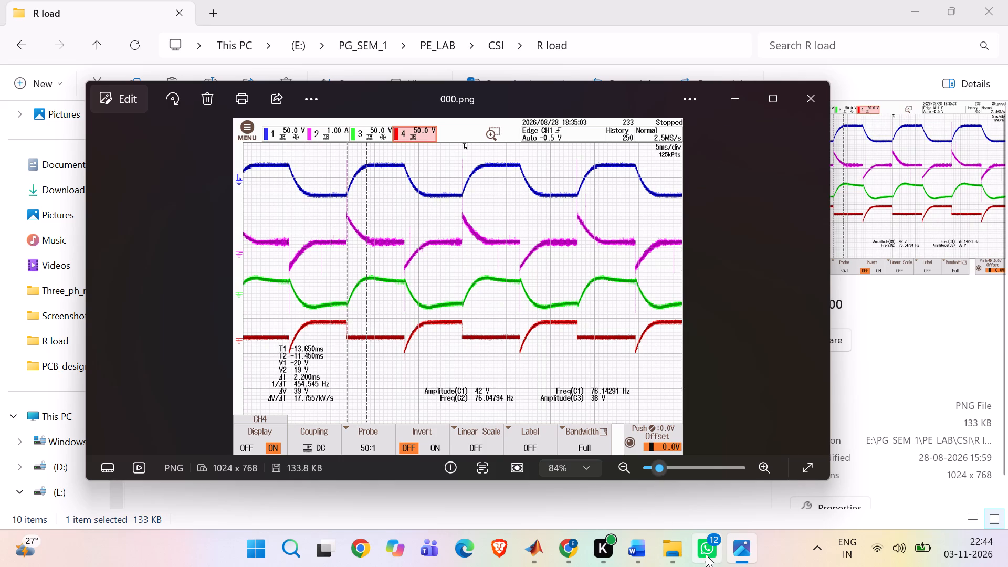
Switch to Chrome and check the two three-phase rectifier report PDFs for reference, returning to the ASCSI document.
{"action": "left_click", "coordinate": [575, 549]}
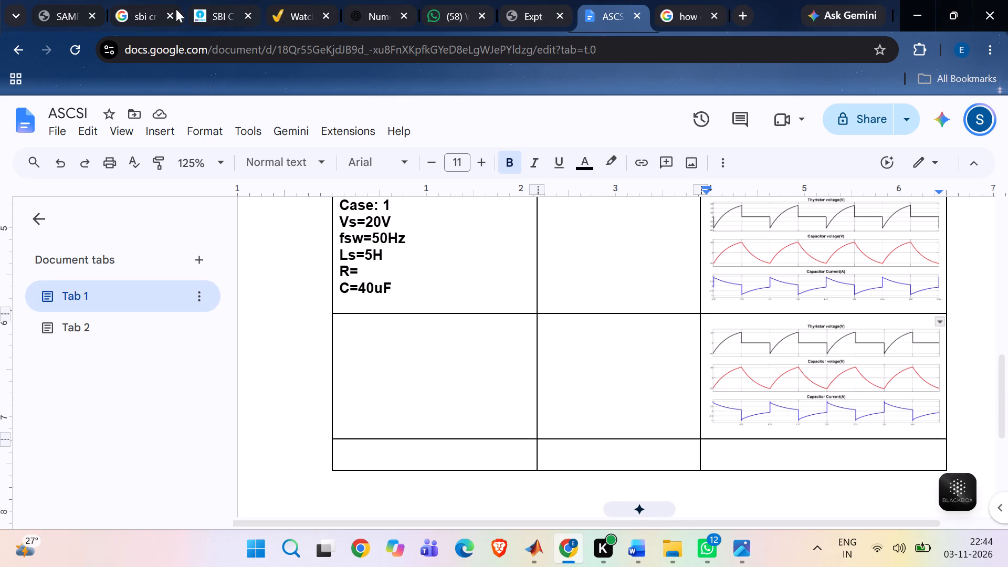
{"action": "left_click", "coordinate": [81, 5]}
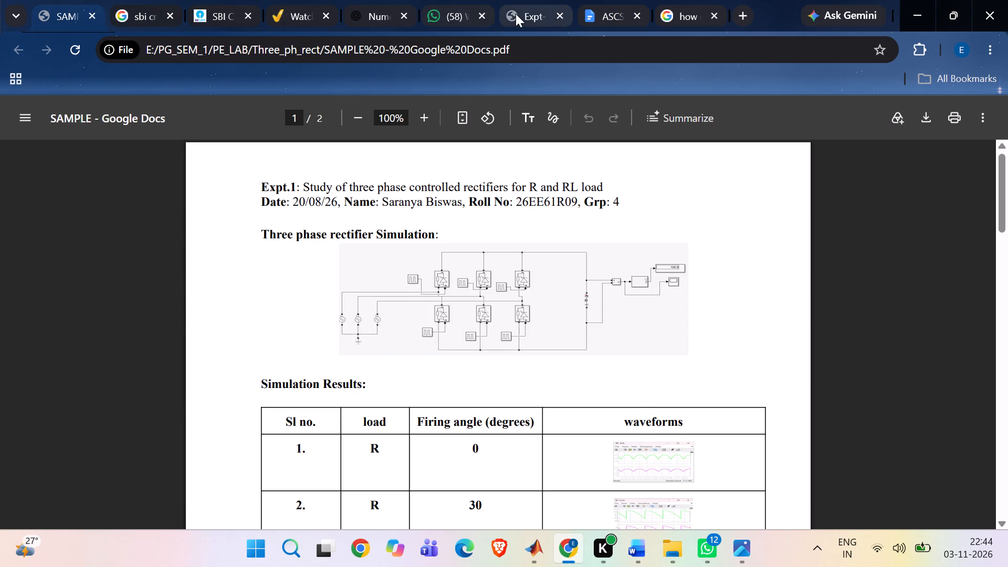
{"action": "left_click", "coordinate": [516, 14]}
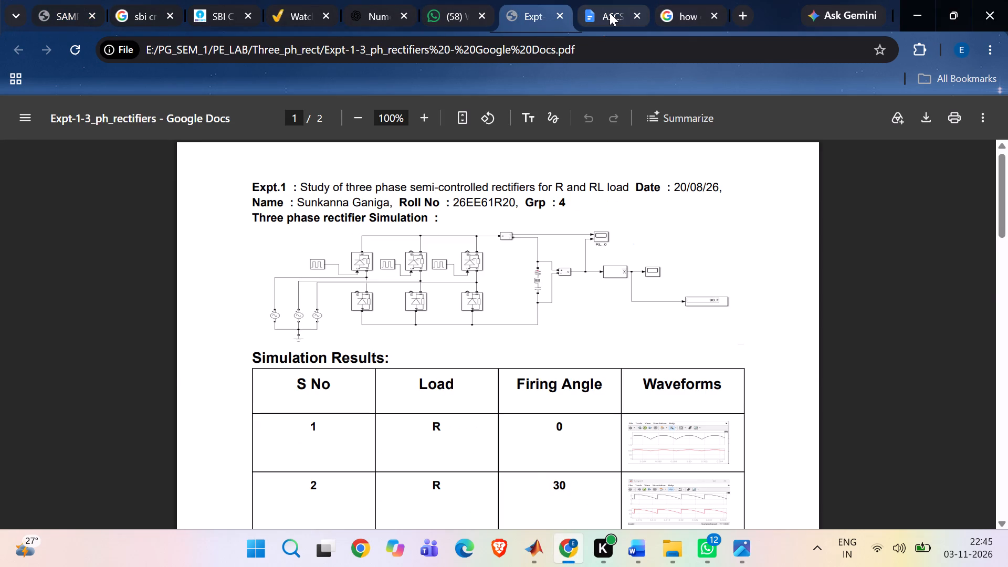
{"action": "left_click", "coordinate": [610, 13]}
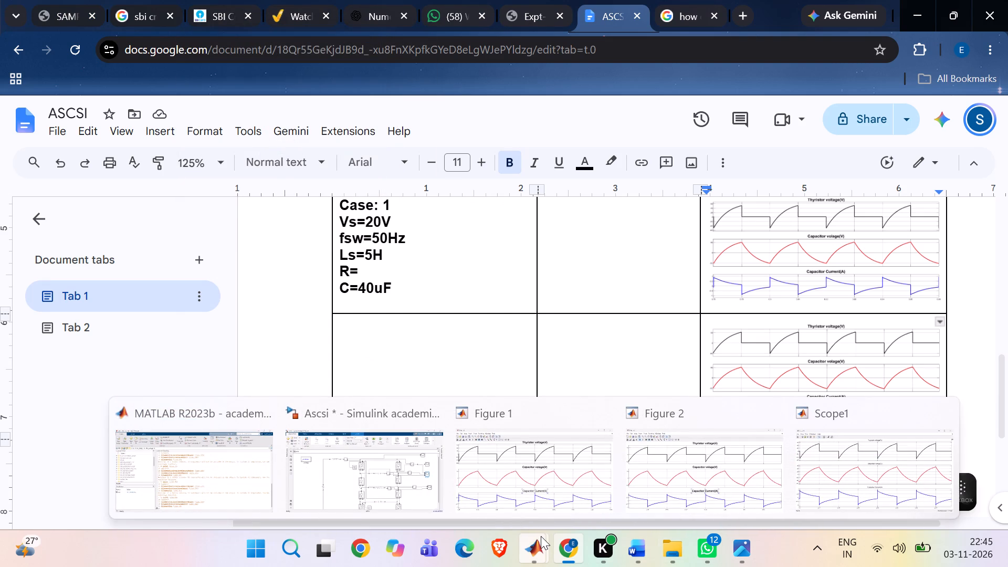
Switch to Word and examine the case parameters and waveform tables for R and RL loads in Exp_6_ASCI_Simulation Reoport.
{"action": "left_click", "coordinate": [628, 543]}
{"action": "scroll", "coordinate": [372, 366], "scroll_direction": "left", "scroll_amount": 1}
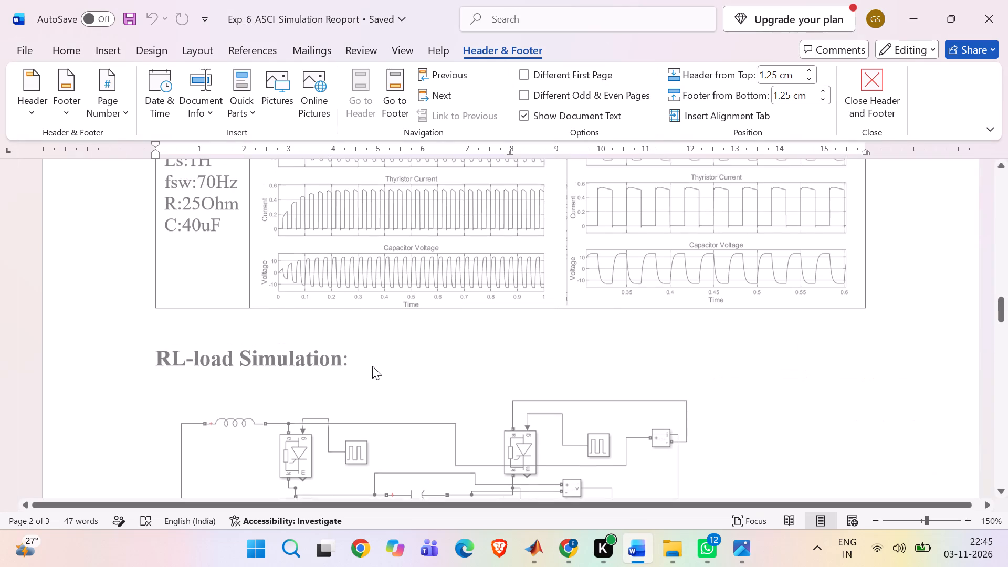
{"action": "scroll", "coordinate": [372, 366], "scroll_direction": "left", "scroll_amount": 2}
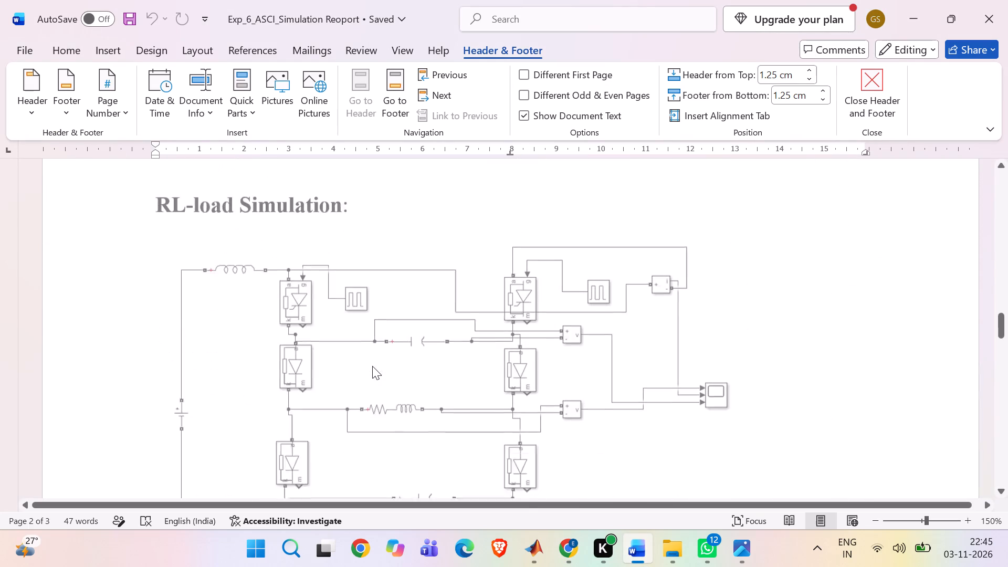
{"action": "scroll", "coordinate": [372, 366], "scroll_direction": "left", "scroll_amount": 1}
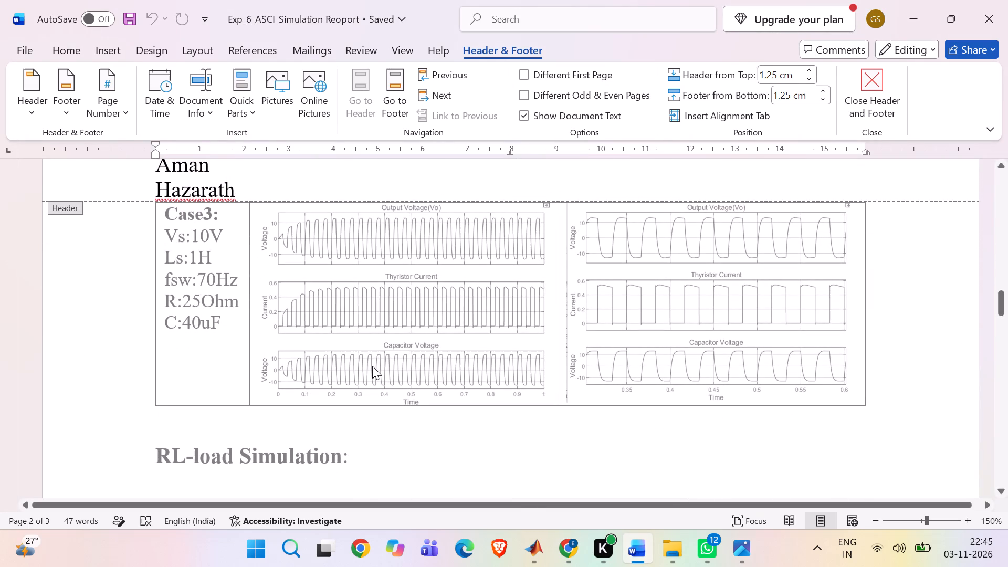
{"action": "scroll", "coordinate": [372, 366], "scroll_direction": "left", "scroll_amount": 1}
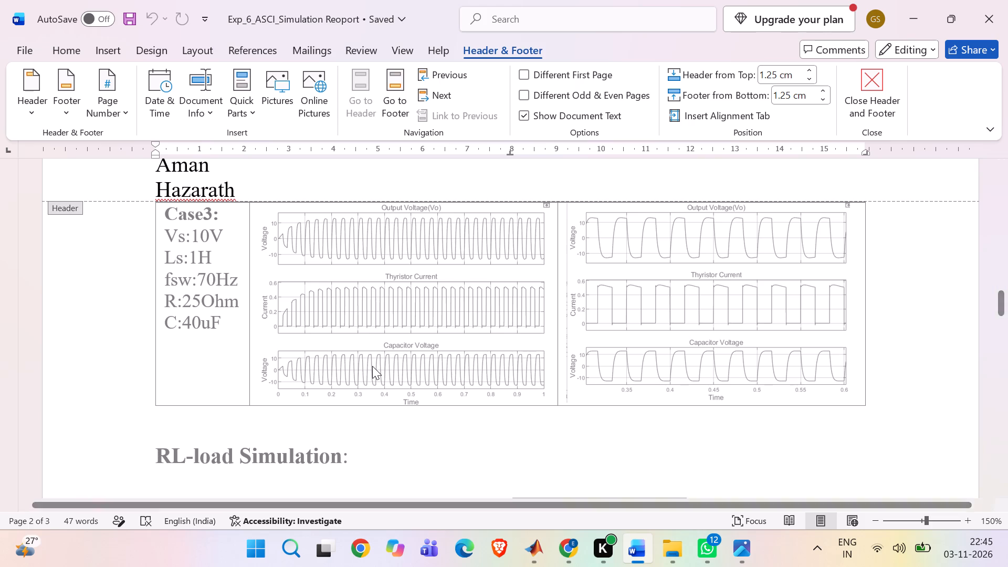
{"action": "scroll", "coordinate": [372, 366], "scroll_direction": "left", "scroll_amount": 1}
{"action": "scroll", "coordinate": [372, 366], "scroll_direction": "up", "scroll_amount": 1}
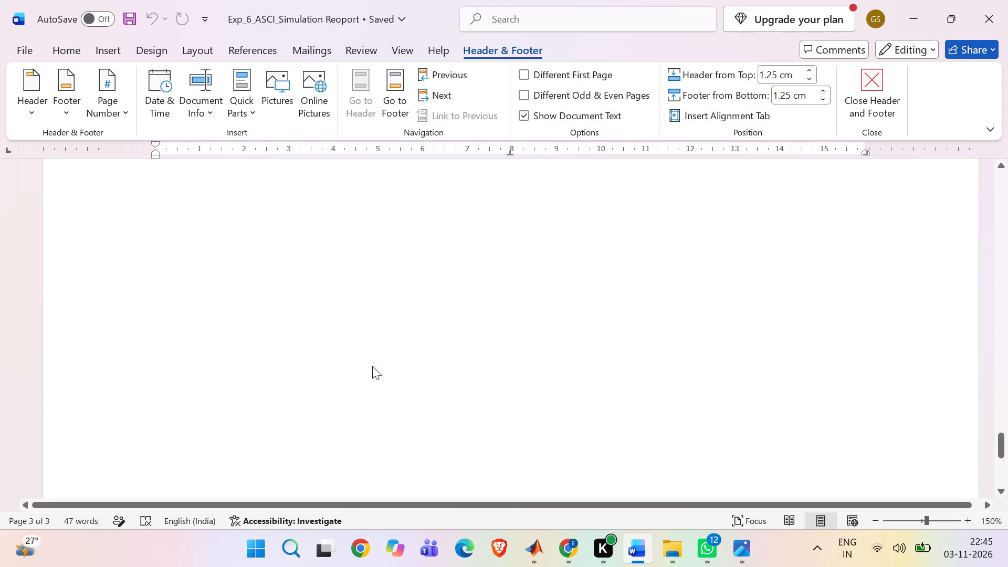
{"action": "scroll", "coordinate": [372, 366], "scroll_direction": "up", "scroll_amount": 3}
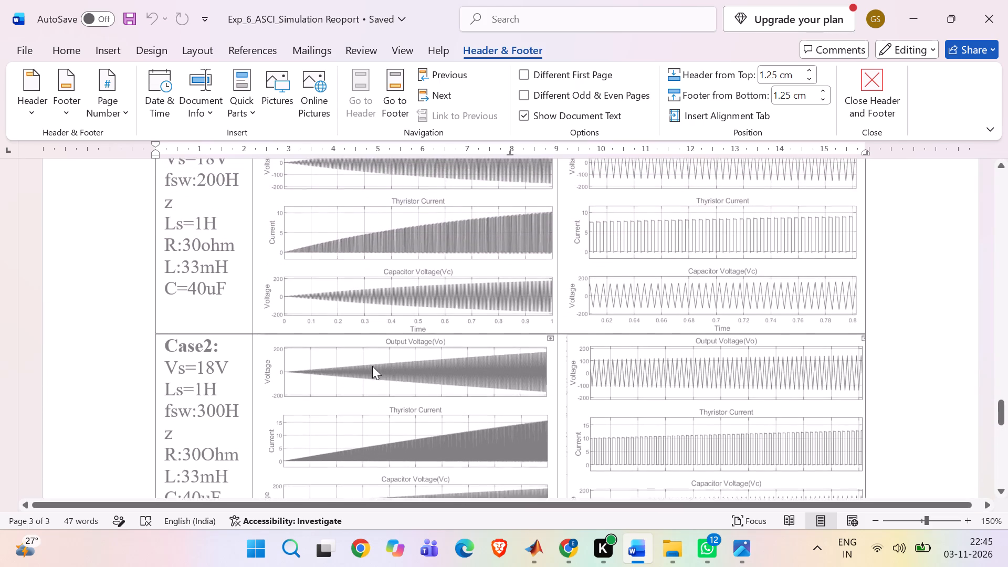
{"action": "scroll", "coordinate": [372, 366], "scroll_direction": "up", "scroll_amount": 2}
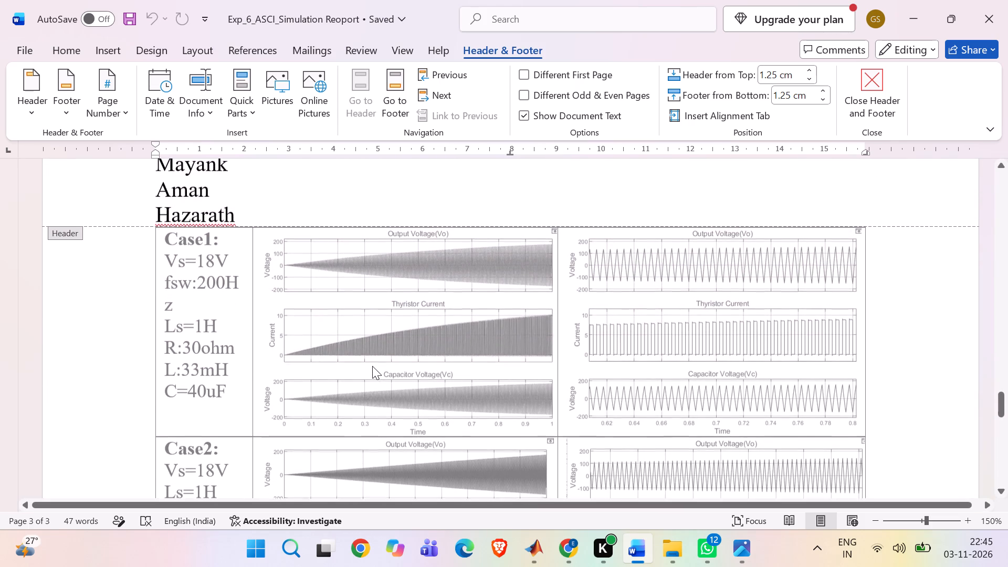
{"action": "scroll", "coordinate": [372, 366], "scroll_direction": "up", "scroll_amount": 1}
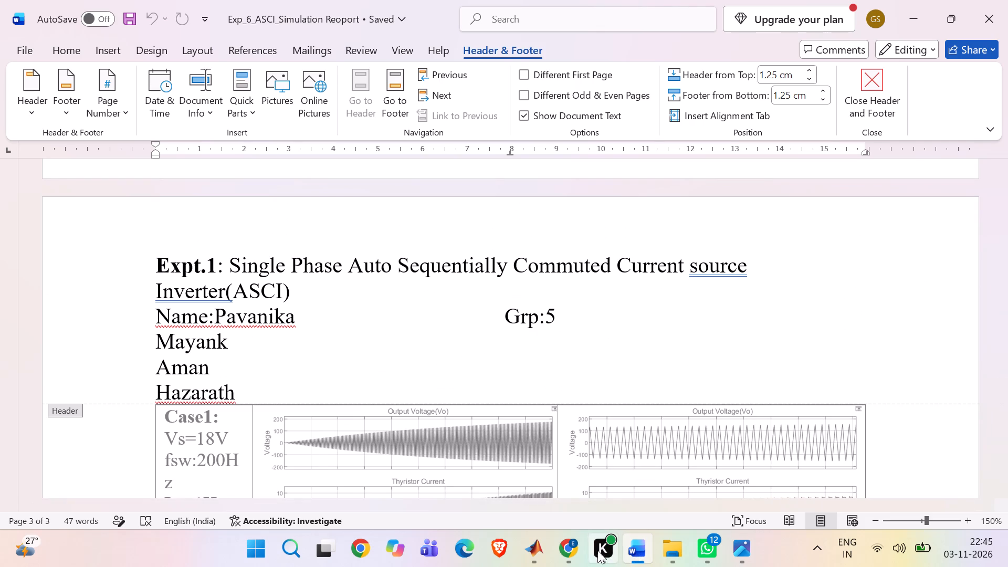
Check the ASCSI document's results table against the complete circuit in the Ascsi Simulink model, returning to the document.
{"action": "left_click", "coordinate": [584, 553]}
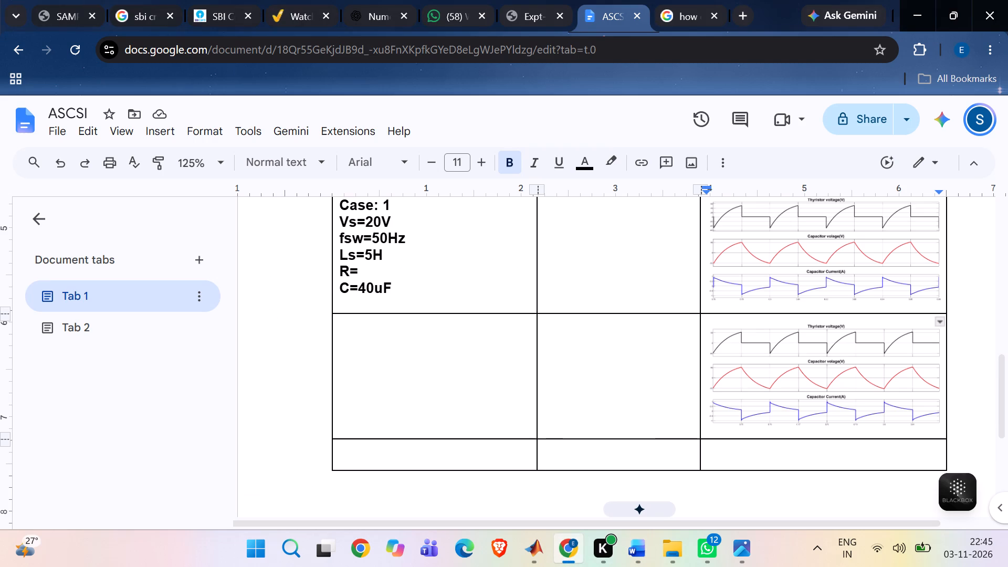
{"action": "scroll", "coordinate": [584, 363], "scroll_direction": "up", "scroll_amount": 1}
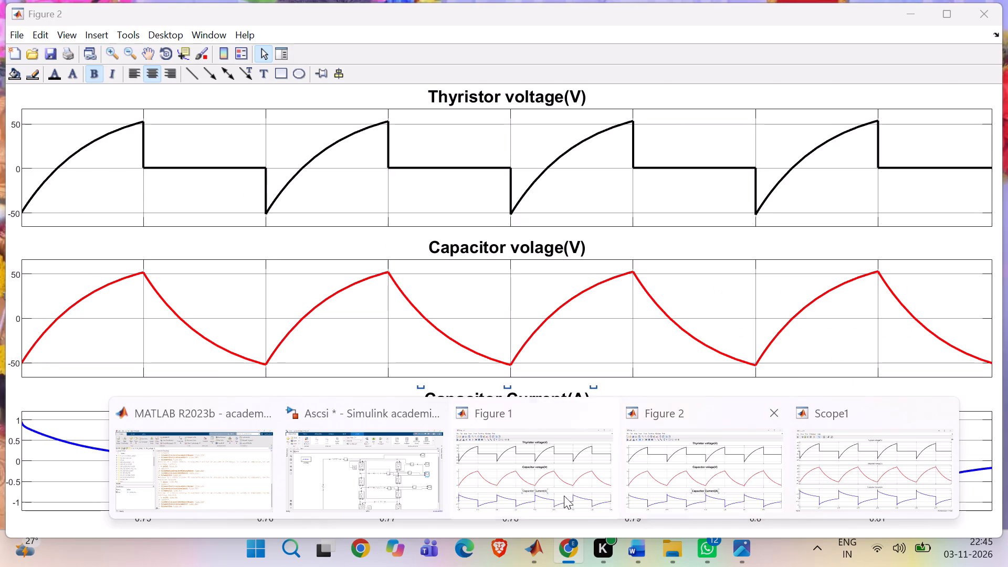
{"action": "left_click", "coordinate": [427, 502]}
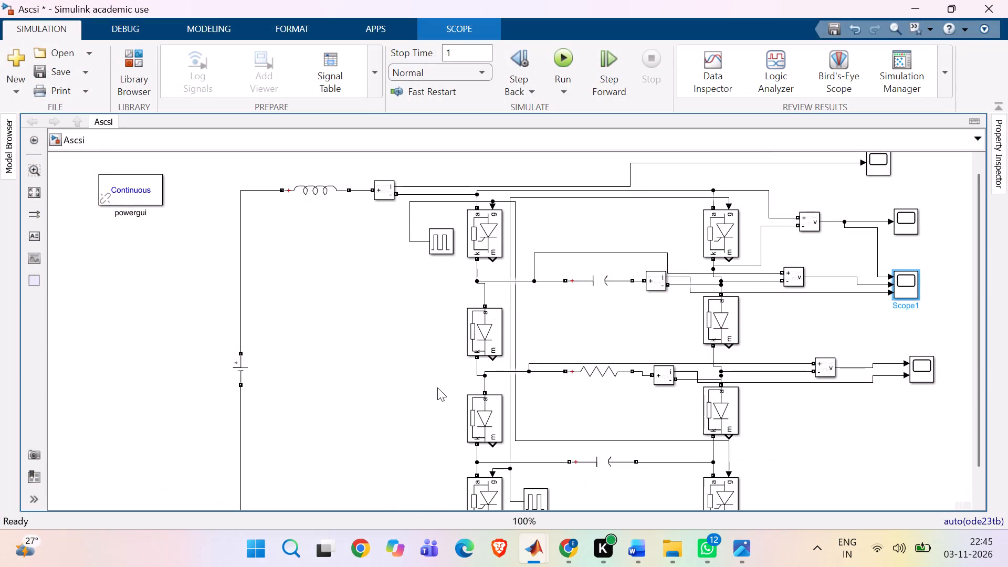
{"action": "left_click", "coordinate": [437, 387]}
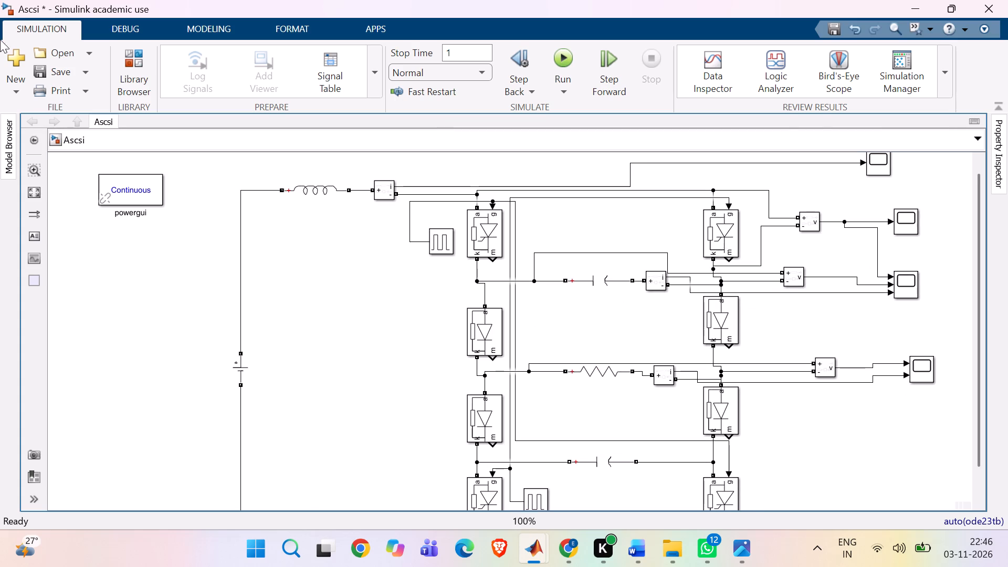
{"action": "left_click", "coordinate": [29, 189]}
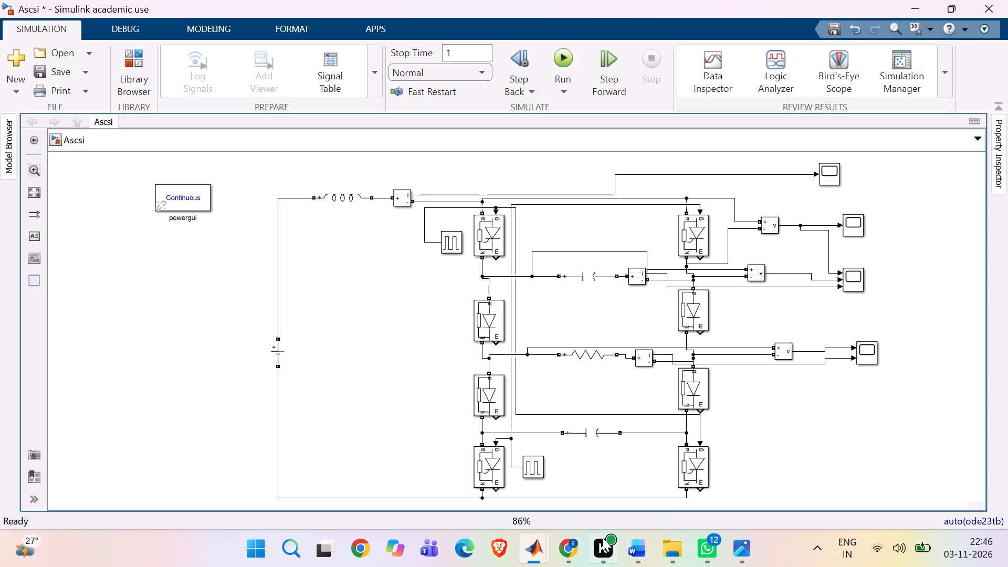
{"action": "left_click", "coordinate": [579, 550]}
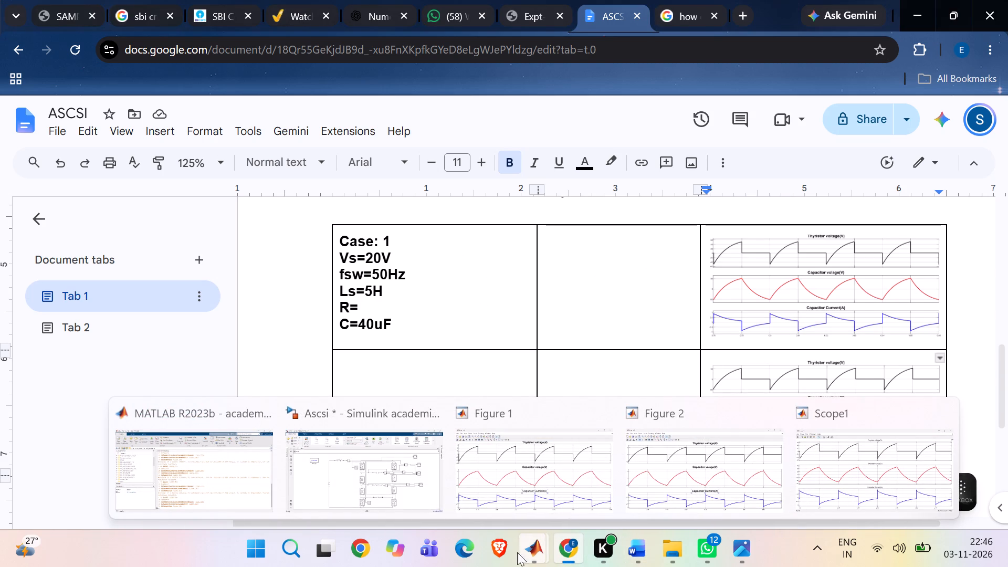
Switch to the Ascsi Simulink model and view its complete circuit.
{"action": "left_click", "coordinate": [407, 508]}
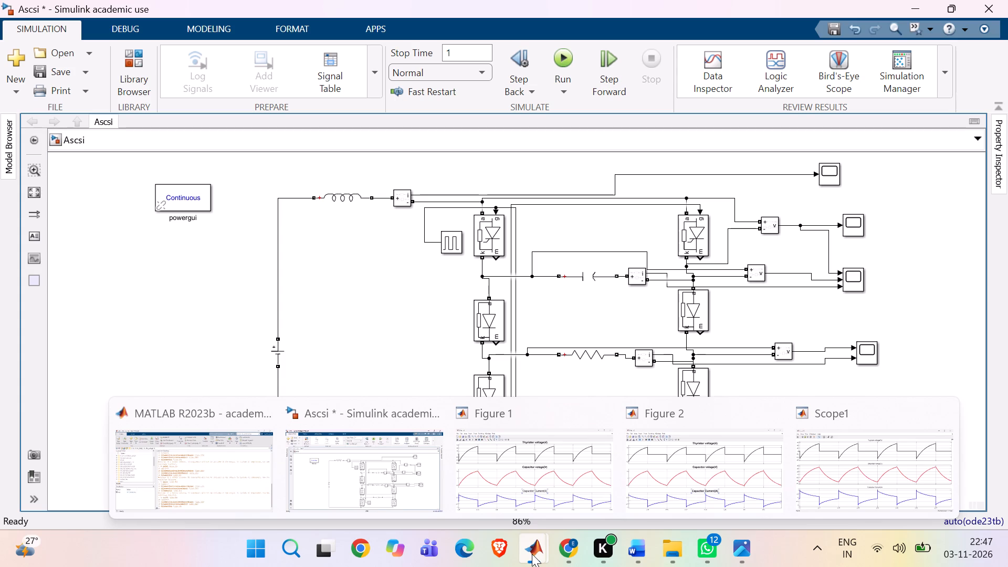
{"action": "left_click", "coordinate": [958, 312]}
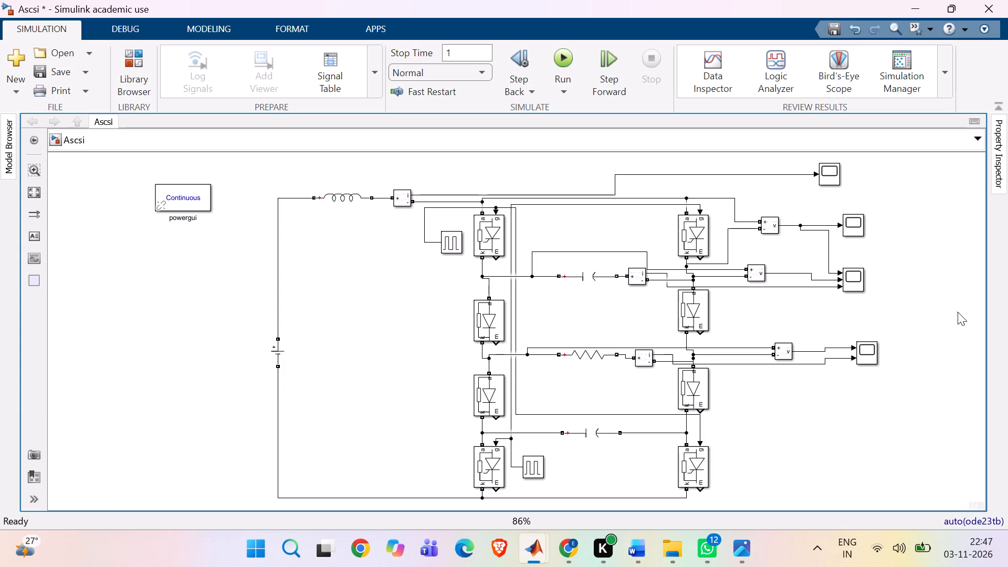
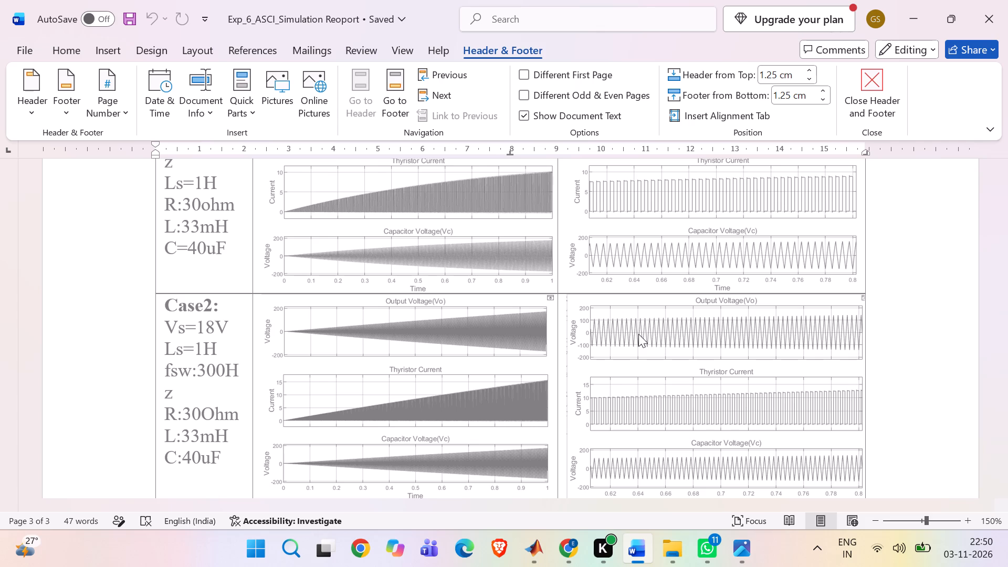
Examine the circuit diagram and the simulation results tables in Exp_6_ASCI_Simulation Reoport for how cases and waveforms are laid out.
{"action": "scroll", "coordinate": [401, 327], "scroll_direction": "down", "scroll_amount": 2}
{"action": "scroll", "coordinate": [401, 327], "scroll_direction": "up", "scroll_amount": 8}
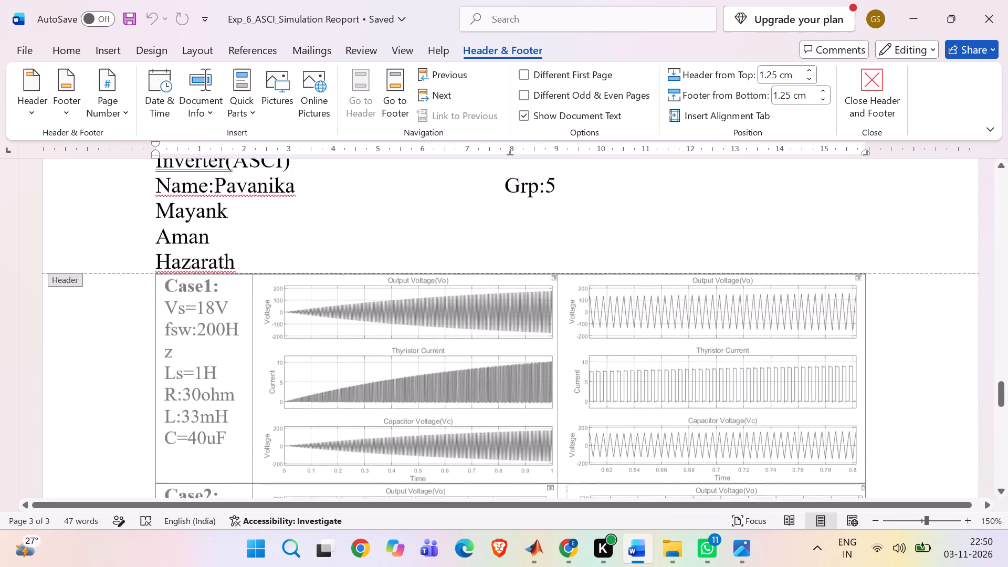
{"action": "scroll", "coordinate": [405, 320], "scroll_direction": "up", "scroll_amount": 15}
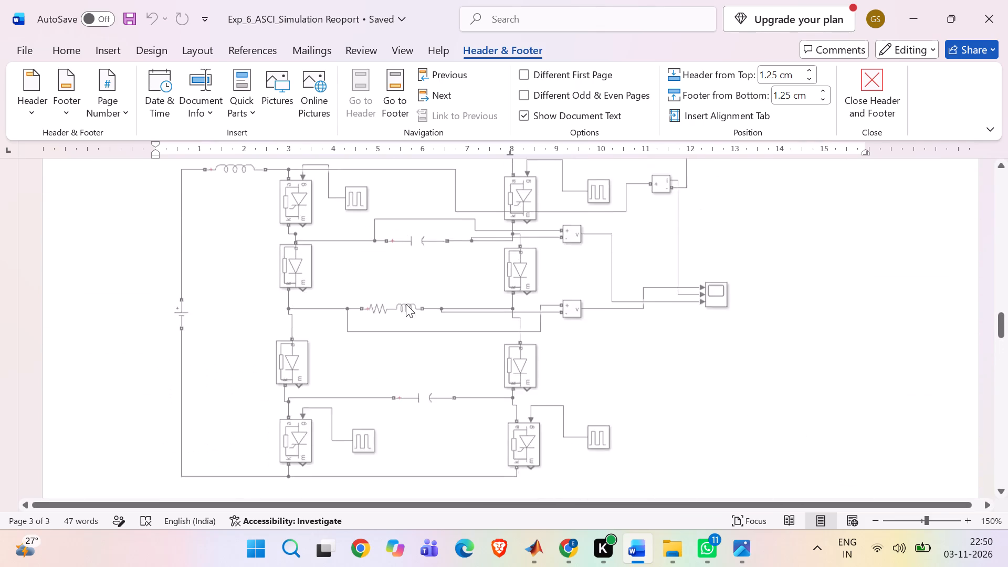
{"action": "scroll", "coordinate": [406, 304], "scroll_direction": "up", "scroll_amount": 1}
{"action": "scroll", "coordinate": [406, 304], "scroll_direction": "down", "scroll_amount": 10}
{"action": "scroll", "coordinate": [407, 333], "scroll_direction": "up", "scroll_amount": 3}
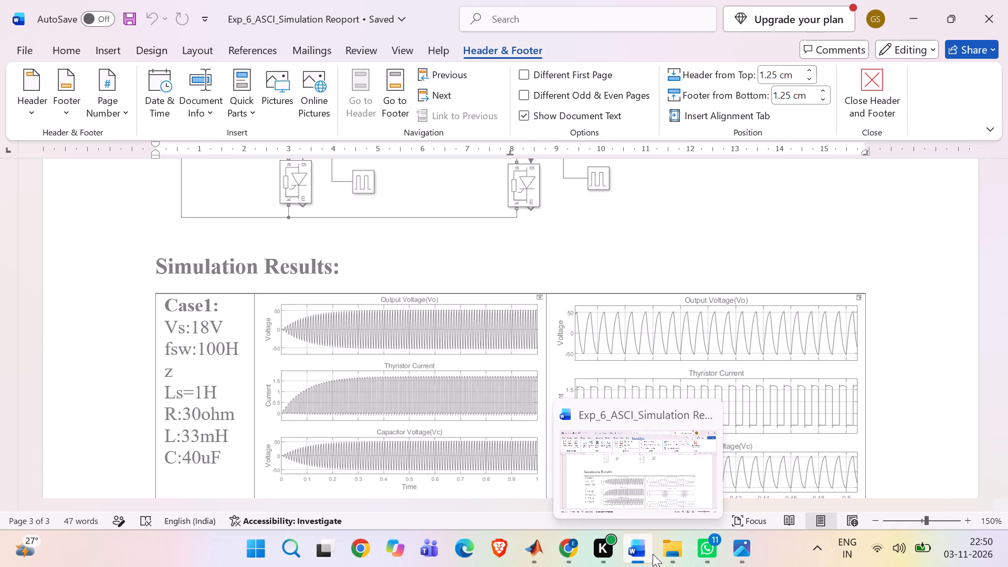
Switch to Chrome and narrow the first column of the ASCSI results table to just fit the Case 1 parameters.
{"action": "left_click", "coordinate": [580, 540]}
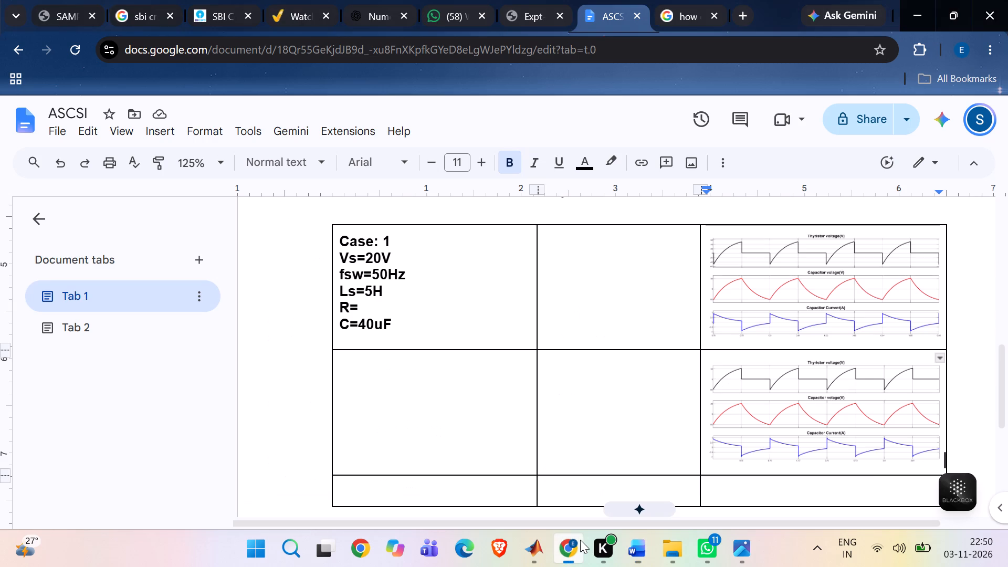
{"action": "left_click", "coordinate": [797, 321]}
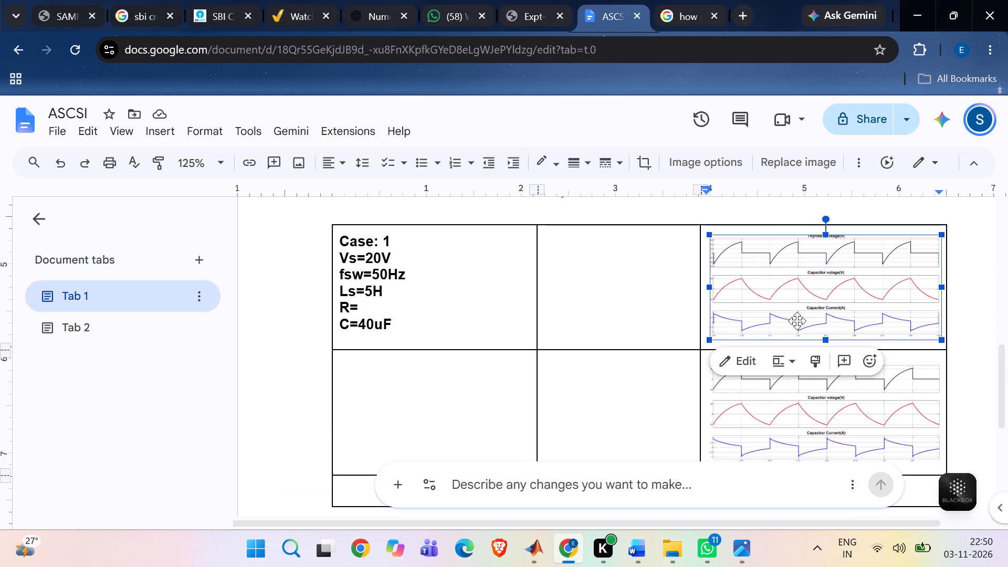
{"action": "left_click", "coordinate": [568, 311]}
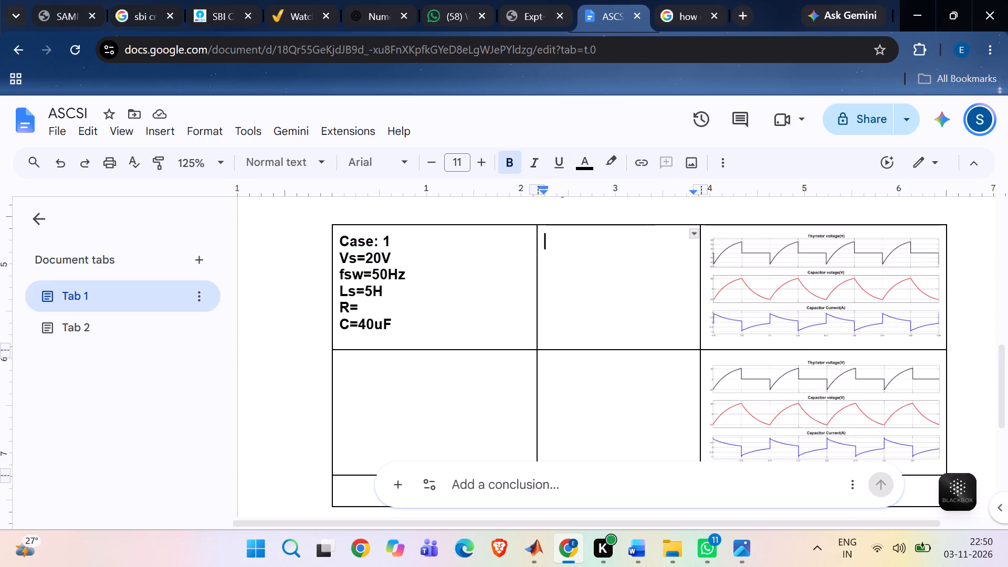
{"action": "left_click_drag", "start_coordinate": [538, 309], "coordinate": [517, 310]}
{"action": "left_click_drag", "start_coordinate": [517, 310], "coordinate": [422, 320]}
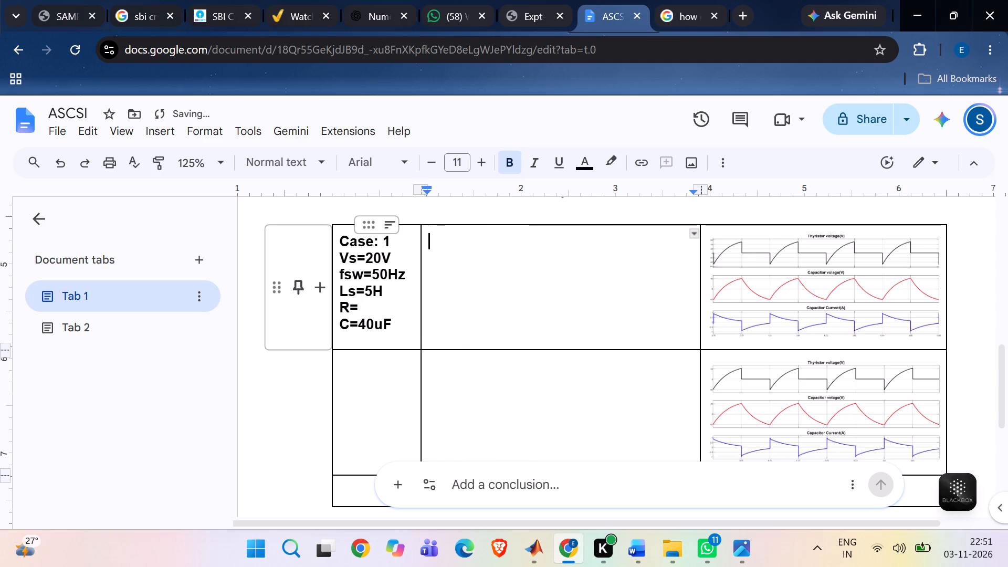
{"action": "left_click", "coordinate": [489, 306]}
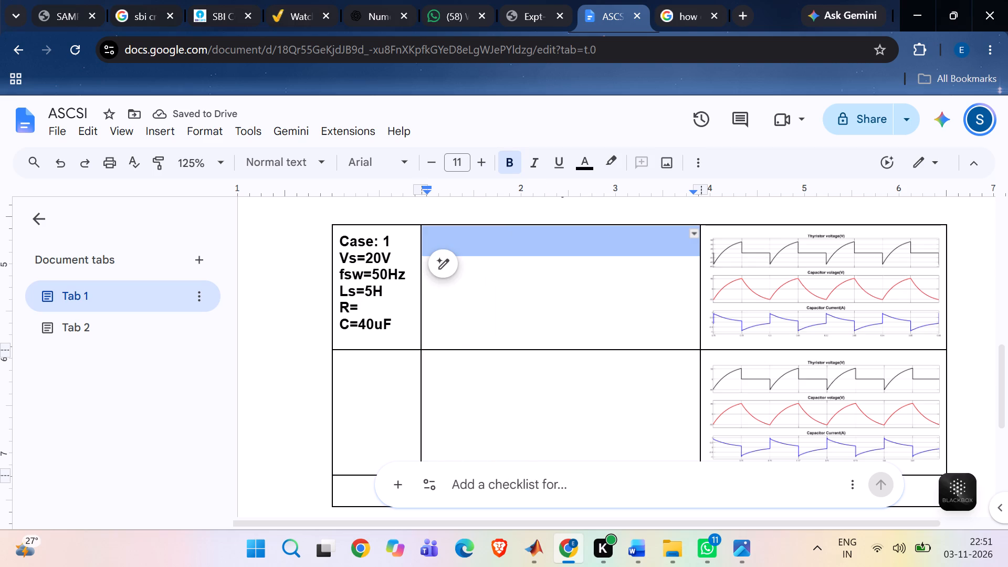
Move the waveform image from the results table's second row into the empty middle cell of the Case 1 row.
{"action": "left_click", "coordinate": [538, 405]}
{"action": "left_click", "coordinate": [848, 385]}
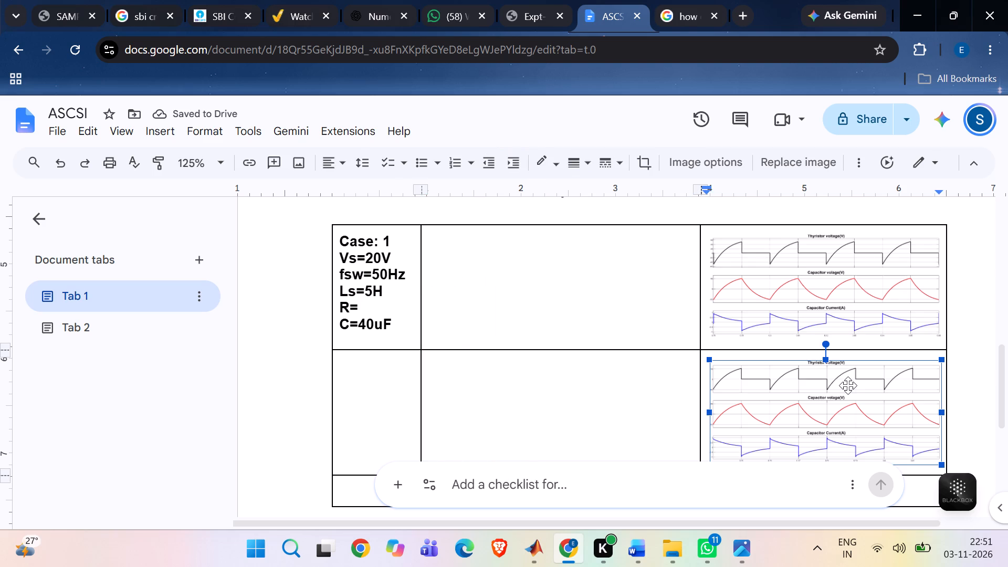
{"action": "left_click_drag", "start_coordinate": [848, 385], "coordinate": [659, 294]}
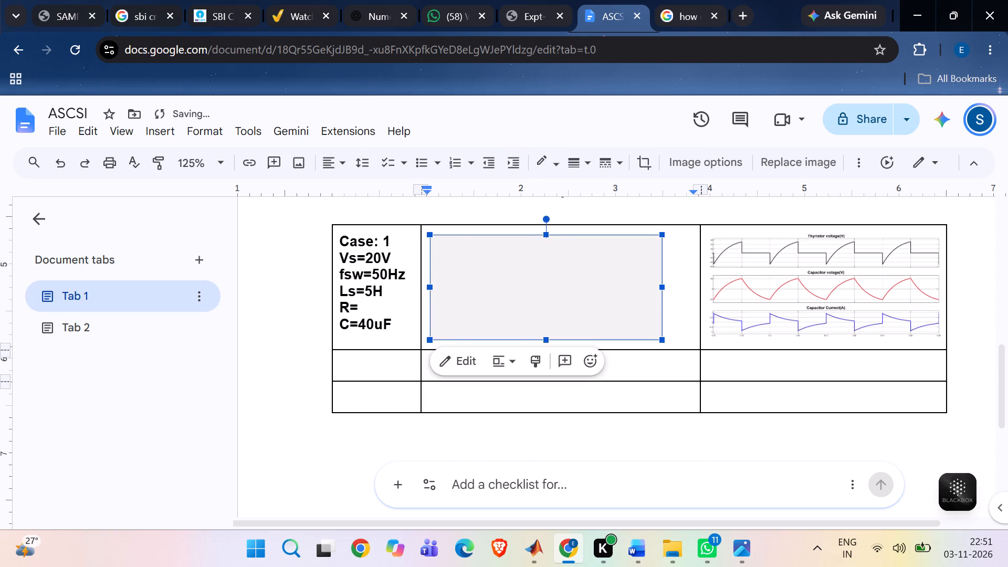
{"action": "left_click_drag", "start_coordinate": [593, 275], "coordinate": [616, 270]}
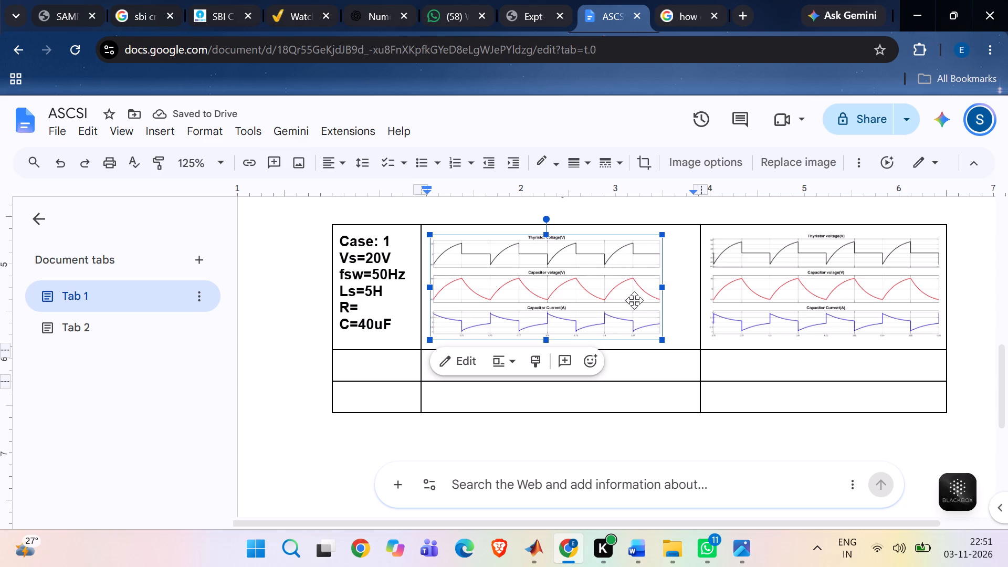
{"action": "left_click", "coordinate": [766, 440]}
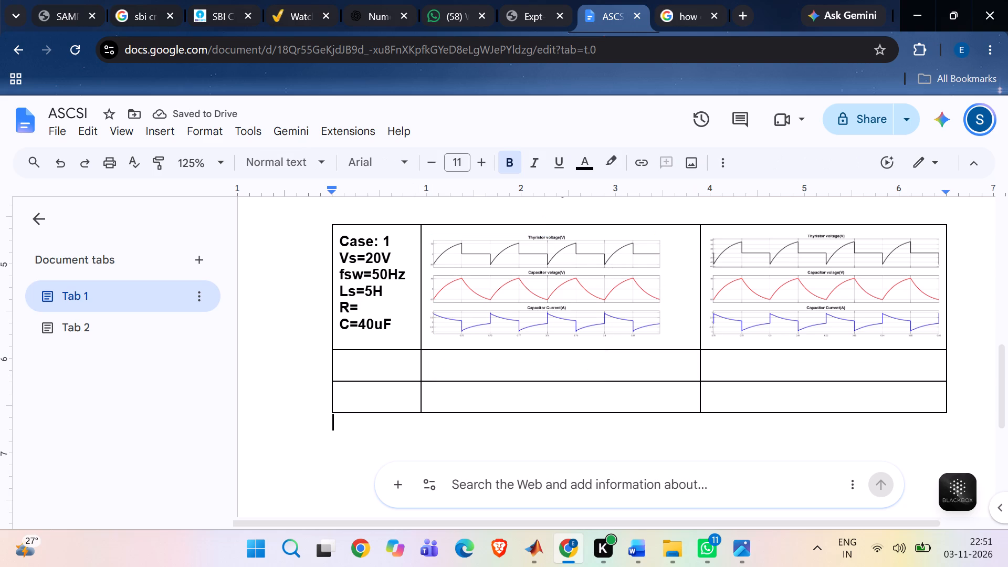
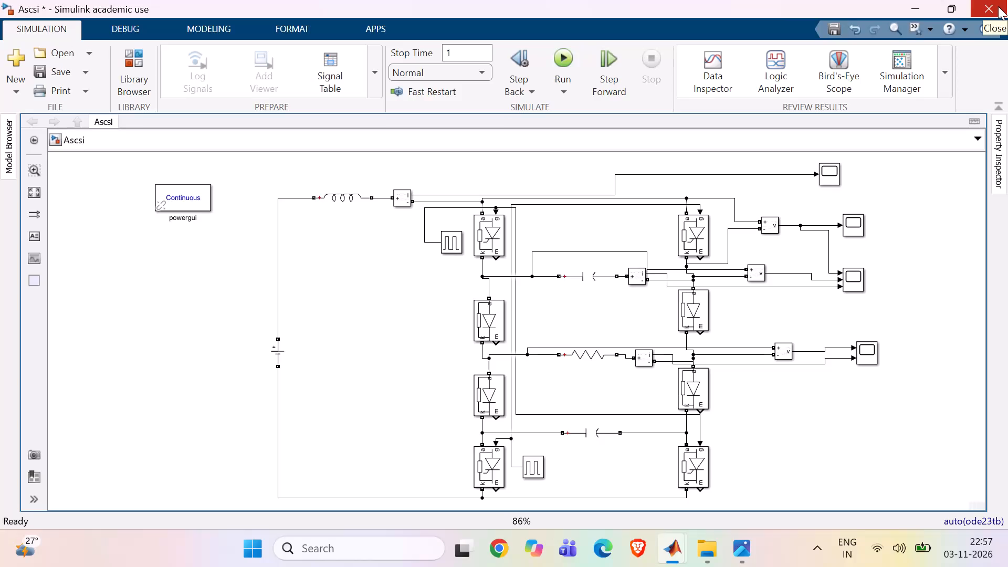
Save the Ascsi Simulink model and close its window.
{"action": "key", "text": "ctrl+s"}
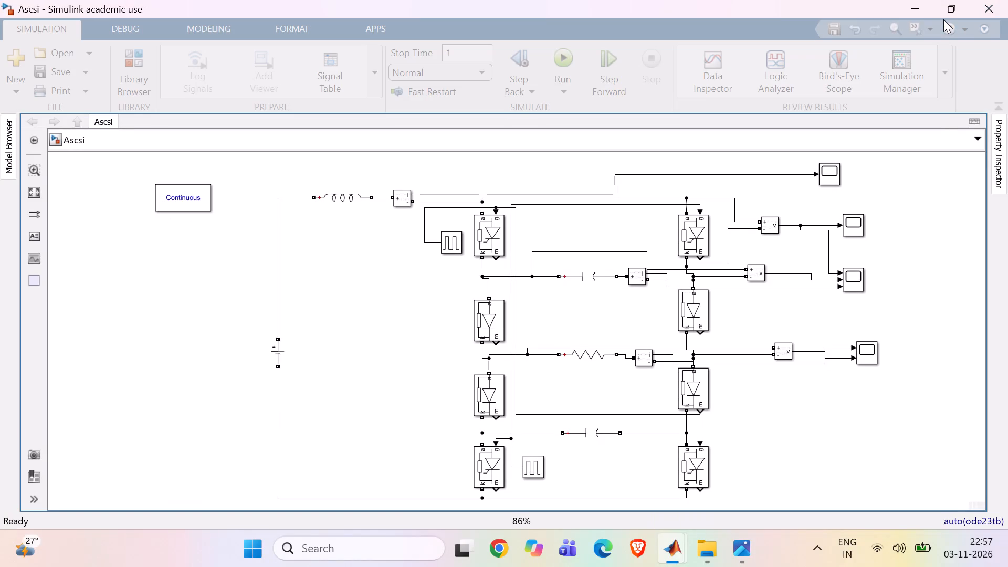
{"action": "left_click", "coordinate": [1007, 0]}
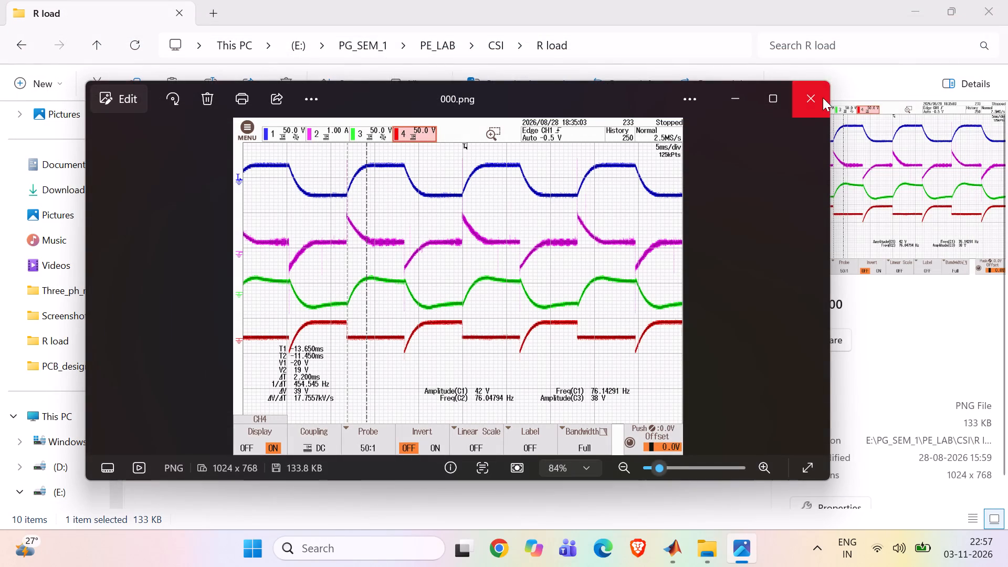
Close the 000.png waveform image and the R load folder window.
{"action": "left_click", "coordinate": [821, 98]}
{"action": "left_click", "coordinate": [978, 15]}
Close the open MATLAB figure windows, including Figure 2, and minimize the main MATLAB window to reach the desktop.
{"action": "left_click", "coordinate": [978, 15]}
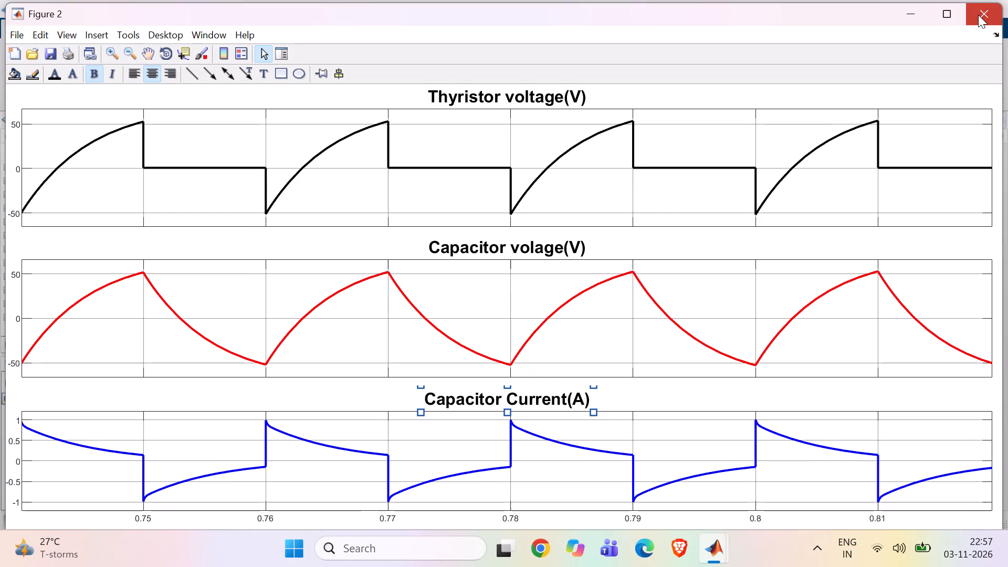
{"action": "left_click", "coordinate": [978, 15]}
{"action": "left_click", "coordinate": [978, 15]}
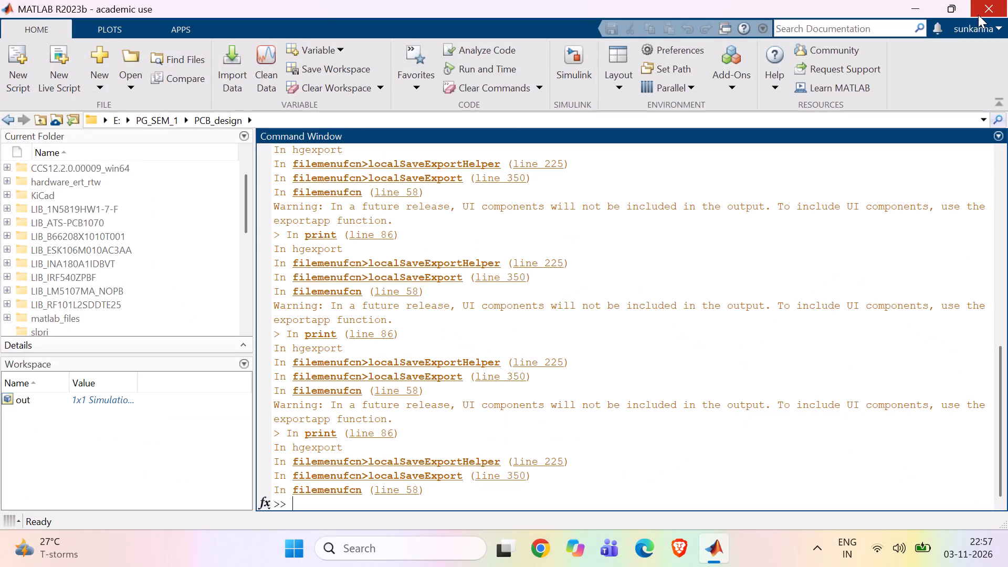
{"action": "triple_click", "coordinate": [978, 15]}
{"action": "double_click", "coordinate": [978, 15]}
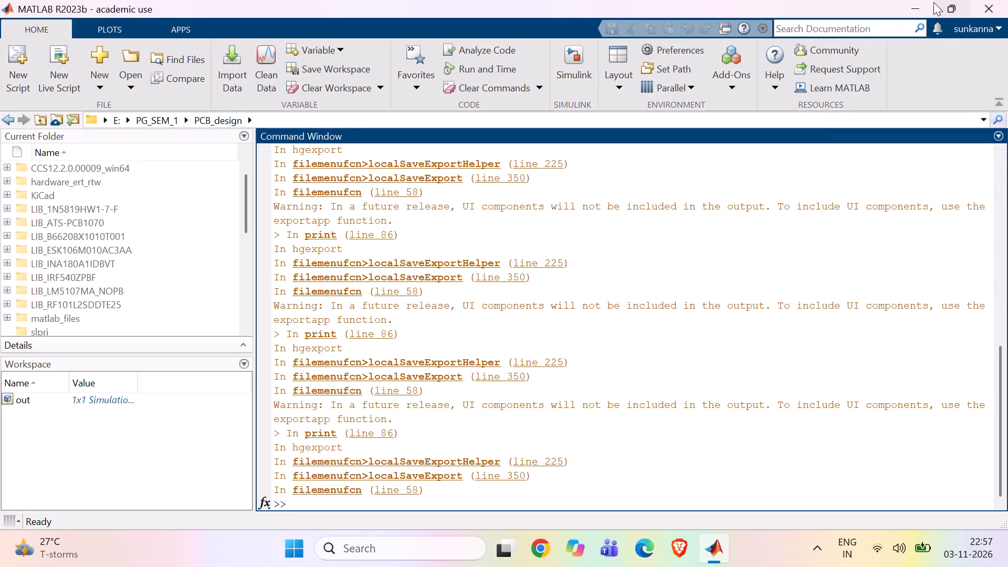
{"action": "left_click", "coordinate": [925, 6]}
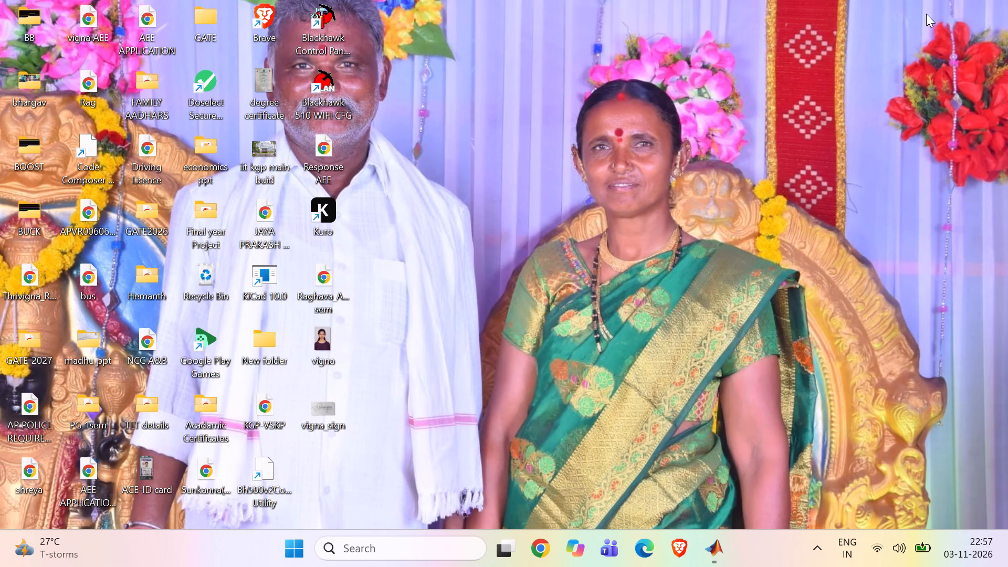
Launch Kuro from its desktop shortcut.
{"action": "double_click", "coordinate": [333, 219]}
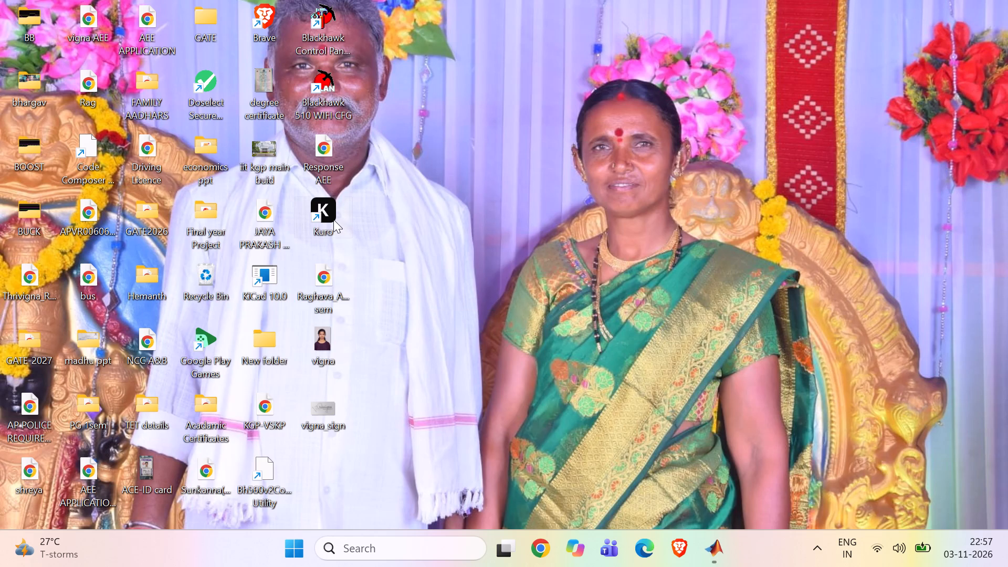
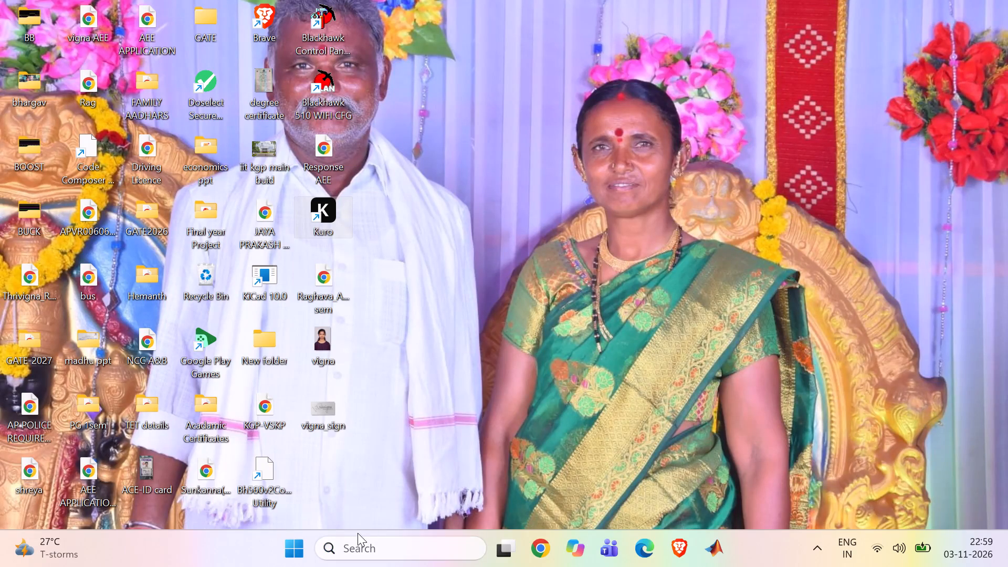
Open the Windows search with its list of recent searches.
{"action": "left_click", "coordinate": [361, 549]}
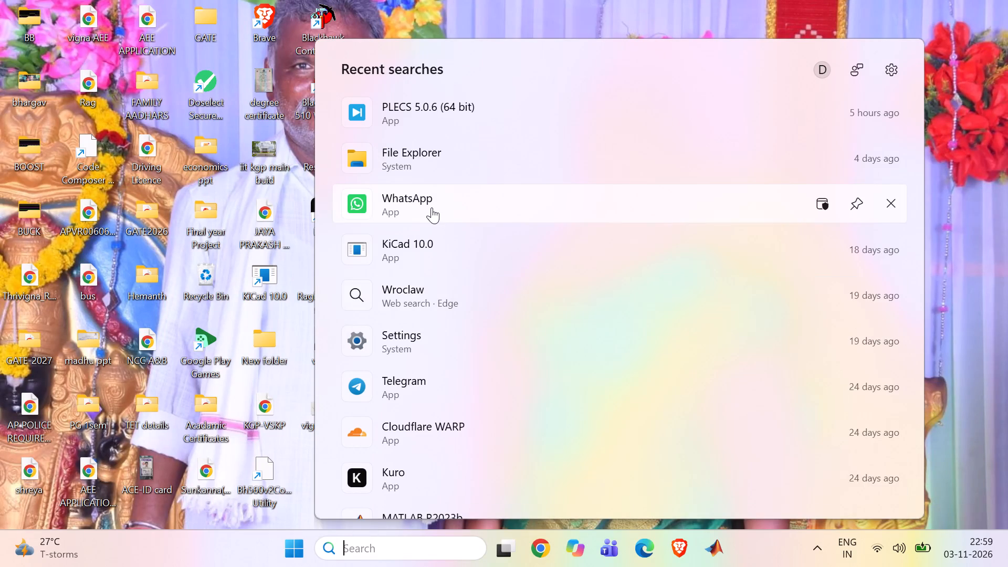
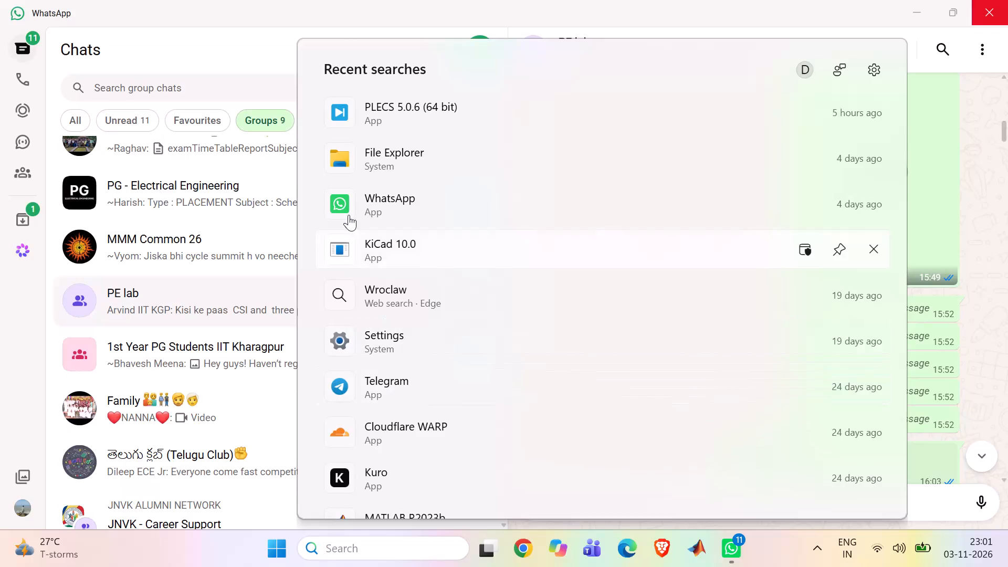
Switch to File Explorer and open the R load folder in PG_SEM_1 > PE_LAB > CSI.
{"action": "left_click", "coordinate": [359, 163]}
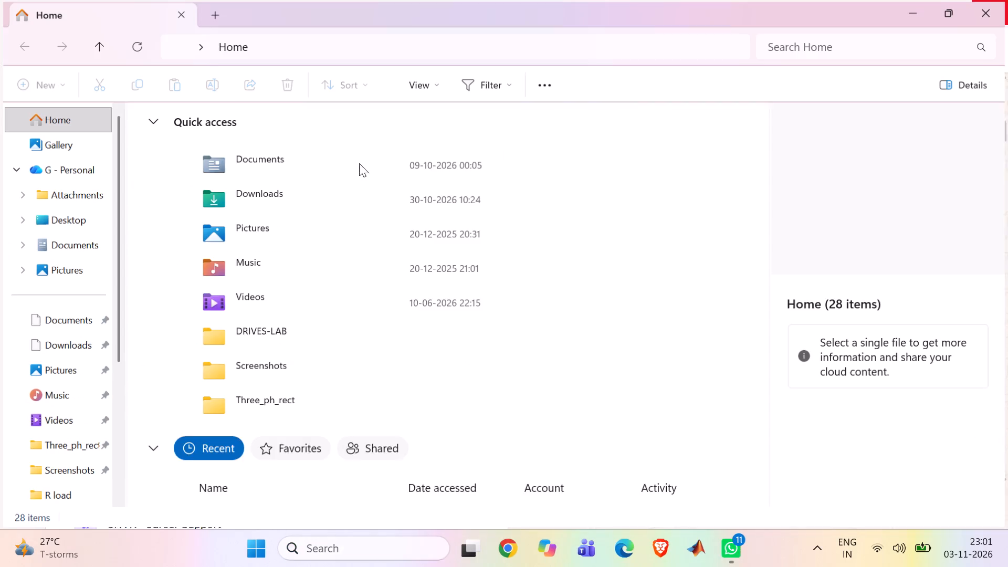
{"action": "double_click", "coordinate": [249, 365]}
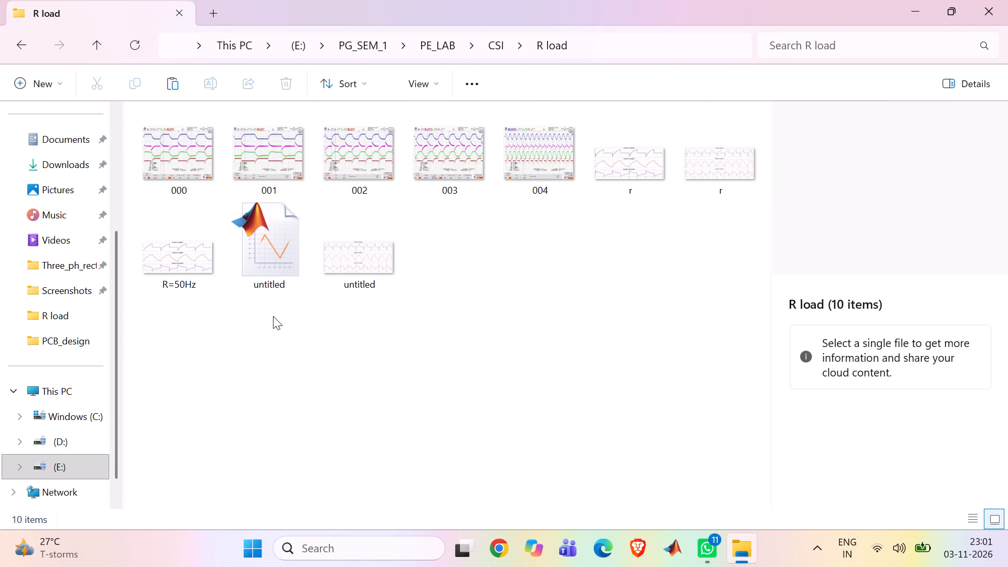
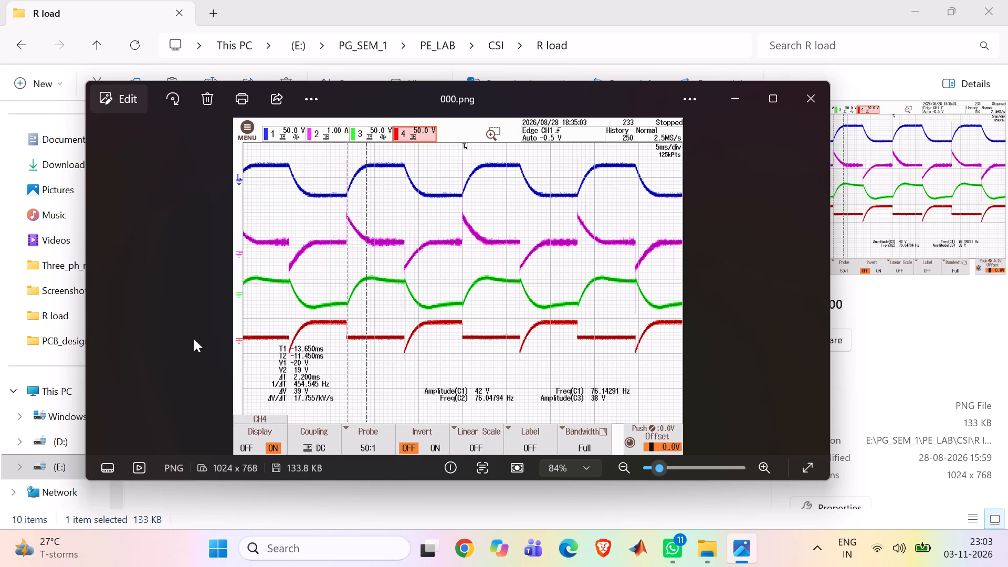
Switch to MATLAB and open the Ascsi model from PG_SEM_1 > PE_LAB > CSI.
{"action": "left_click", "coordinate": [627, 544]}
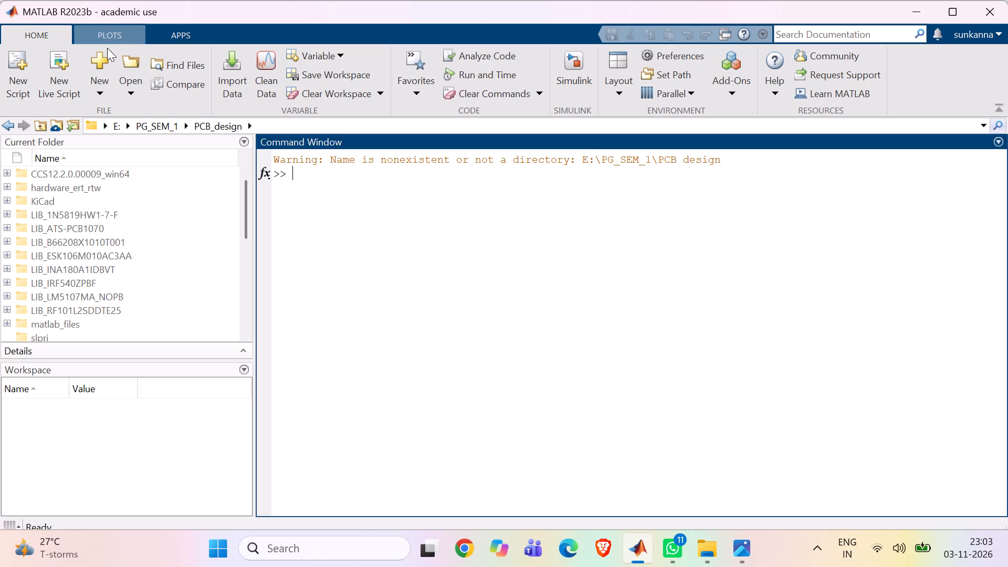
{"action": "left_click", "coordinate": [135, 60]}
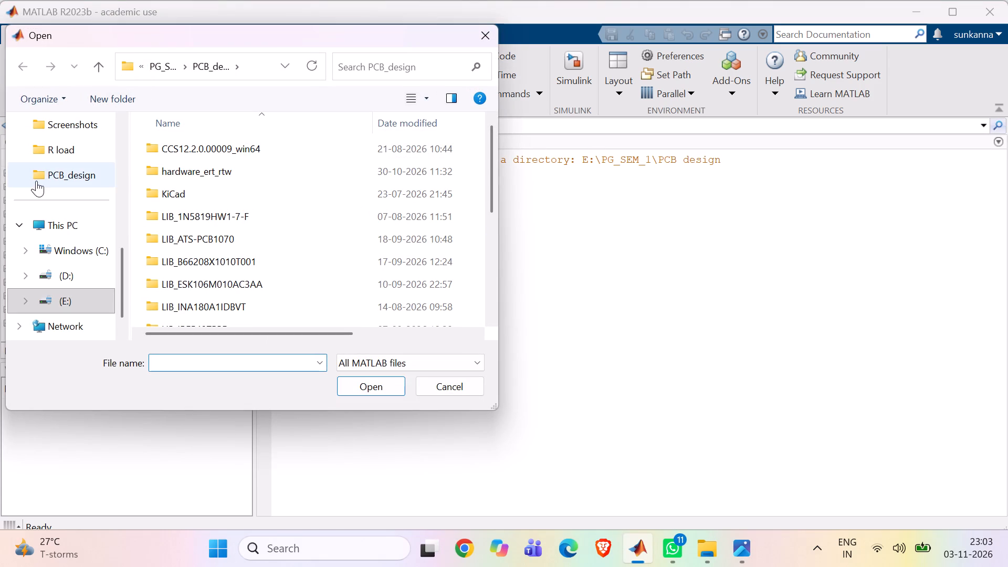
{"action": "left_click", "coordinate": [163, 65]}
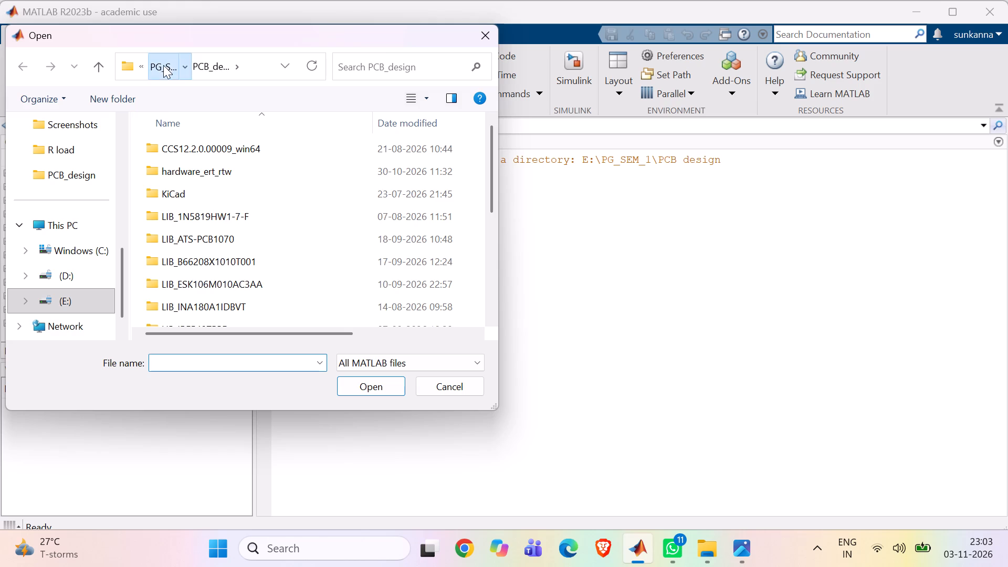
{"action": "double_click", "coordinate": [191, 222]}
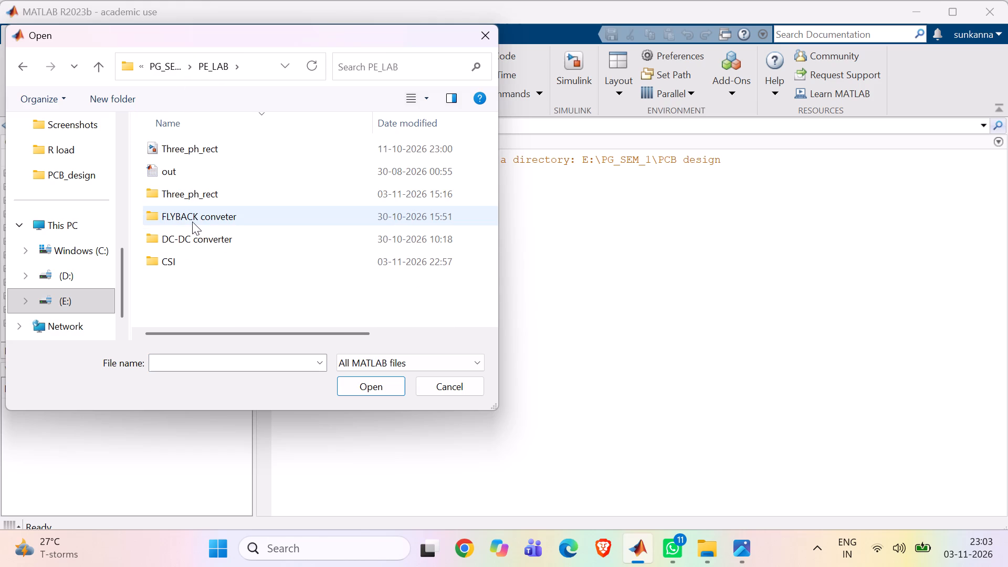
{"action": "left_click", "coordinate": [176, 258]}
{"action": "left_click", "coordinate": [176, 258]}
{"action": "double_click", "coordinate": [197, 154]}
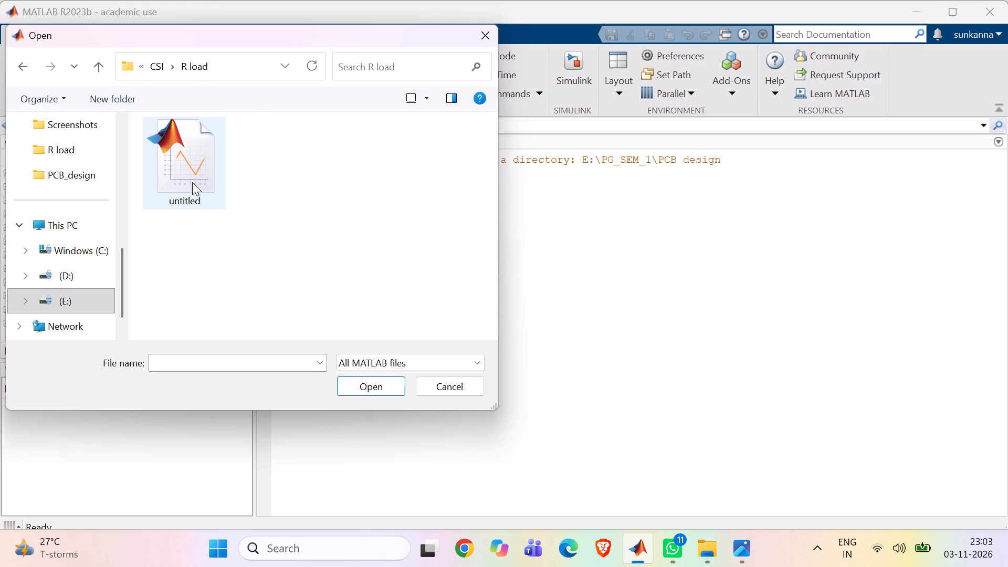
{"action": "left_click", "coordinate": [106, 70]}
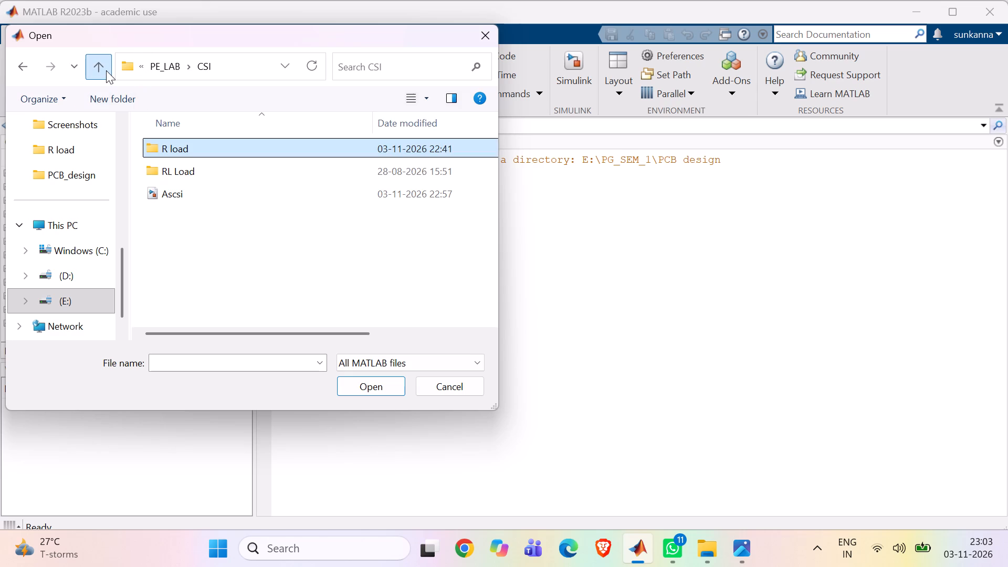
{"action": "left_click", "coordinate": [196, 187]}
{"action": "left_click", "coordinate": [377, 390]}
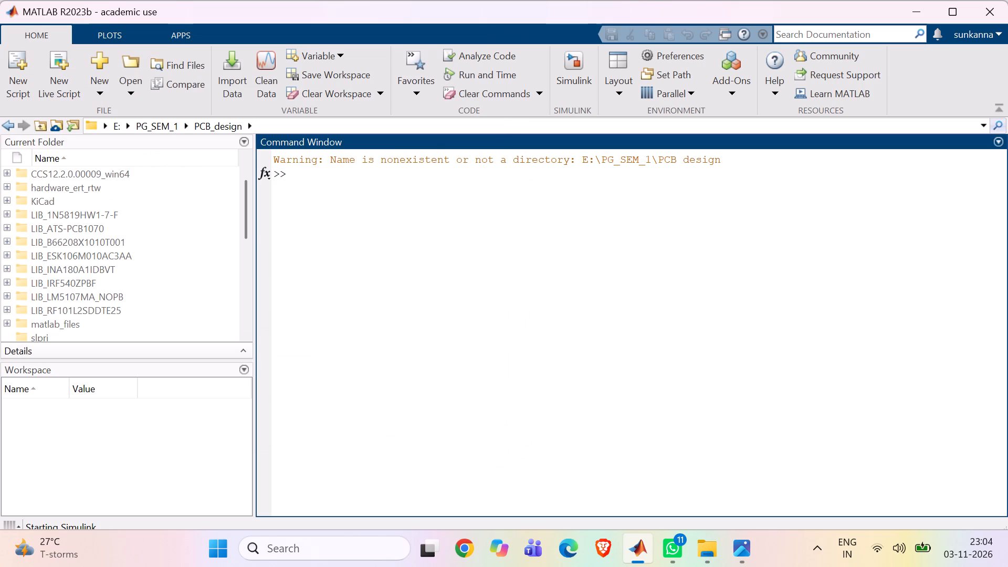
Close the Scope1 window and the Simulink start page to get to the Ascsi model.
{"action": "scroll", "coordinate": [377, 390], "scroll_direction": "up", "scroll_amount": 1}
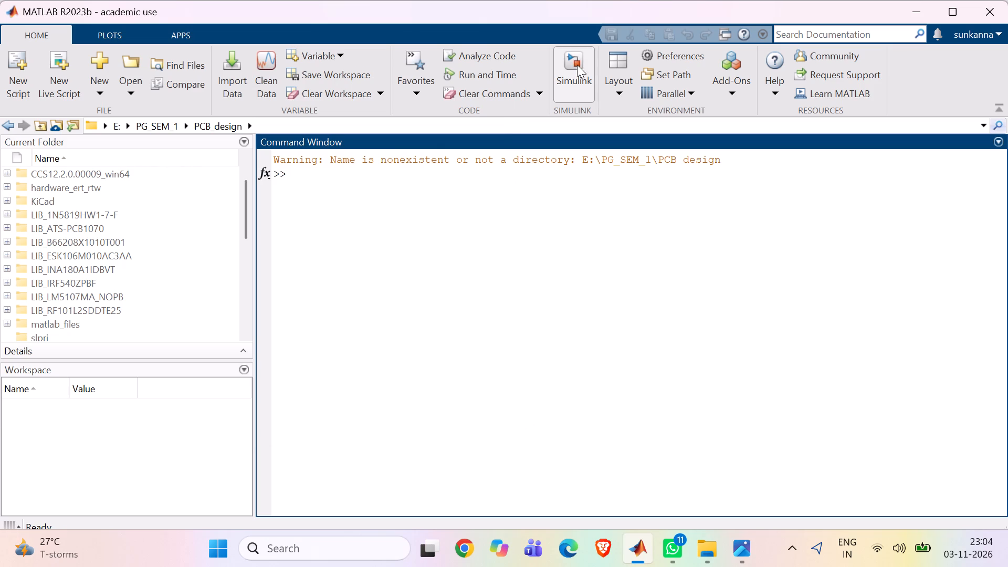
{"action": "left_click", "coordinate": [577, 65]}
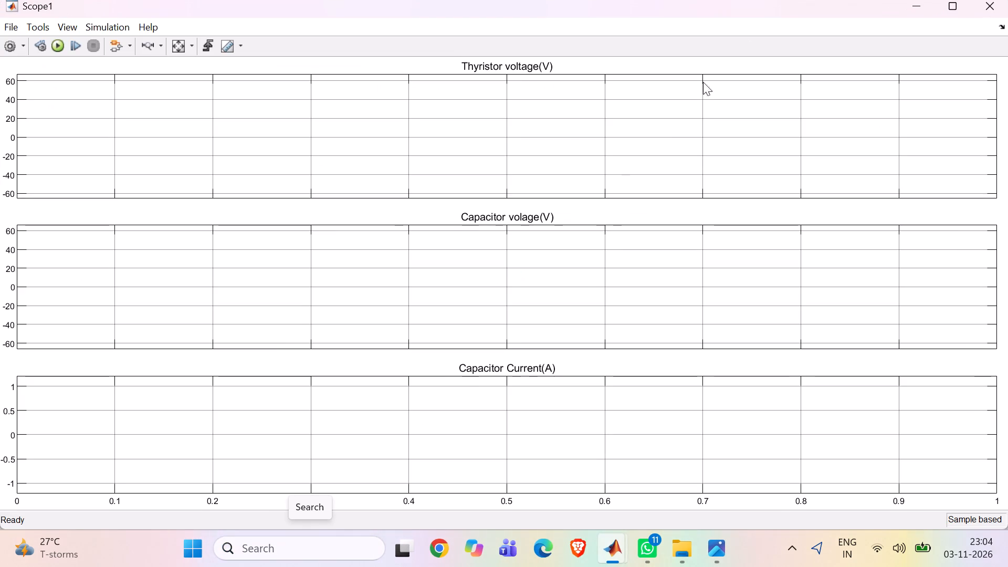
{"action": "left_click", "coordinate": [988, 0]}
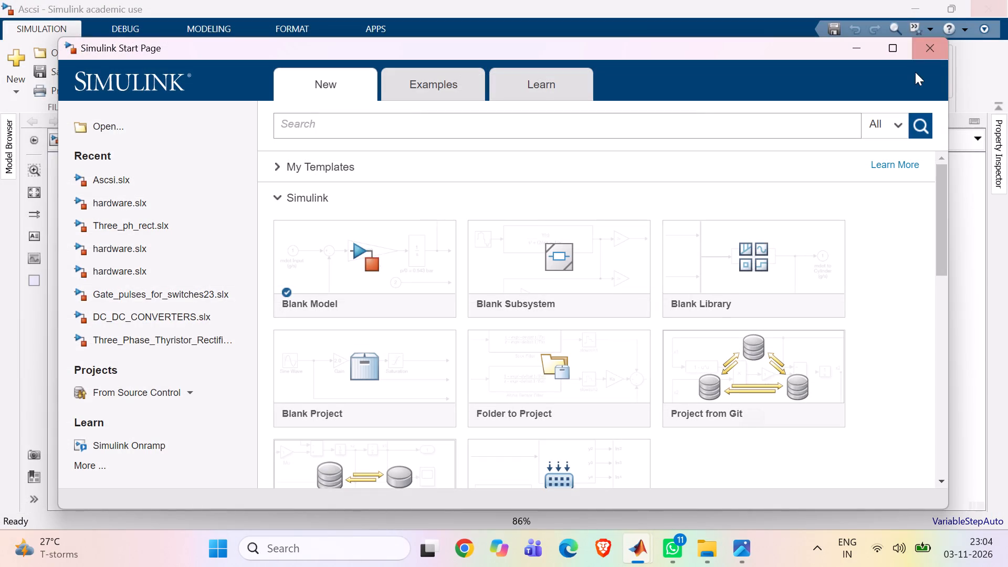
{"action": "left_click", "coordinate": [933, 41]}
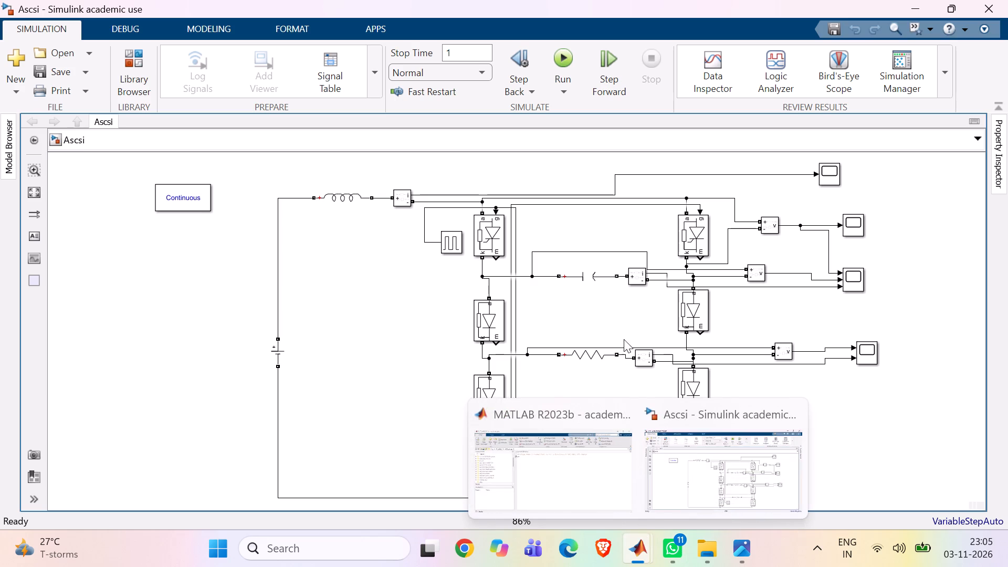
Set the resistance of the load branch Series RLC Branch2 to 30 ohms.
{"action": "double_click", "coordinate": [577, 353]}
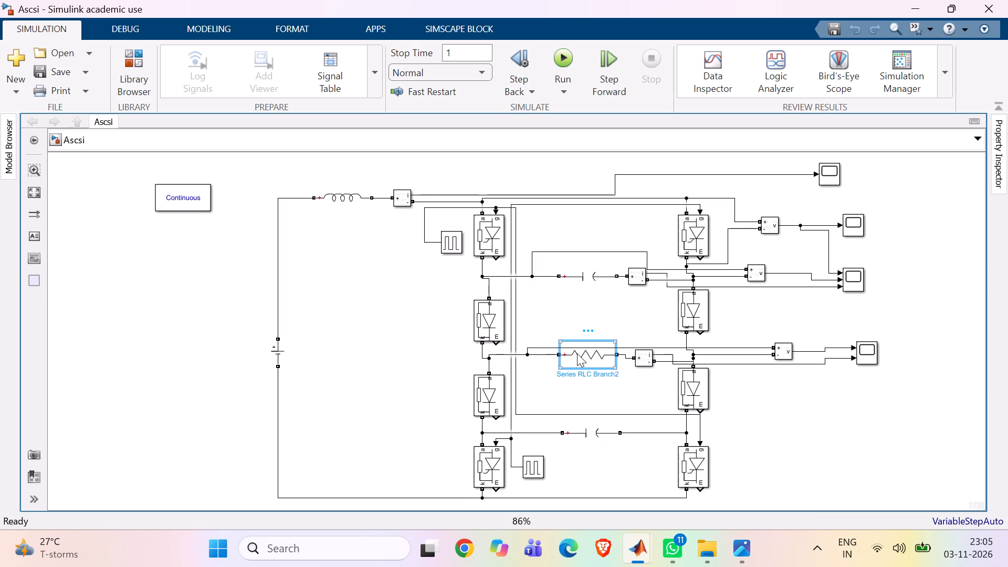
{"action": "left_click", "coordinate": [689, 381]}
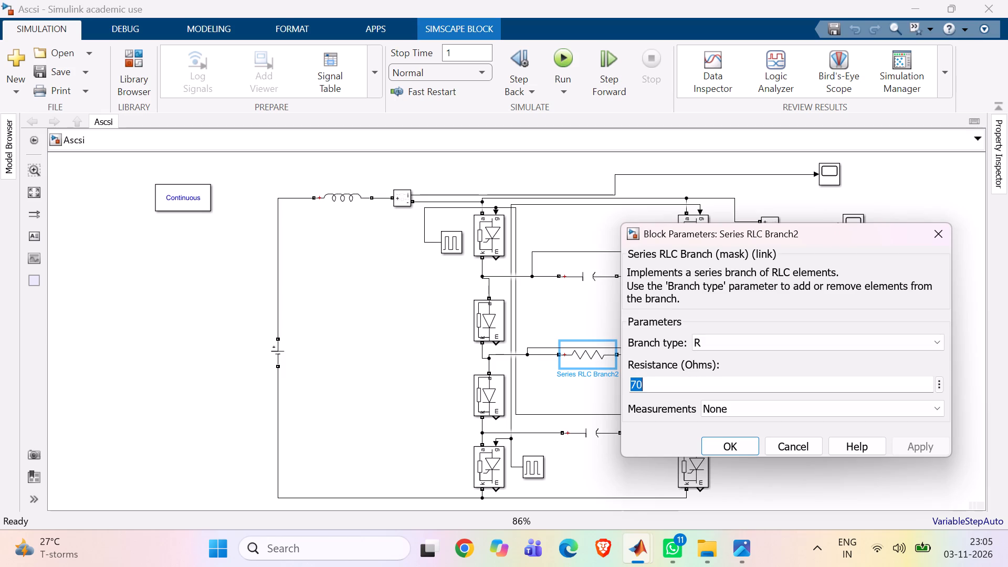
{"action": "type", "text": "30"}
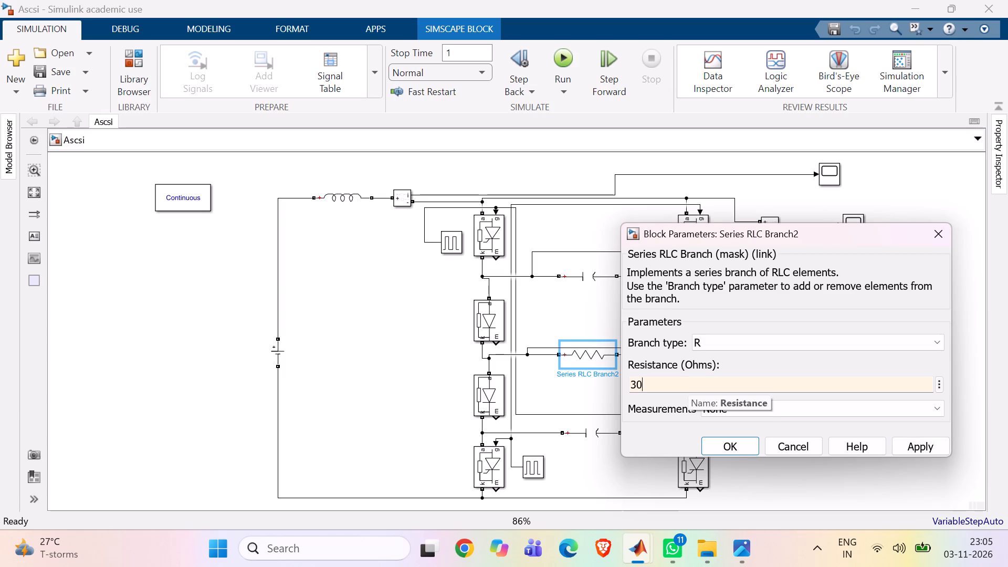
{"action": "key", "text": "Return"}
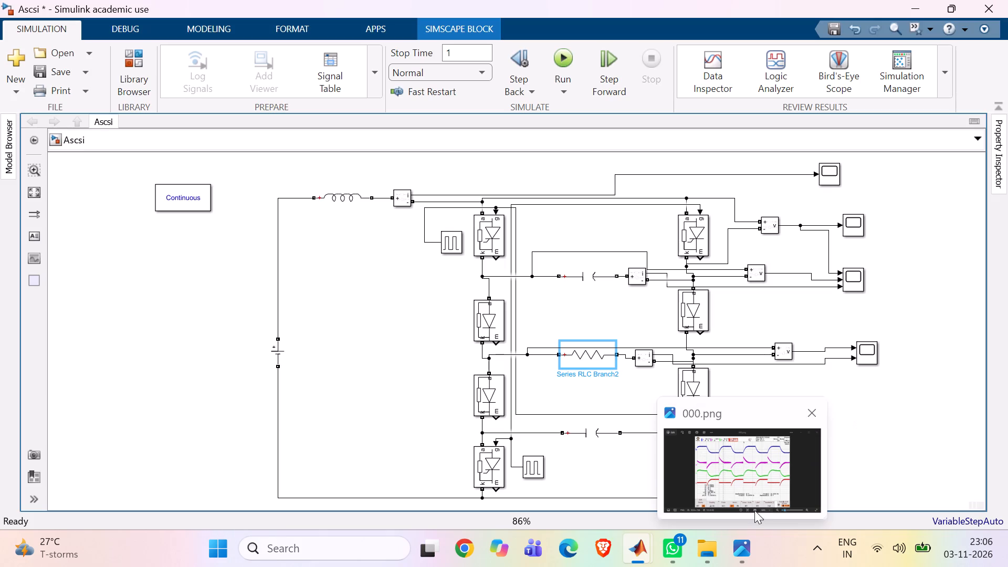
View the oscilloscope capture 000 in the R load folder, and return to the Ascsi model.
{"action": "left_click", "coordinate": [695, 555]}
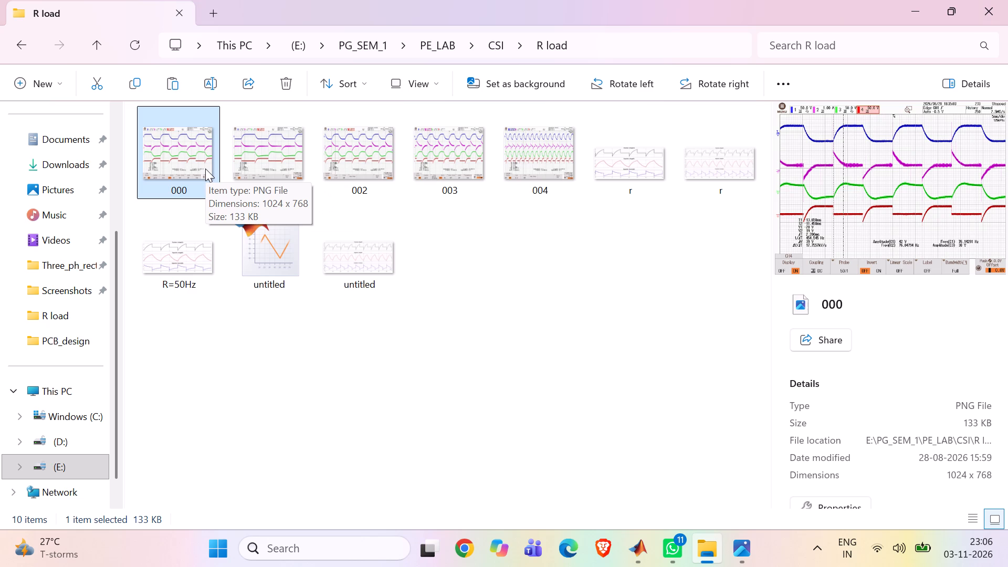
{"action": "double_click", "coordinate": [205, 169]}
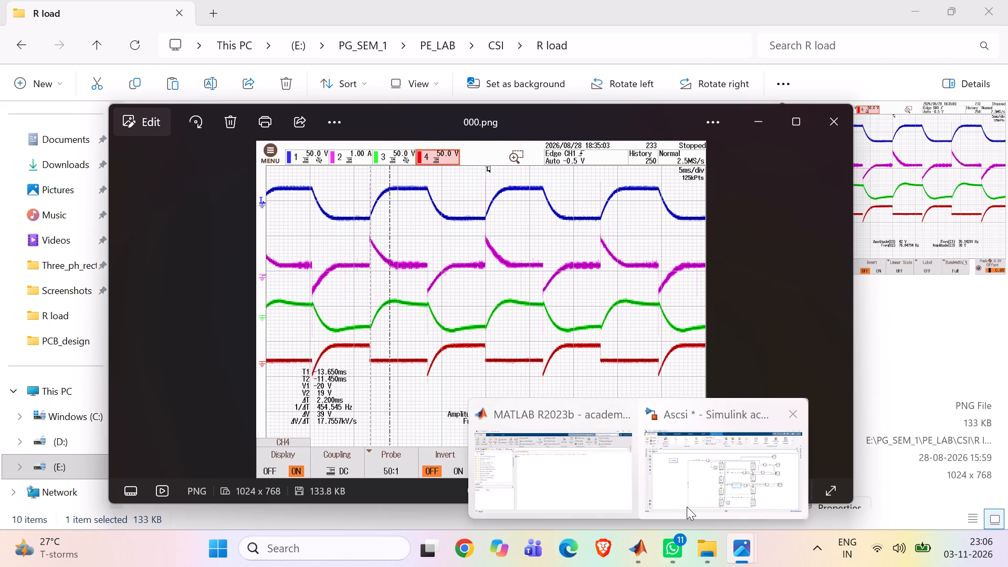
{"action": "left_click", "coordinate": [687, 506]}
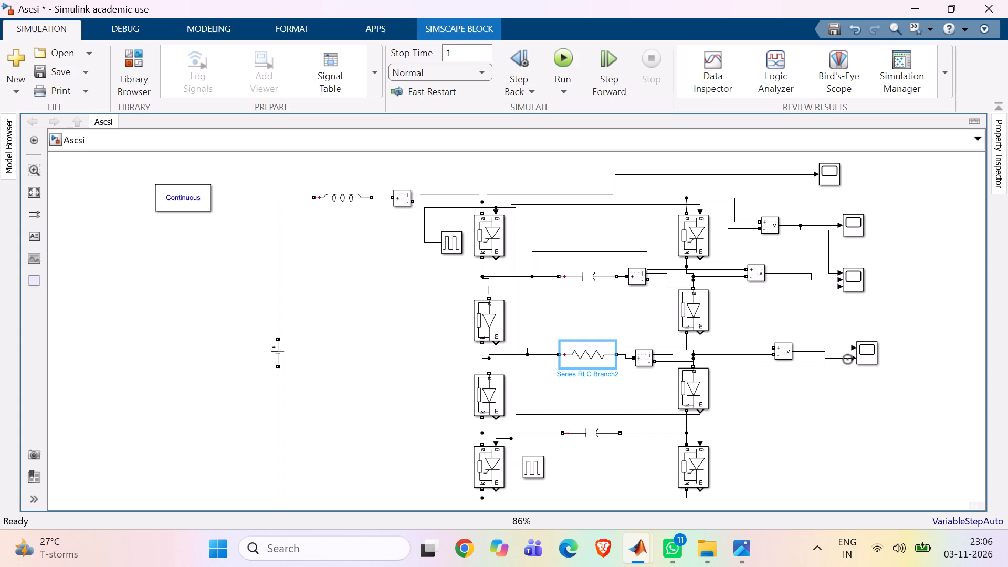
Branch the load voltage signal to a fourth input of Scope1 and tidy the vertical segment of the new line.
{"action": "right_click_drag", "start_coordinate": [837, 346], "coordinate": [829, 338]}
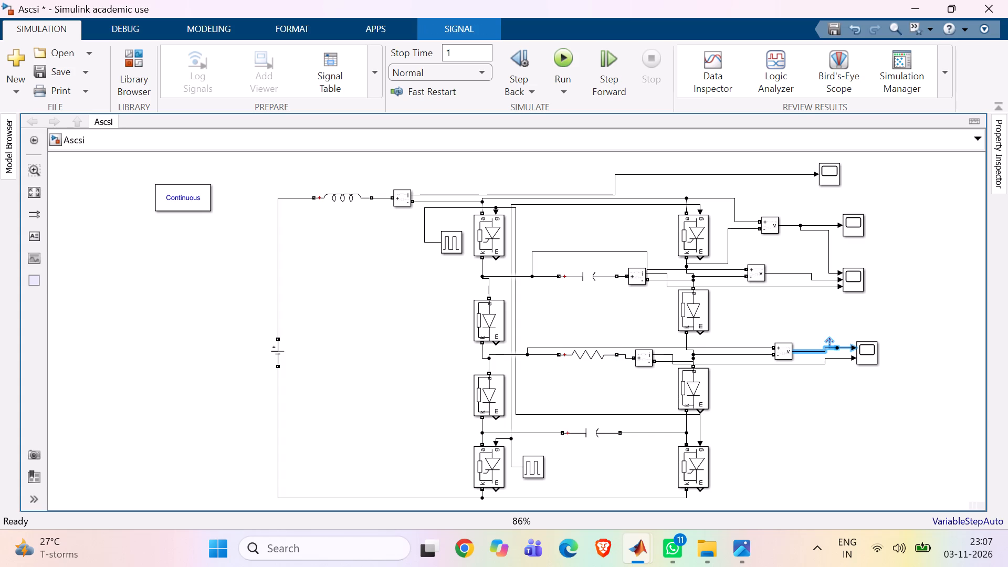
{"action": "right_click_drag", "start_coordinate": [829, 338], "coordinate": [843, 289]}
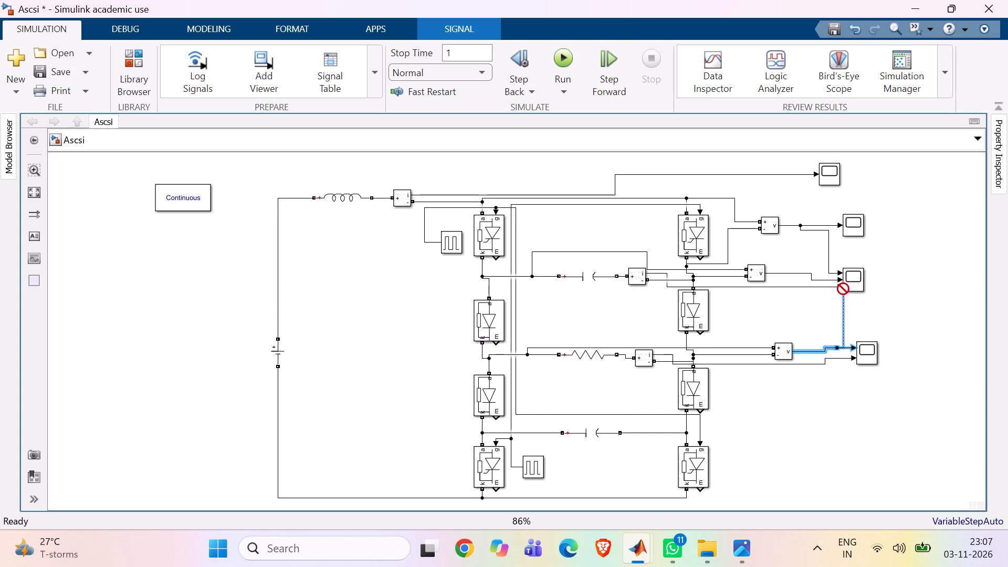
{"action": "right_click_drag", "start_coordinate": [843, 289], "coordinate": [853, 288]}
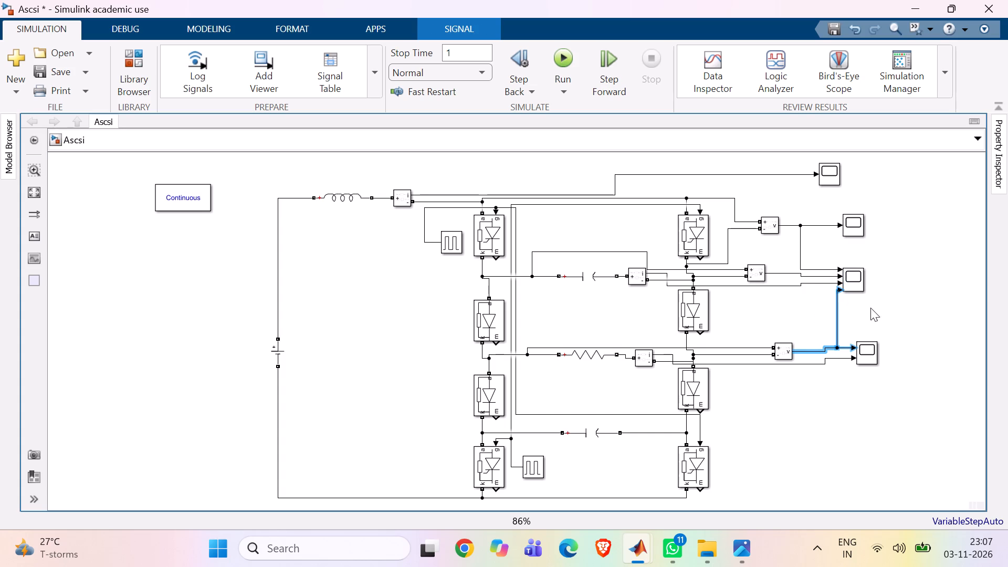
{"action": "left_click_drag", "start_coordinate": [836, 312], "coordinate": [831, 313]}
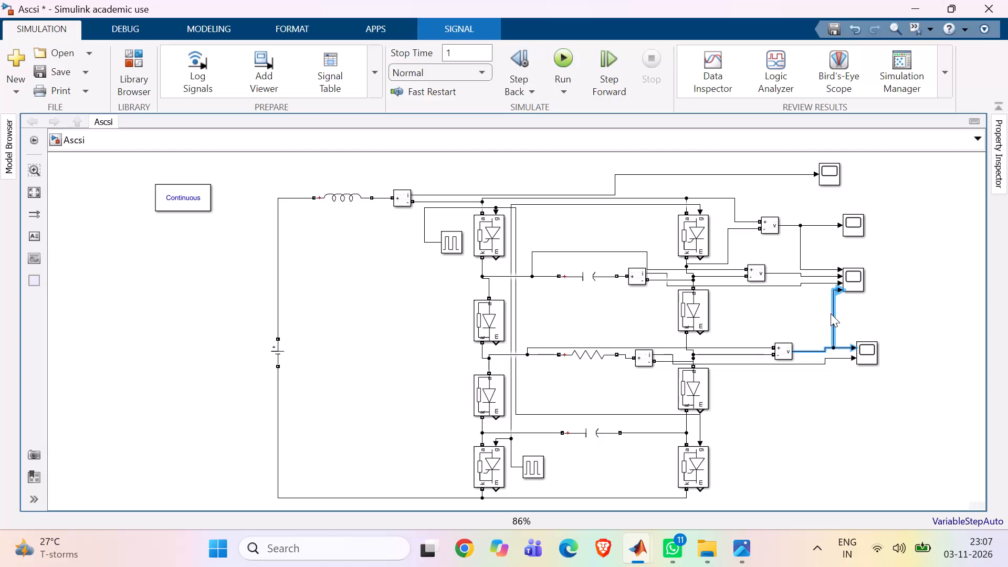
{"action": "left_click_drag", "start_coordinate": [831, 313], "coordinate": [825, 317]}
{"action": "left_click", "coordinate": [869, 315]}
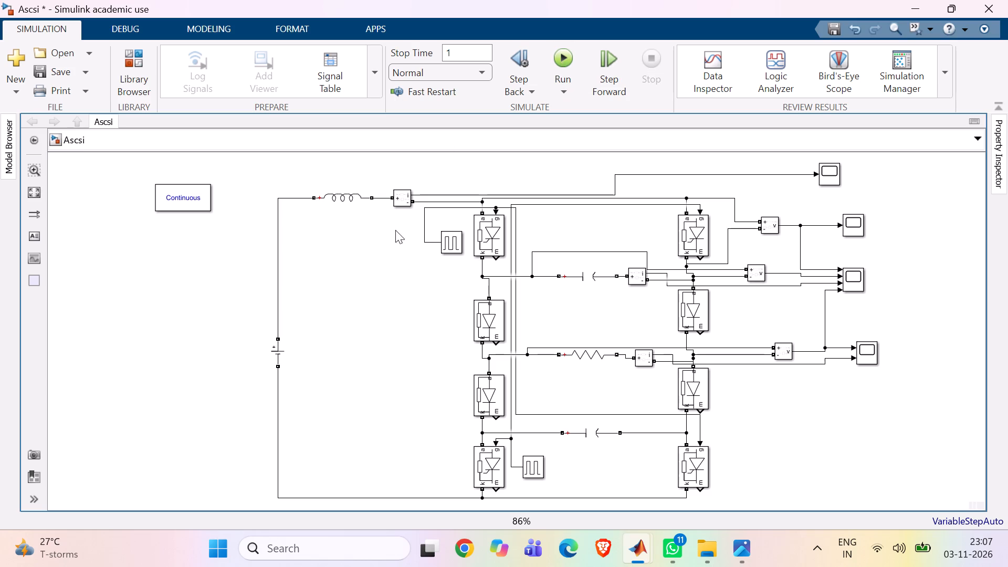
Check the period, pulse width and phase delay parameters of Pulse Generator and Pulse Generator1.
{"action": "left_click", "coordinate": [446, 243]}
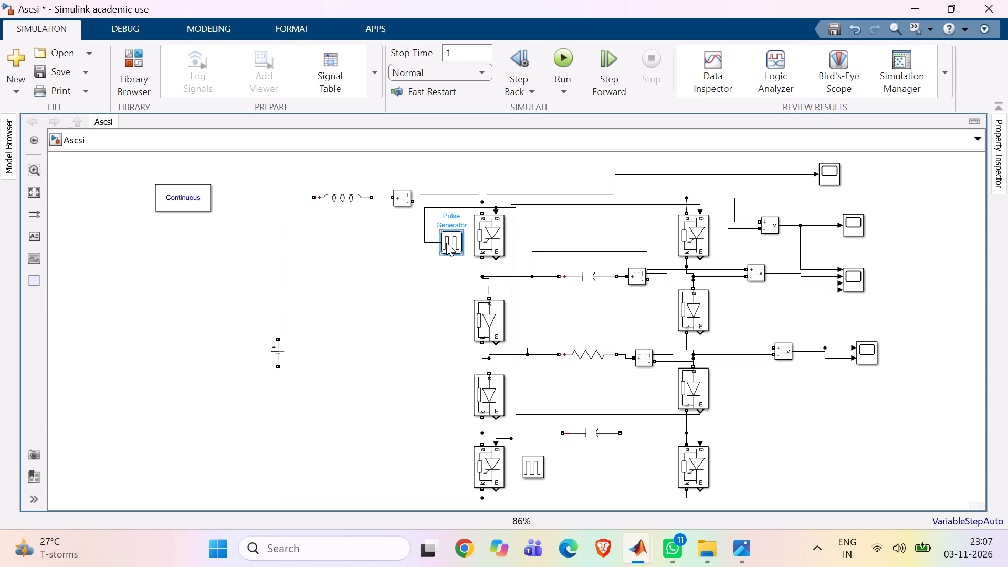
{"action": "left_click", "coordinate": [446, 243]}
{"action": "scroll", "coordinate": [669, 130], "scroll_direction": "down", "scroll_amount": 1}
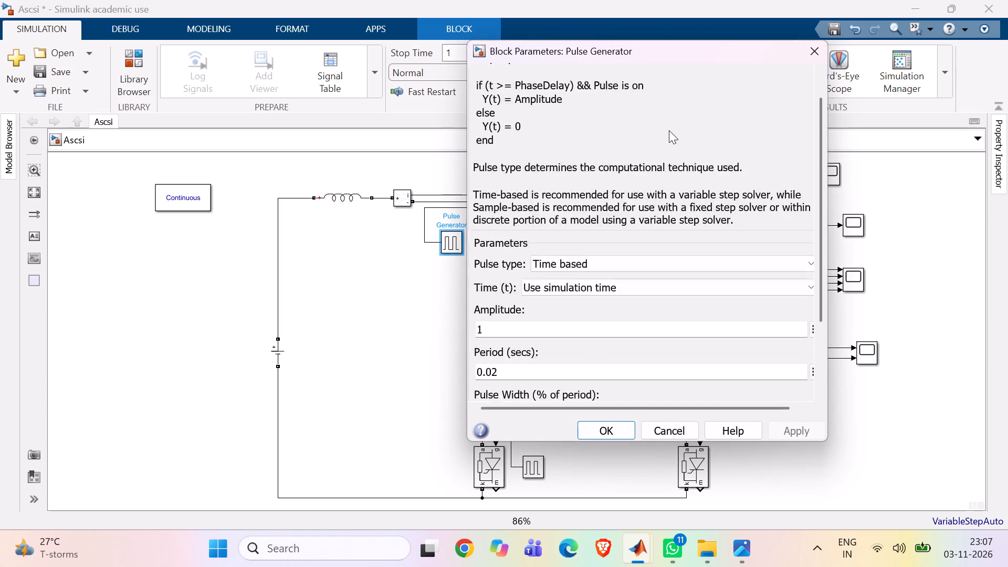
{"action": "scroll", "coordinate": [669, 130], "scroll_direction": "down", "scroll_amount": 6}
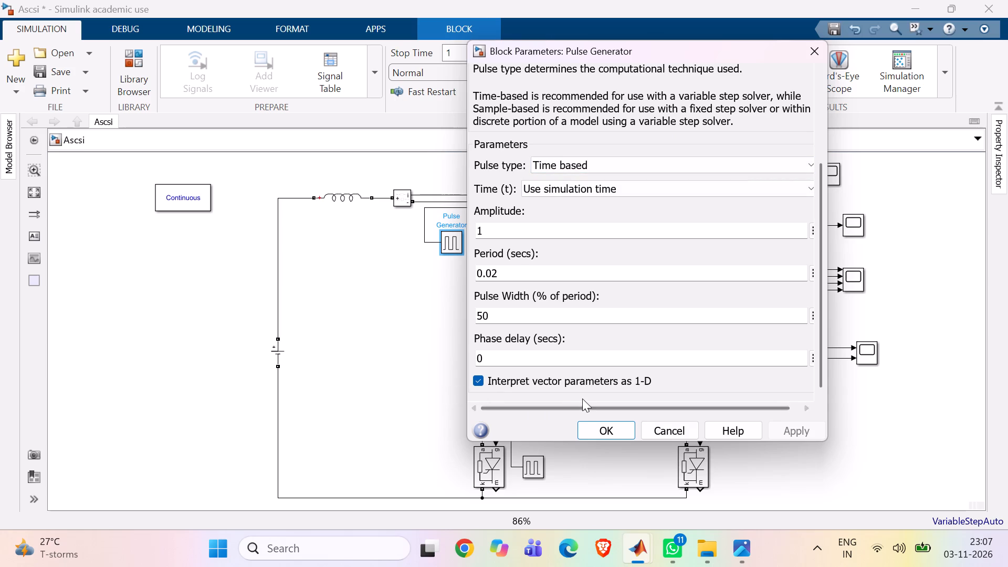
{"action": "left_click", "coordinate": [584, 427]}
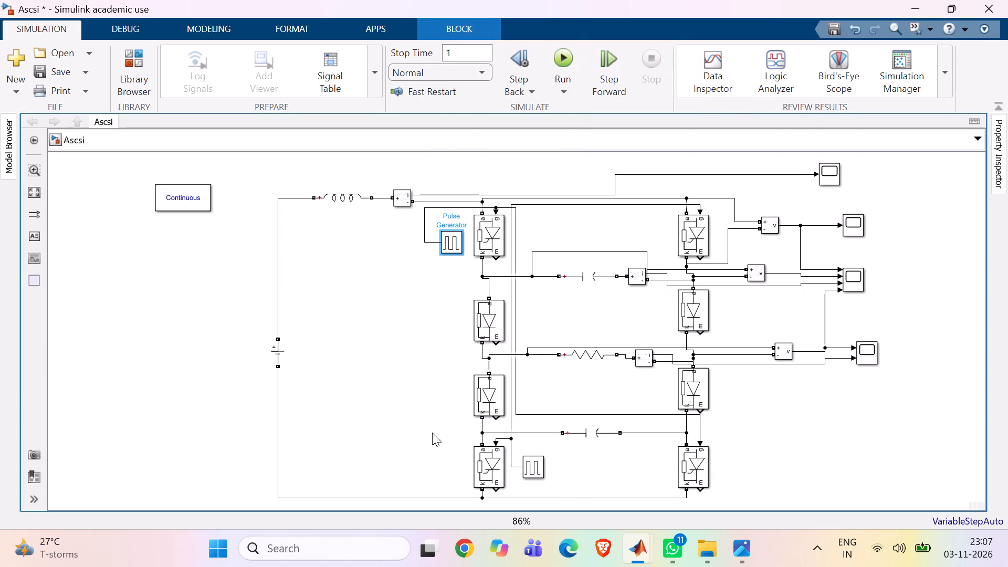
{"action": "scroll", "coordinate": [398, 430], "scroll_direction": "down", "scroll_amount": 3}
{"action": "scroll", "coordinate": [394, 423], "scroll_direction": "up", "scroll_amount": 1}
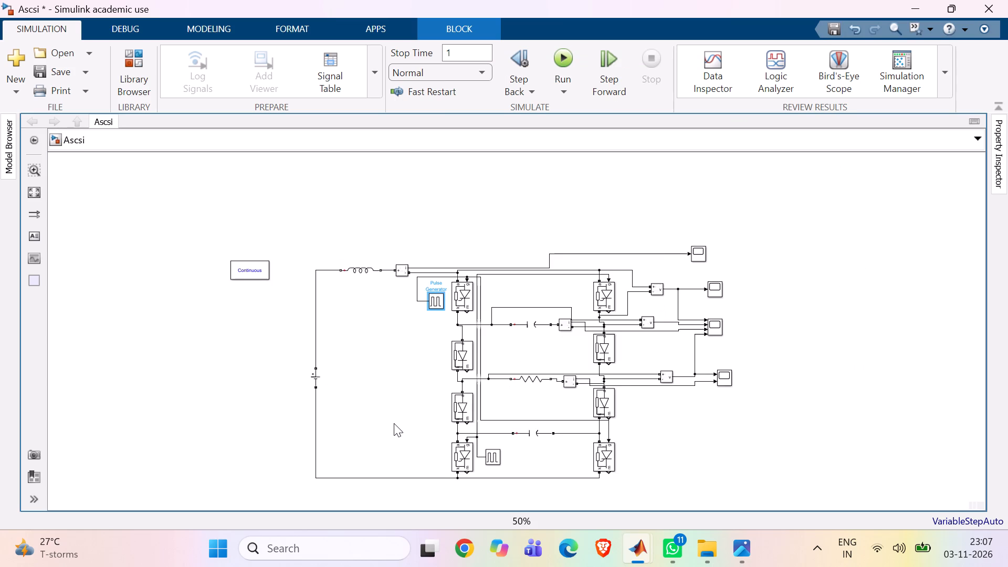
{"action": "scroll", "coordinate": [394, 423], "scroll_direction": "up", "scroll_amount": 1}
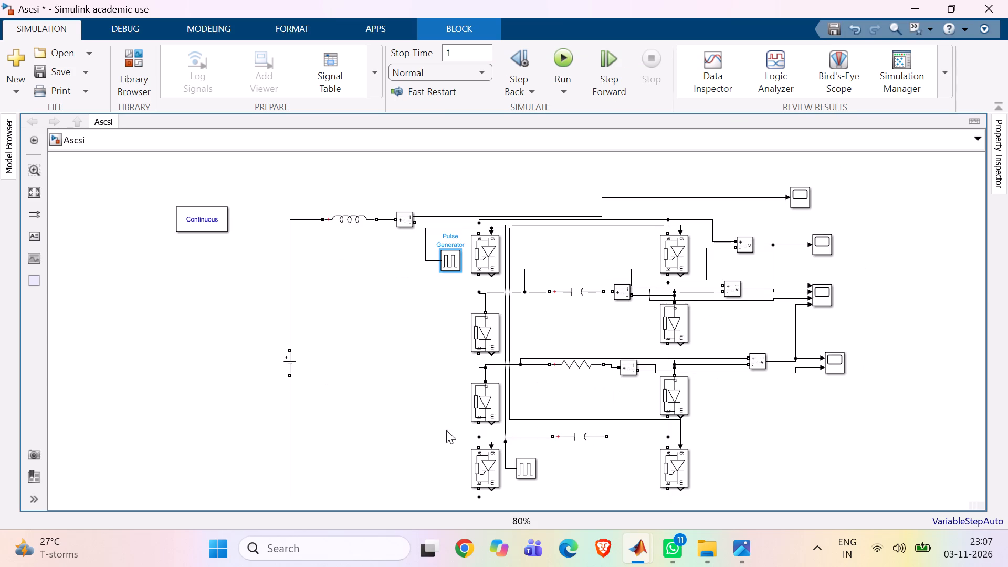
{"action": "double_click", "coordinate": [523, 462]}
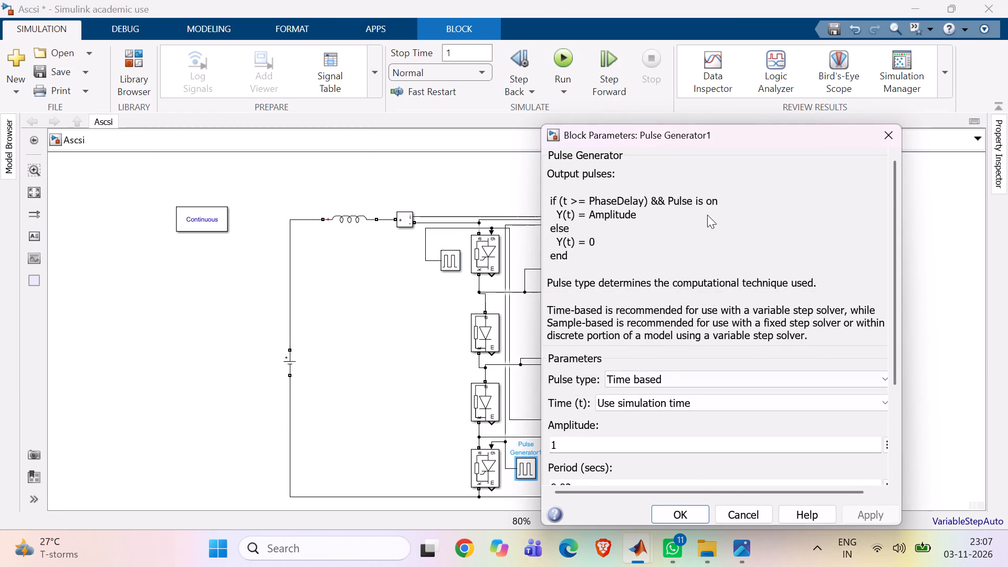
{"action": "scroll", "coordinate": [707, 214], "scroll_direction": "down", "scroll_amount": 3}
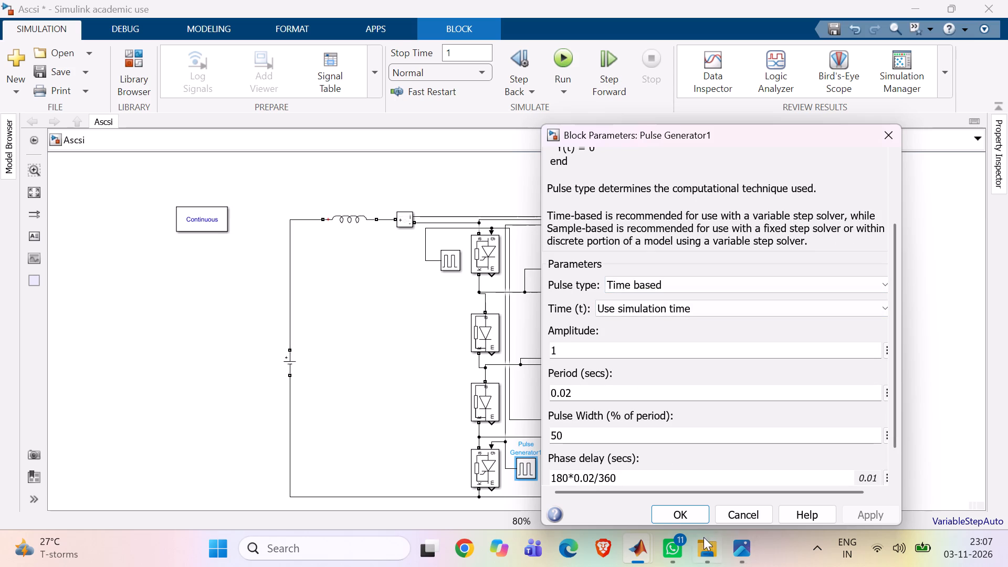
{"action": "left_click", "coordinate": [676, 517]}
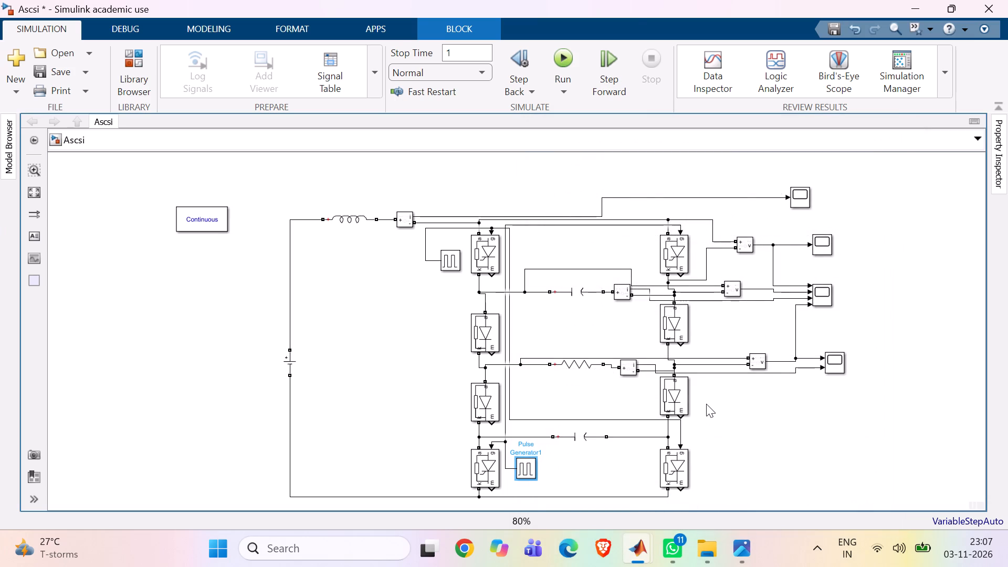
Run the Ascsi simulation and open Scope1, which plots the thyristor and capacitor waveforms.
{"action": "key", "text": "ctrl+t"}
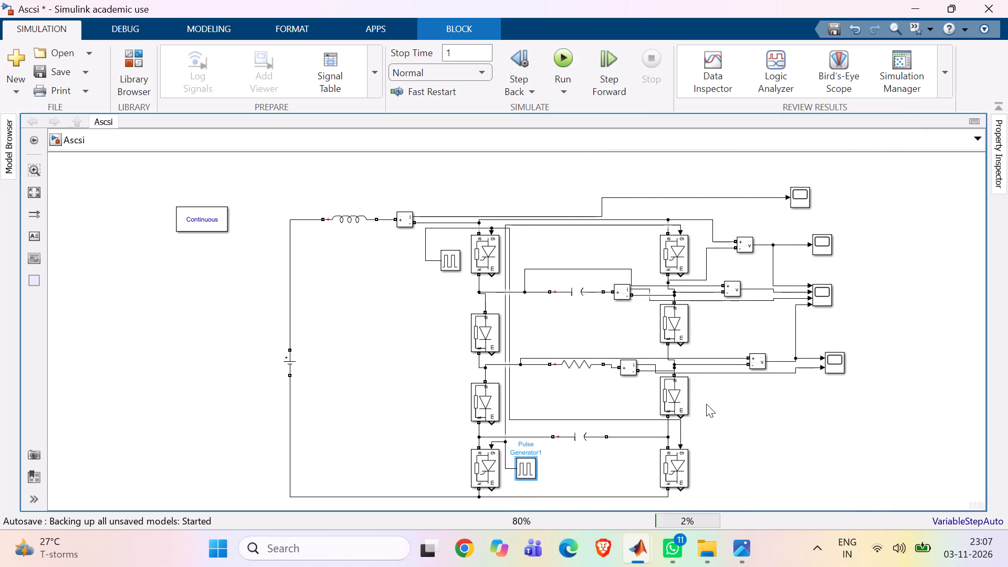
{"action": "double_click", "coordinate": [823, 298]}
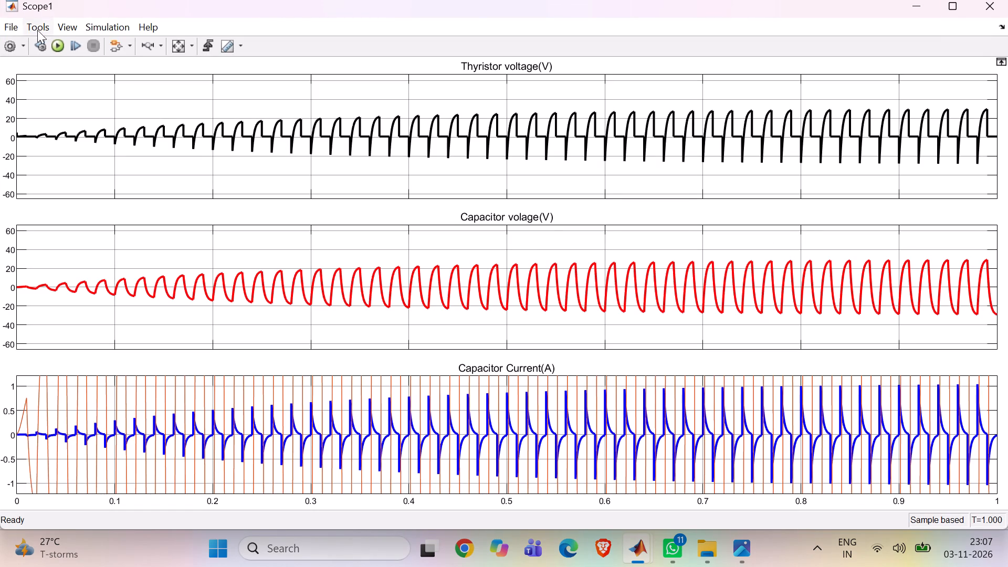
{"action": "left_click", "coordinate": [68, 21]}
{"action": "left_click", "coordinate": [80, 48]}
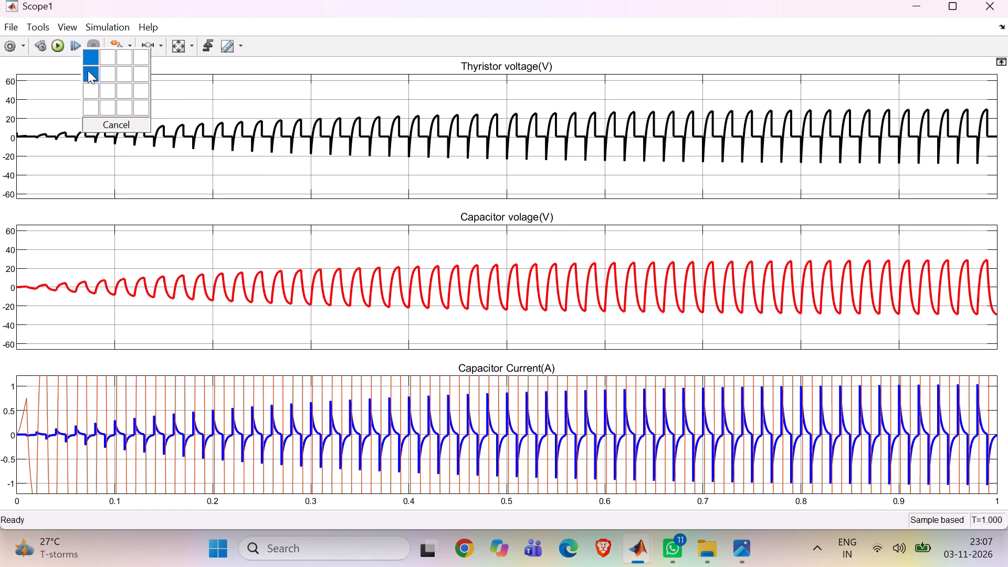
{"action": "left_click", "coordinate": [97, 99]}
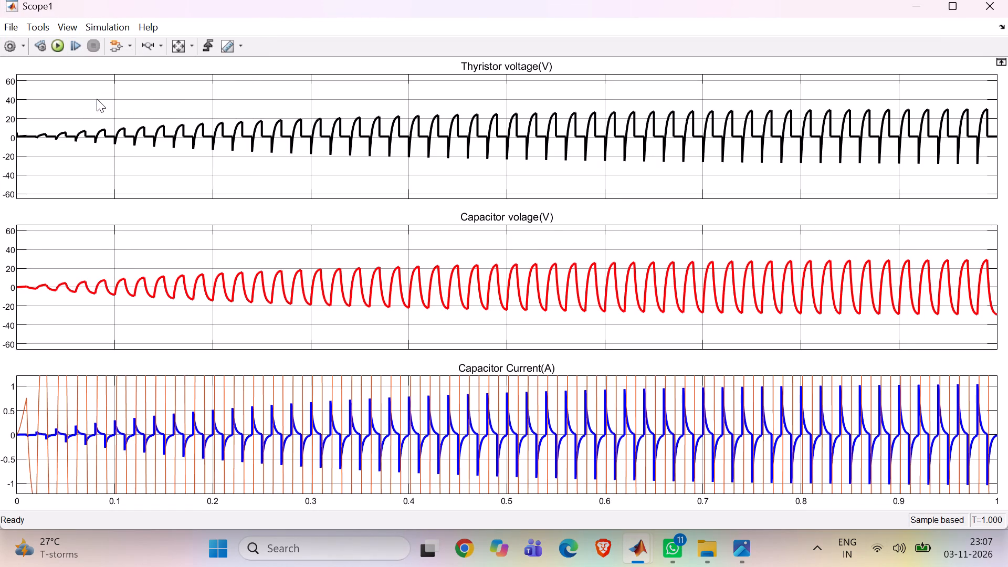
Arrange Scope1 in a layout of four stacked displays in one column and scale the axes to fit the waveforms.
{"action": "left_click", "coordinate": [76, 26]}
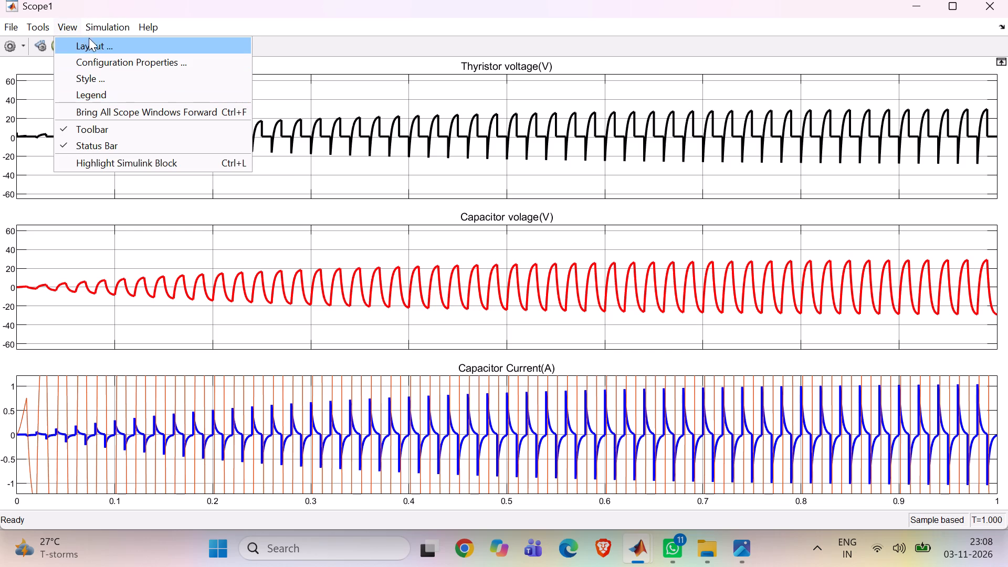
{"action": "left_click", "coordinate": [91, 45]}
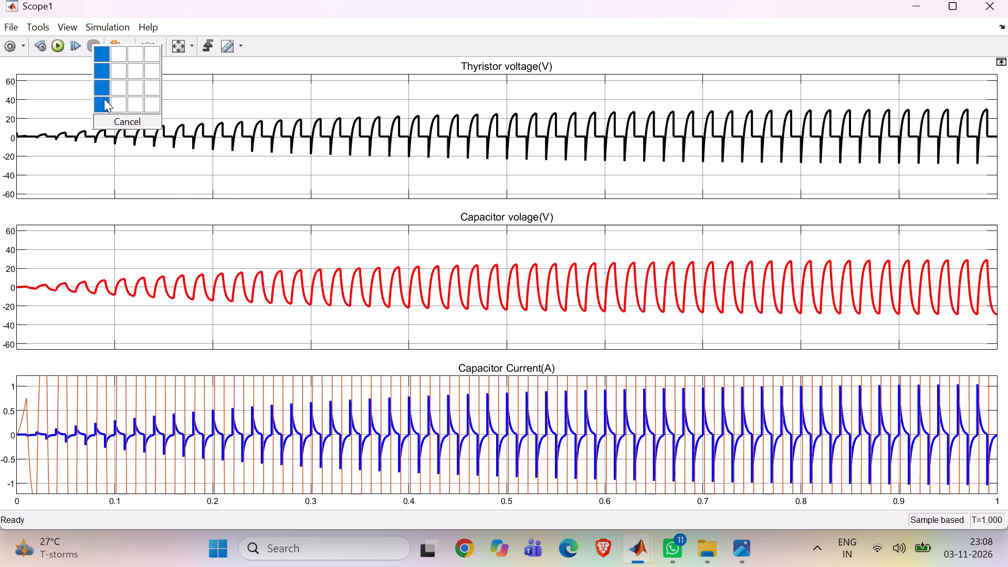
{"action": "left_click", "coordinate": [104, 99]}
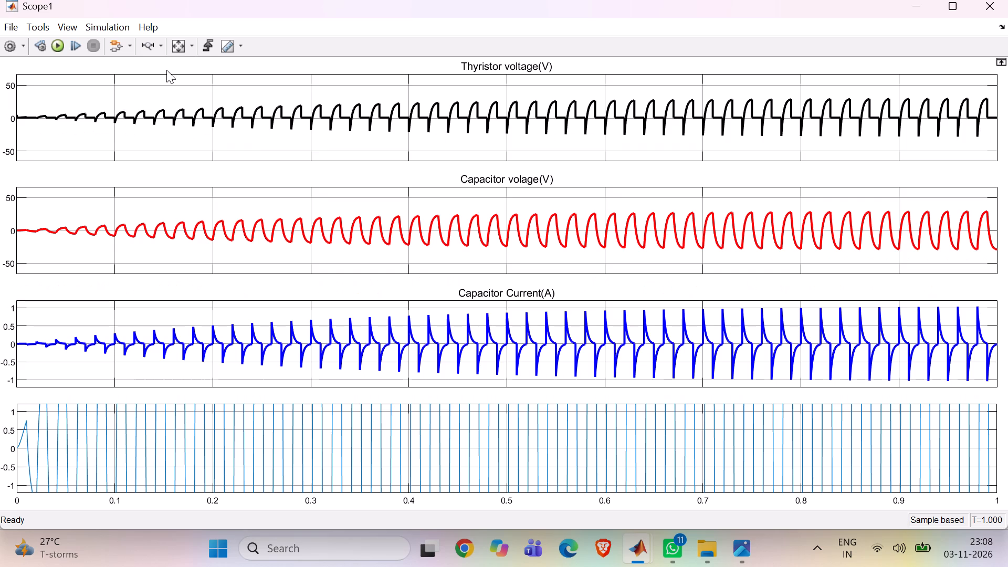
{"action": "left_click", "coordinate": [175, 46]}
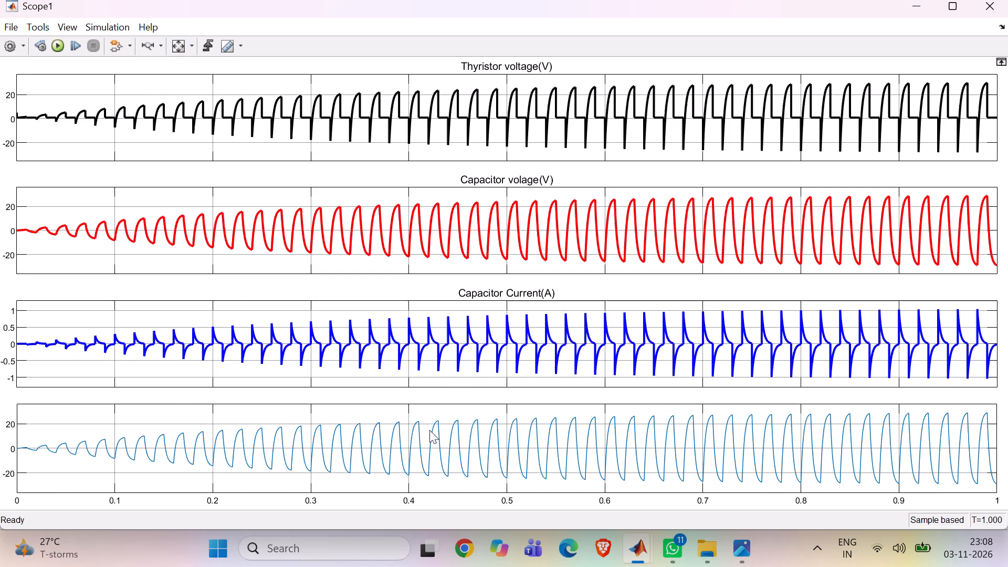
Style the Voltage Measurement line in Scope1's fourth display as a red line with a width of 2.
{"action": "right_click", "coordinate": [429, 430]}
{"action": "left_click", "coordinate": [475, 467]}
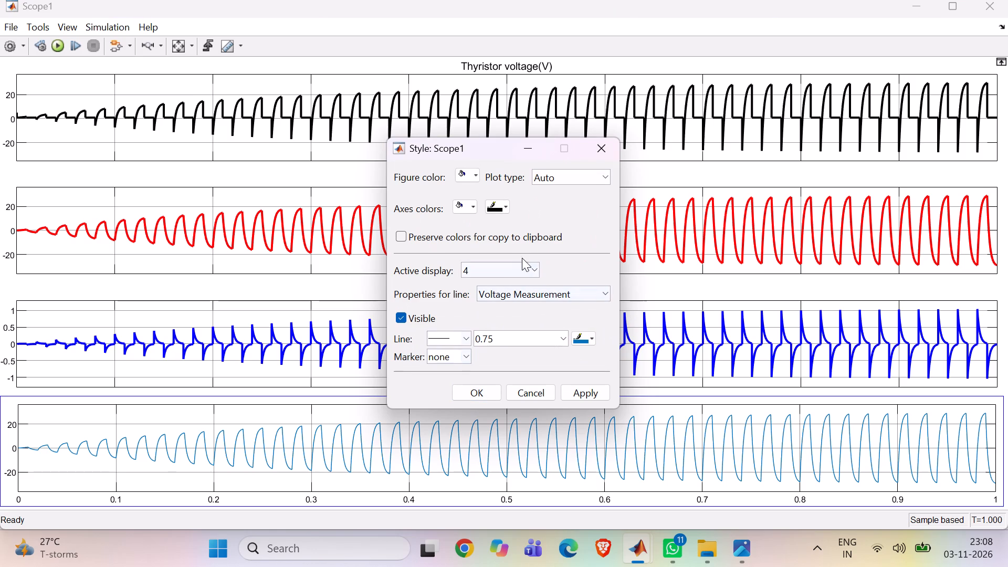
{"action": "left_click", "coordinate": [498, 341]}
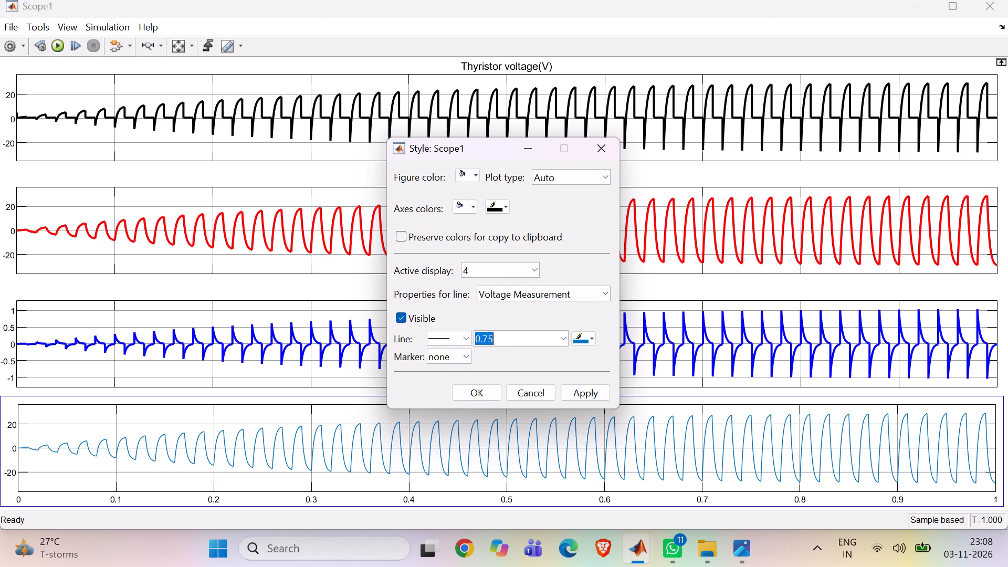
{"action": "key", "text": "2"}
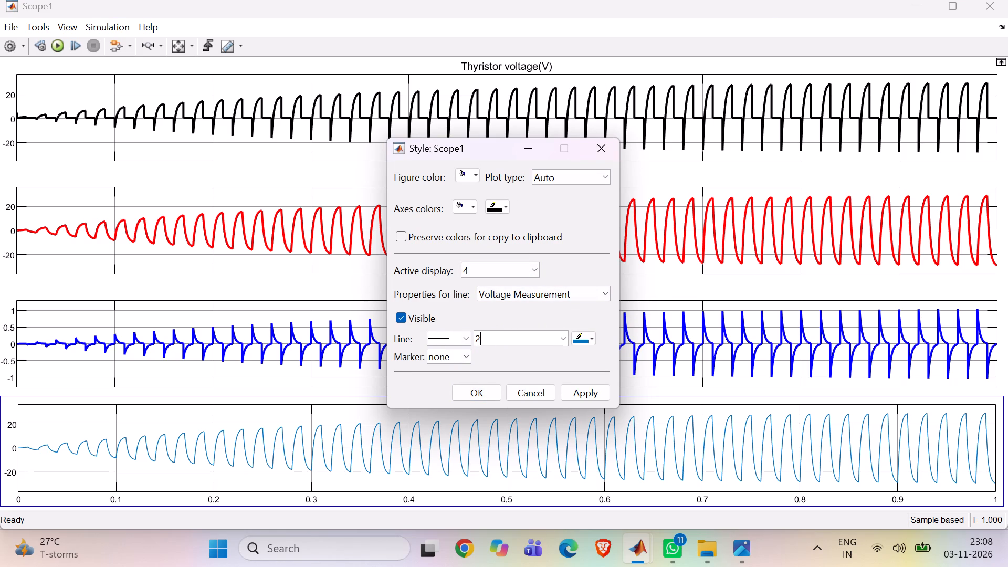
{"action": "left_click", "coordinate": [594, 339]}
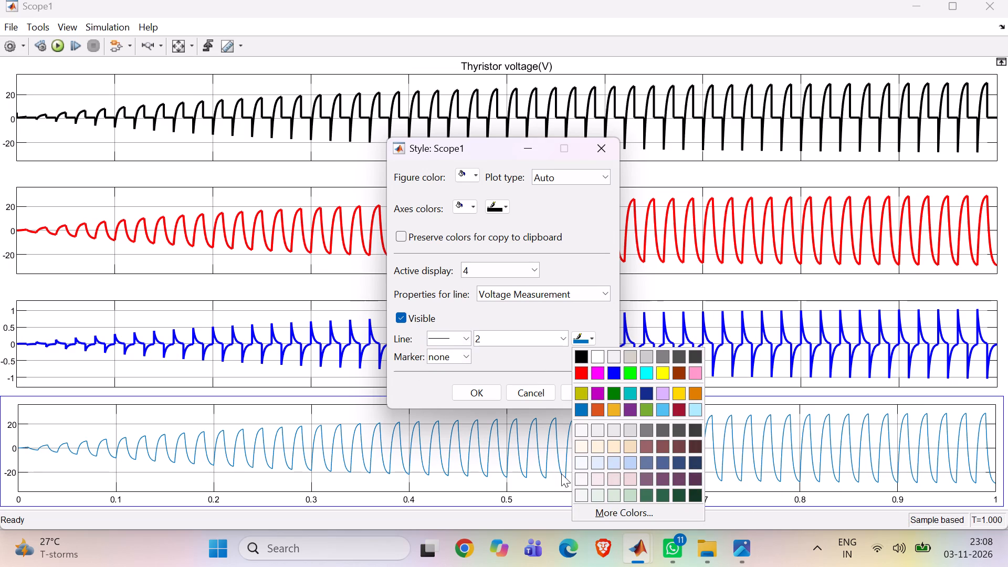
{"action": "left_click", "coordinate": [584, 377]}
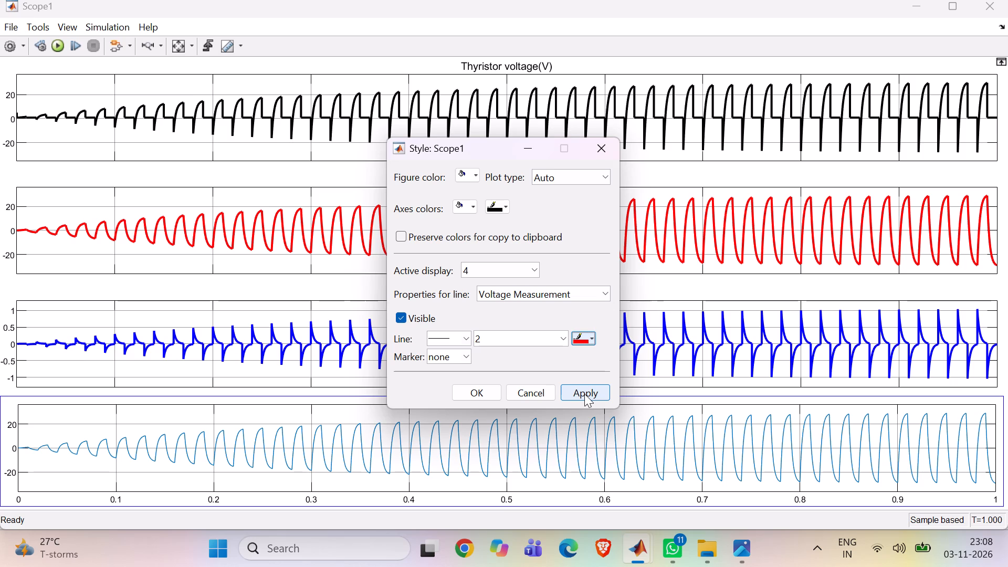
{"action": "left_click", "coordinate": [584, 394]}
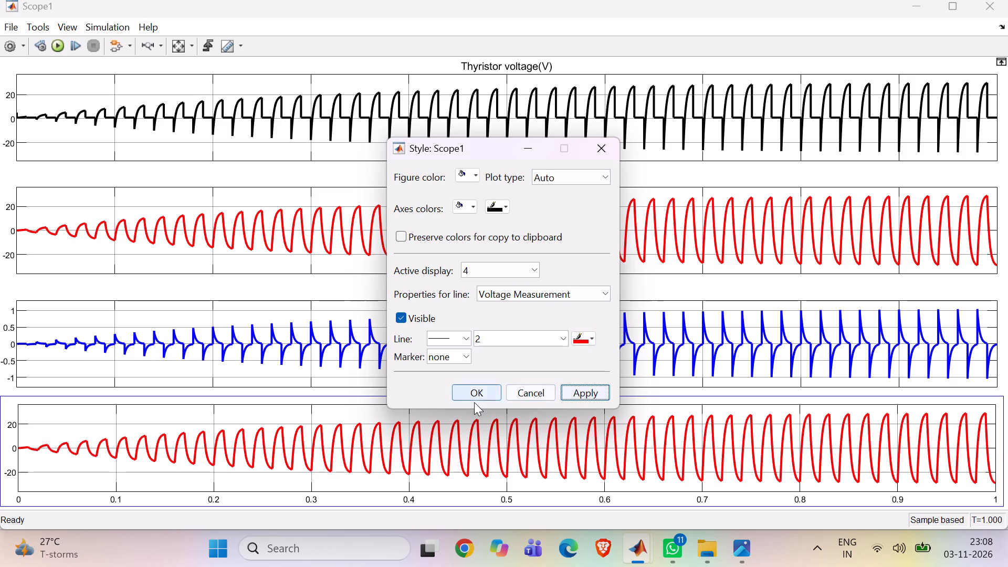
{"action": "left_click", "coordinate": [474, 396]}
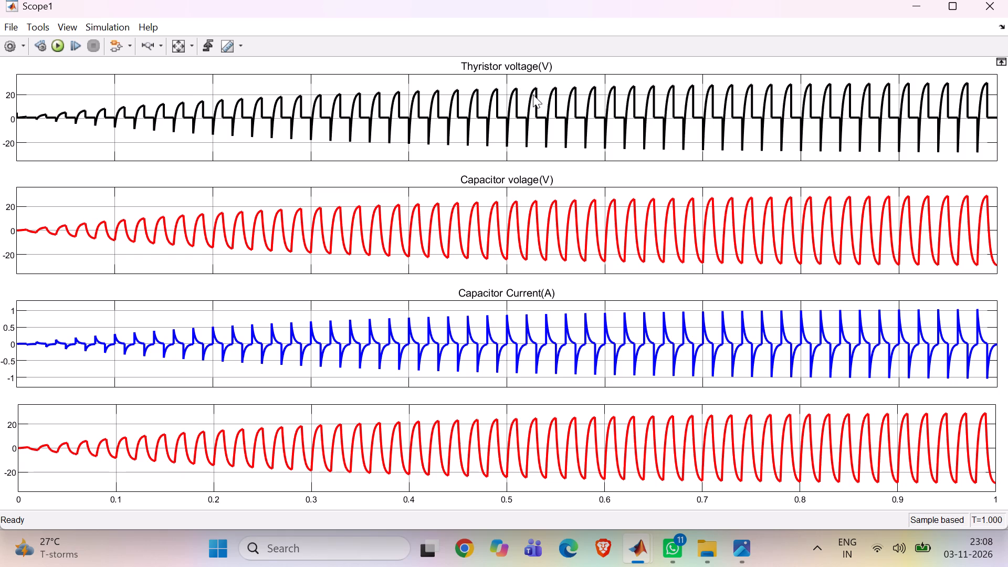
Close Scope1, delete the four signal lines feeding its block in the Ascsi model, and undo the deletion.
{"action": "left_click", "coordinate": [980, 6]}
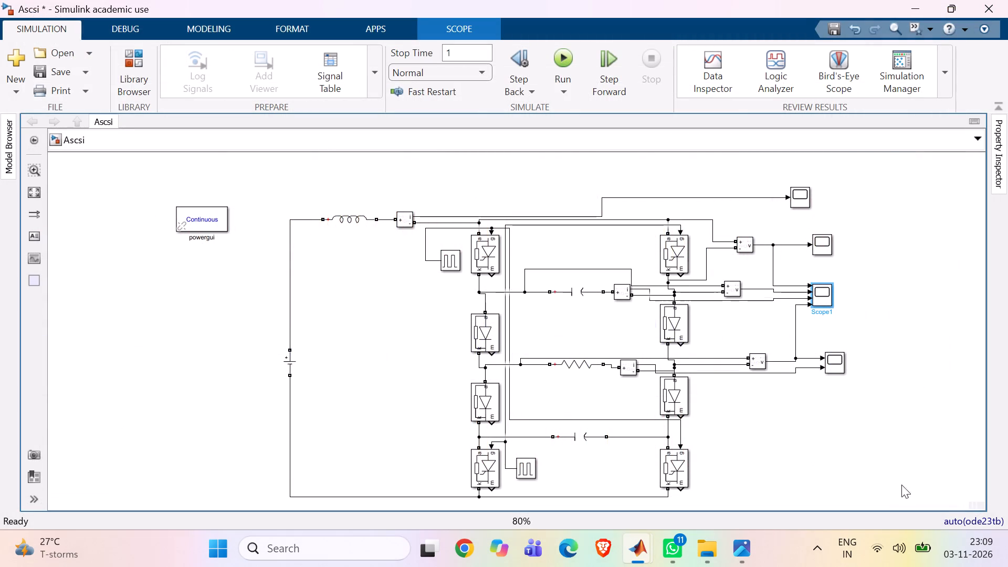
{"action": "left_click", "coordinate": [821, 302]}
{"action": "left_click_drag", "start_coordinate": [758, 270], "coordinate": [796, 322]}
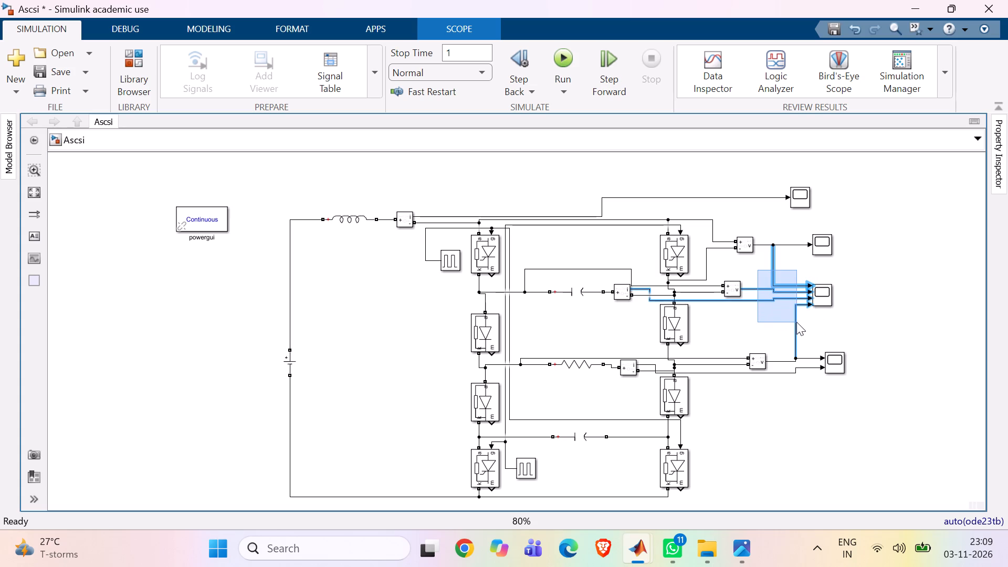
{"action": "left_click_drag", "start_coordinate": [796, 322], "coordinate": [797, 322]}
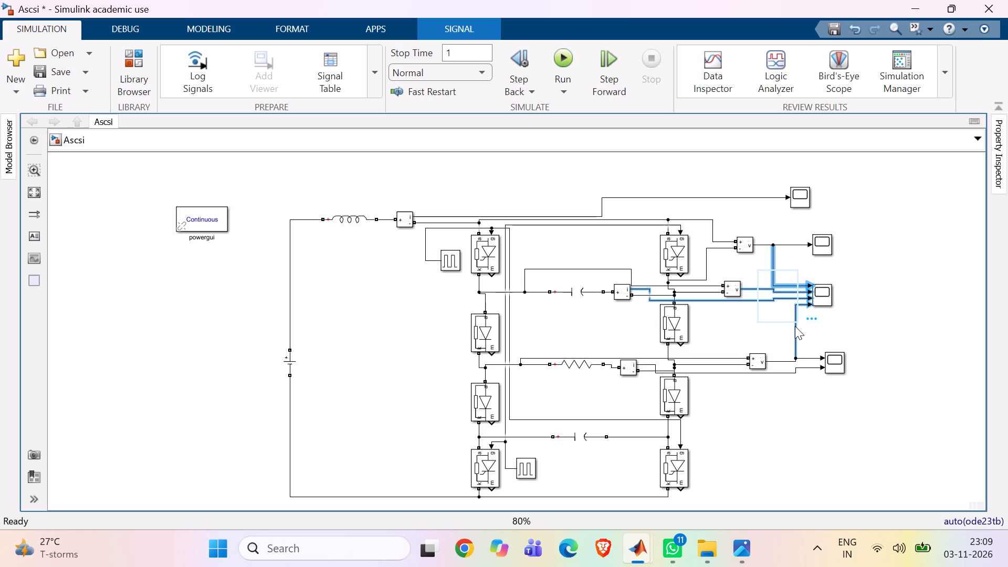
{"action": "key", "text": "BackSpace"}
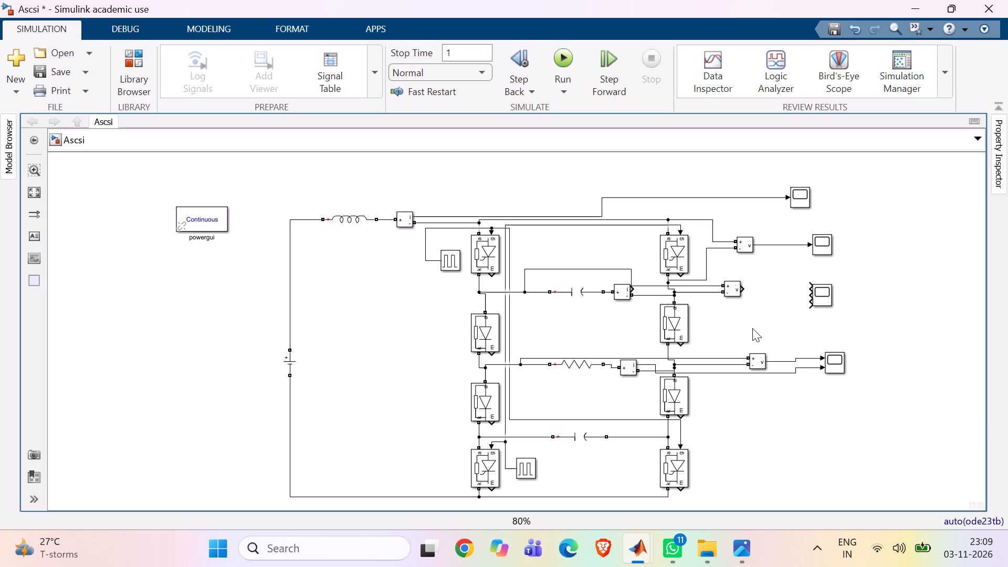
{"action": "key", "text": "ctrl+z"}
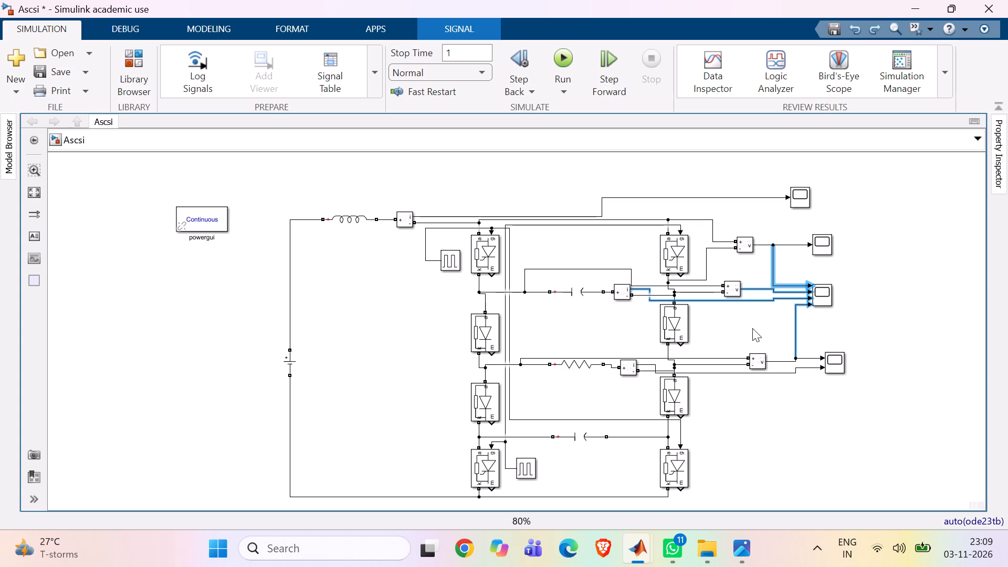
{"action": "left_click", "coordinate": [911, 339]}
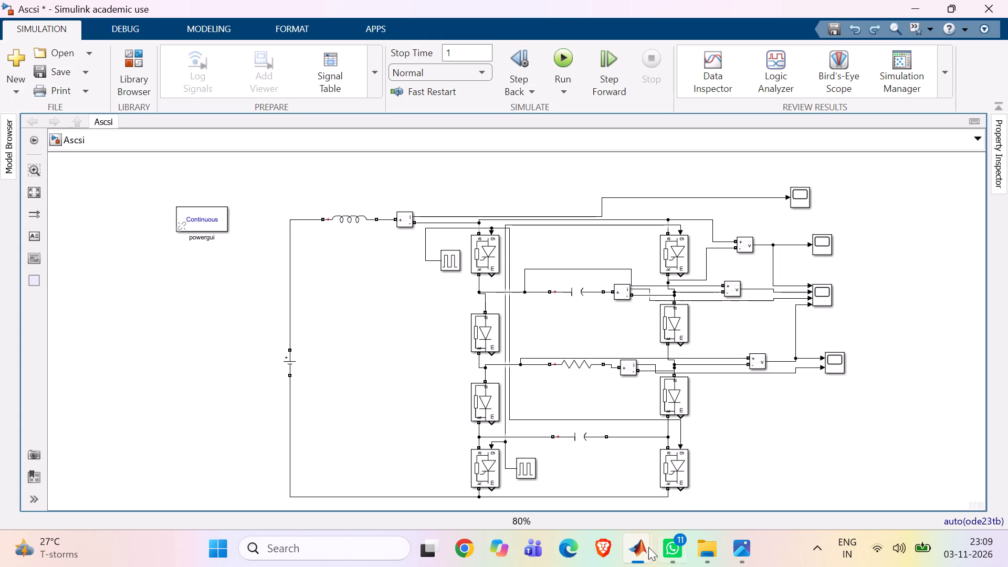
Reopen Scope1 and zoom the time axis to about 0.39 to 0.46 s.
{"action": "left_click", "coordinate": [820, 285]}
{"action": "left_click", "coordinate": [820, 285]}
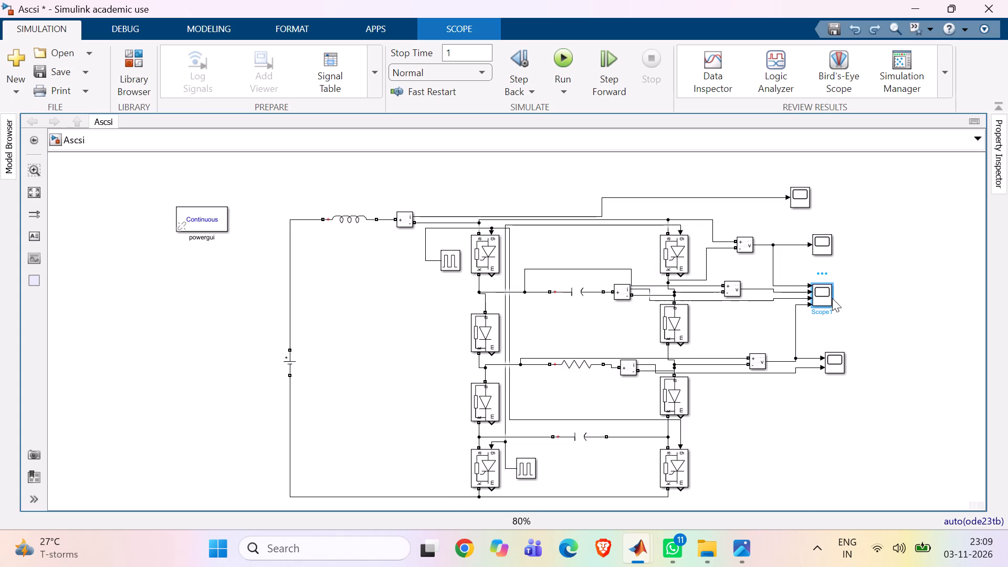
{"action": "double_click", "coordinate": [826, 295]}
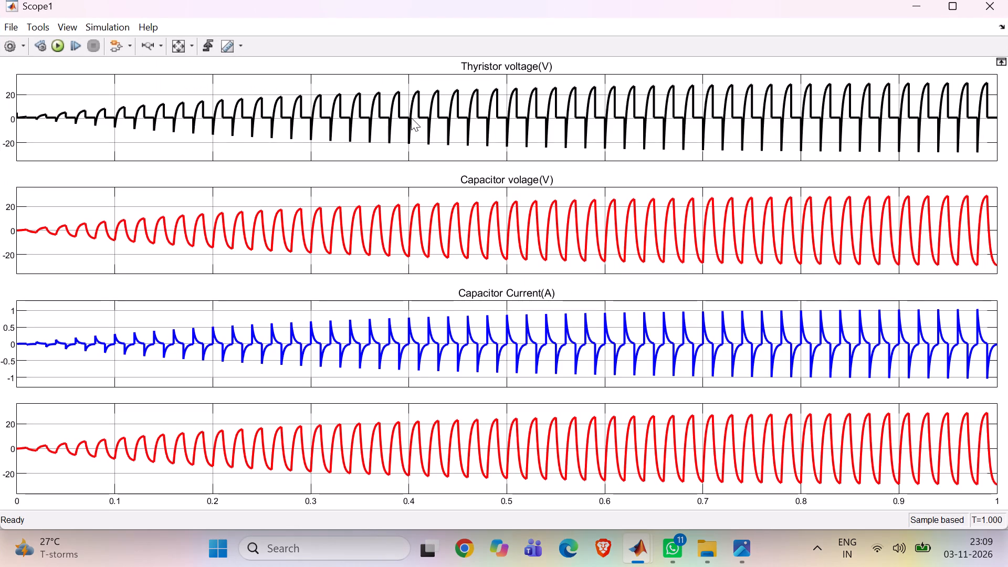
{"action": "left_click", "coordinate": [146, 44]}
{"action": "left_click_drag", "start_coordinate": [395, 84], "coordinate": [477, 84]}
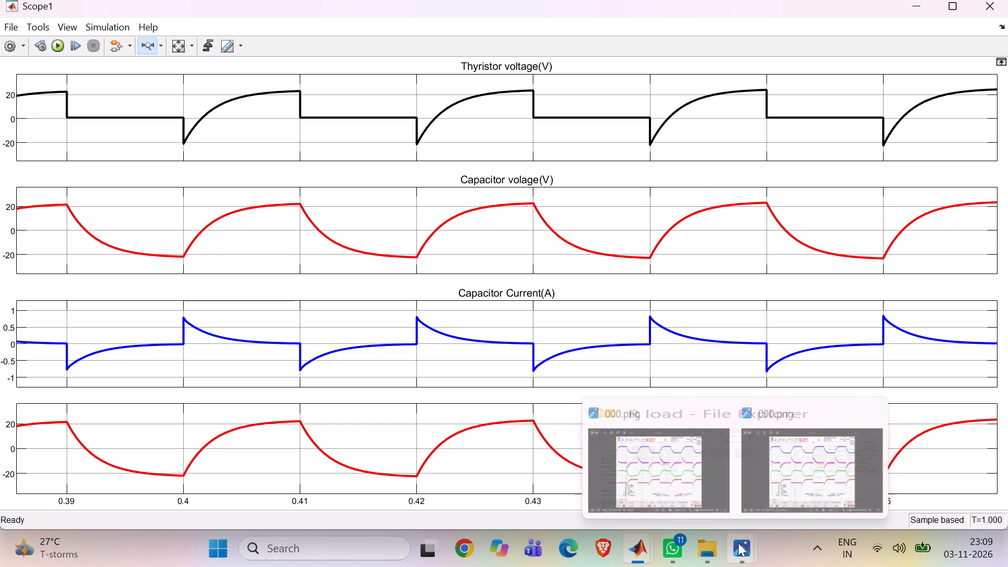
Switch to the oscilloscope capture 000.png in Photos and tile it side by side with Scope1 for comparison.
{"action": "left_click", "coordinate": [792, 473]}
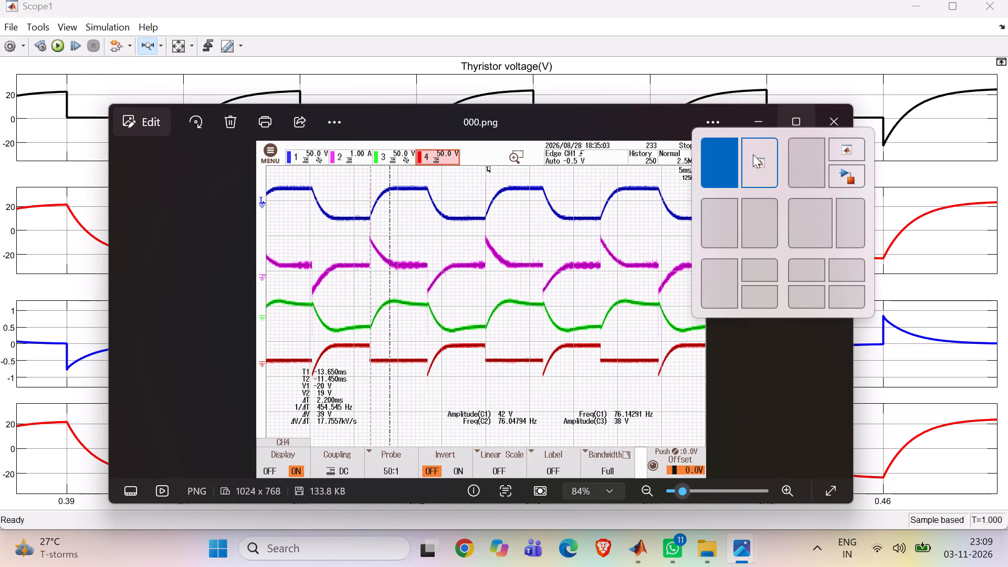
{"action": "left_click", "coordinate": [743, 158]}
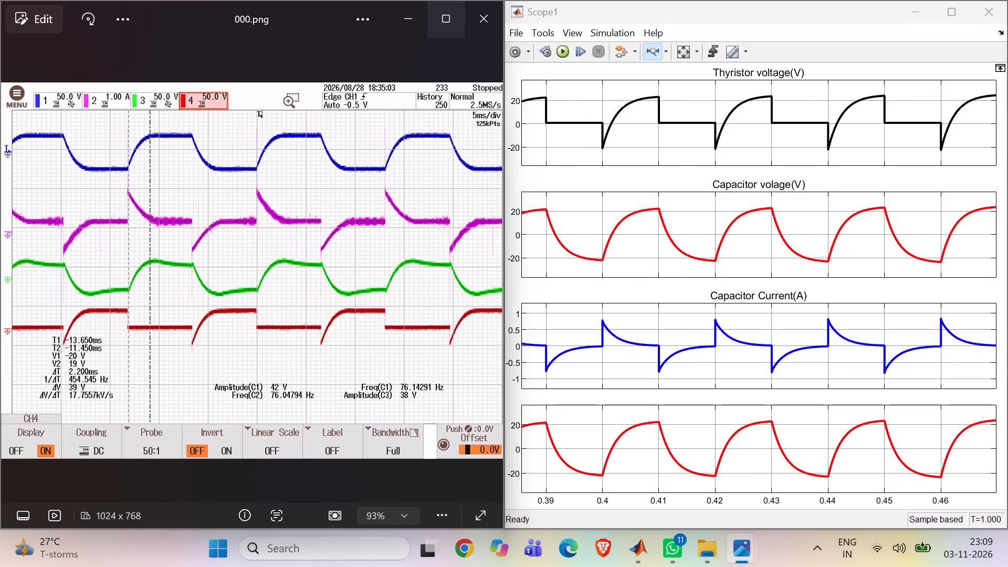
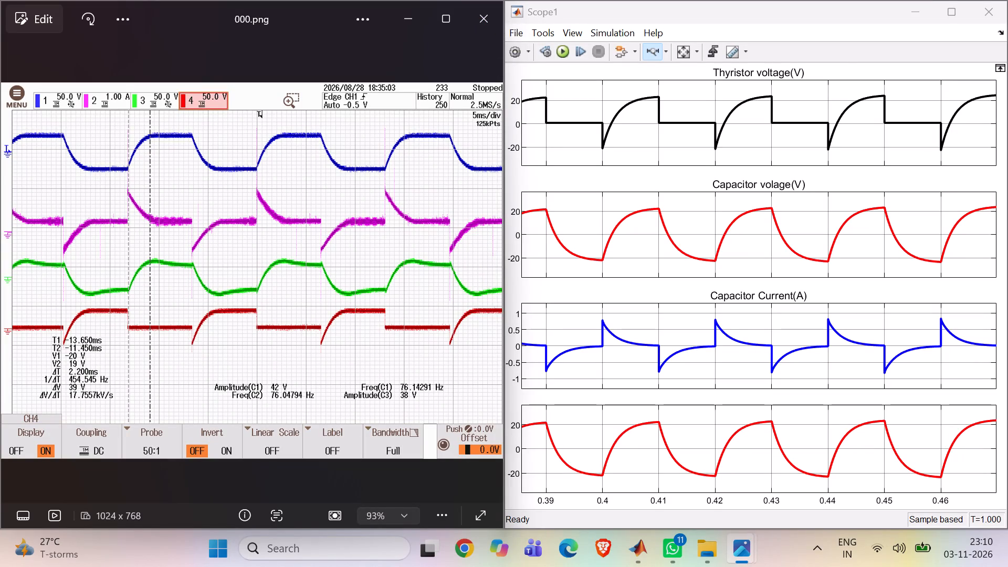
Close Scope1 and delete the four signal lines feeding its block in the Ascsi model.
{"action": "left_click", "coordinate": [985, 4]}
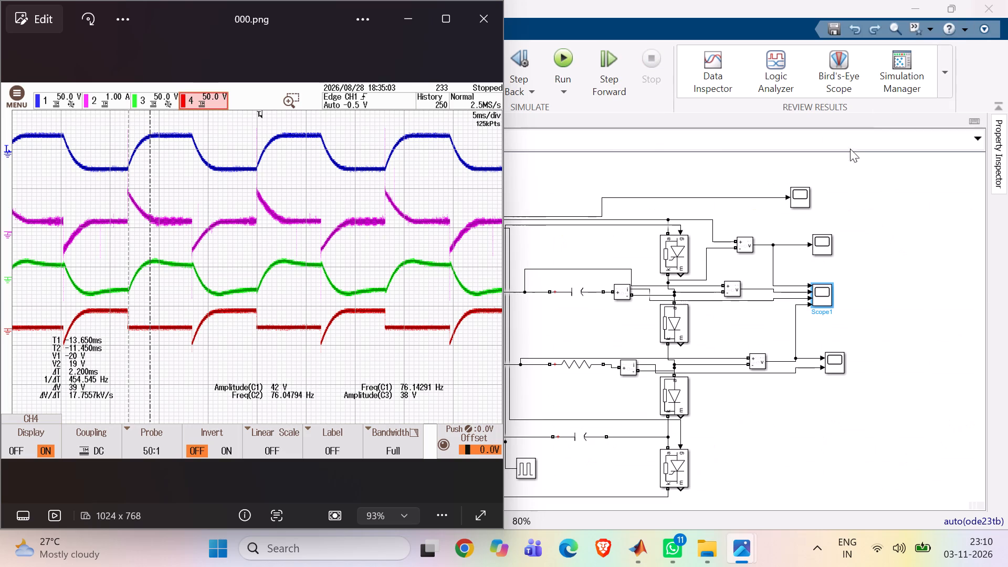
{"action": "left_click_drag", "start_coordinate": [754, 264], "coordinate": [770, 274]}
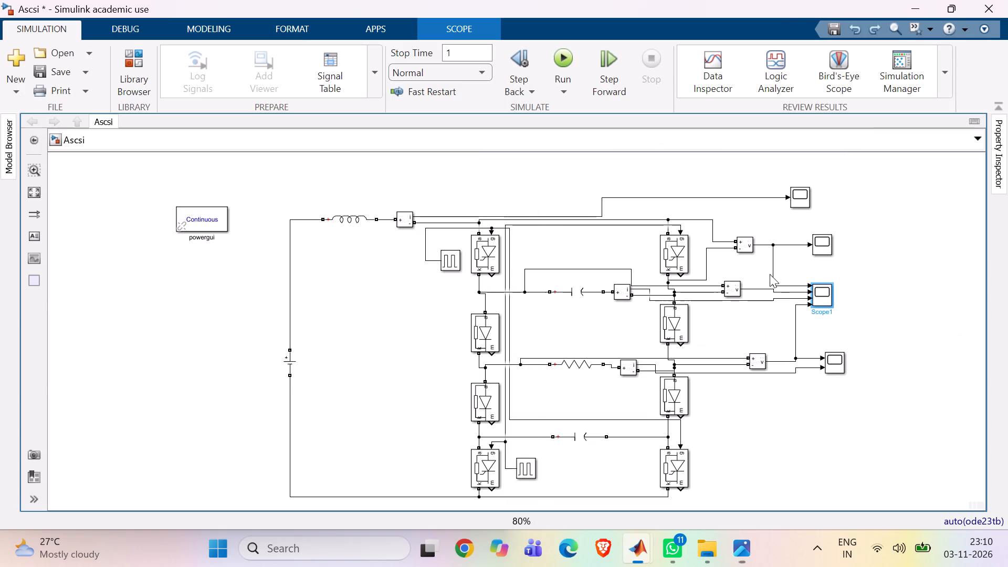
{"action": "left_click_drag", "start_coordinate": [770, 274], "coordinate": [800, 322]}
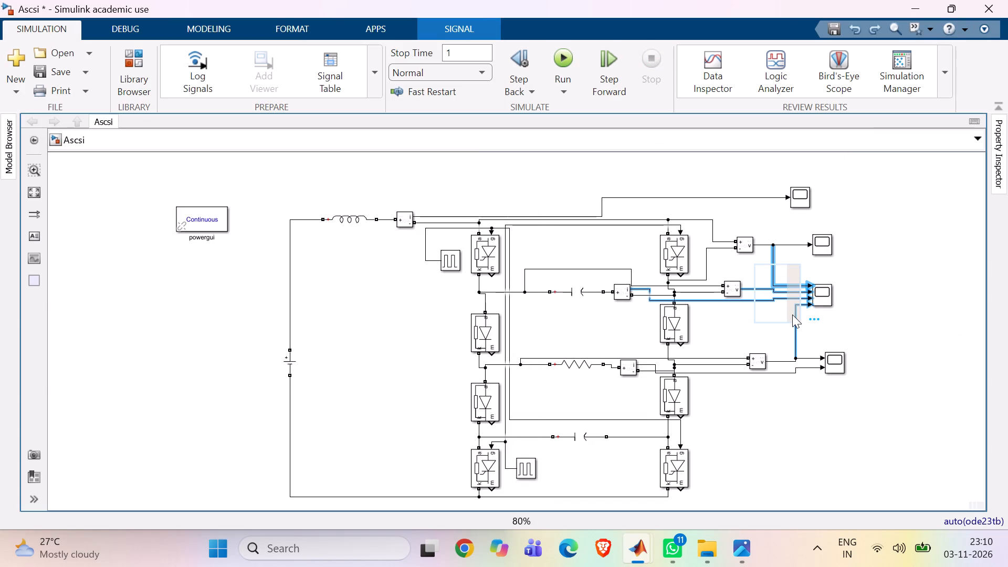
{"action": "key", "text": "BackSpace"}
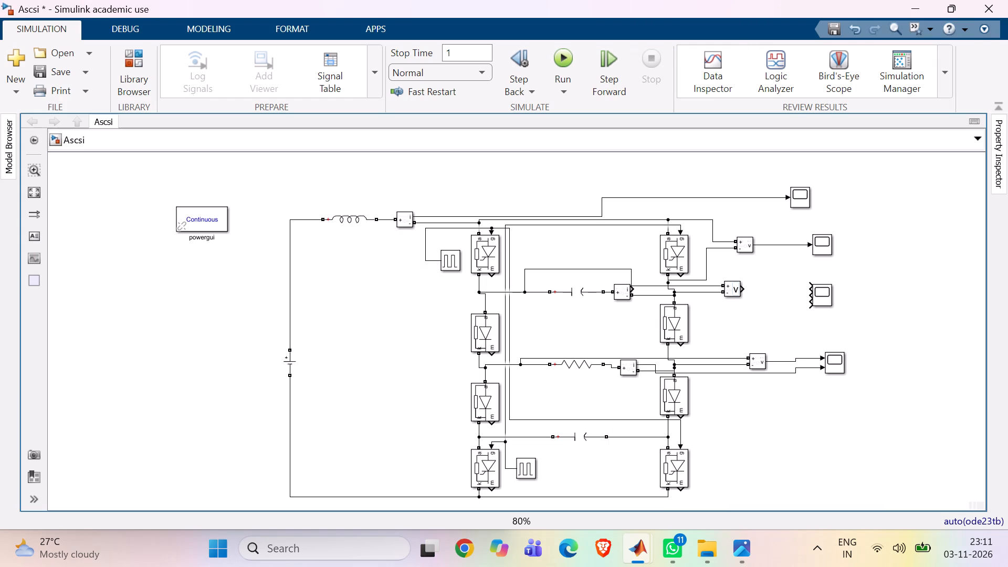
Wire Scope1's inputs 1 to 4 in order to Voltage Measurement1, Current Measurement1, Voltage Measurement and Voltage Measurement2.
{"action": "left_click_drag", "start_coordinate": [743, 288], "coordinate": [799, 292]}
{"action": "left_click_drag", "start_coordinate": [799, 292], "coordinate": [812, 286]}
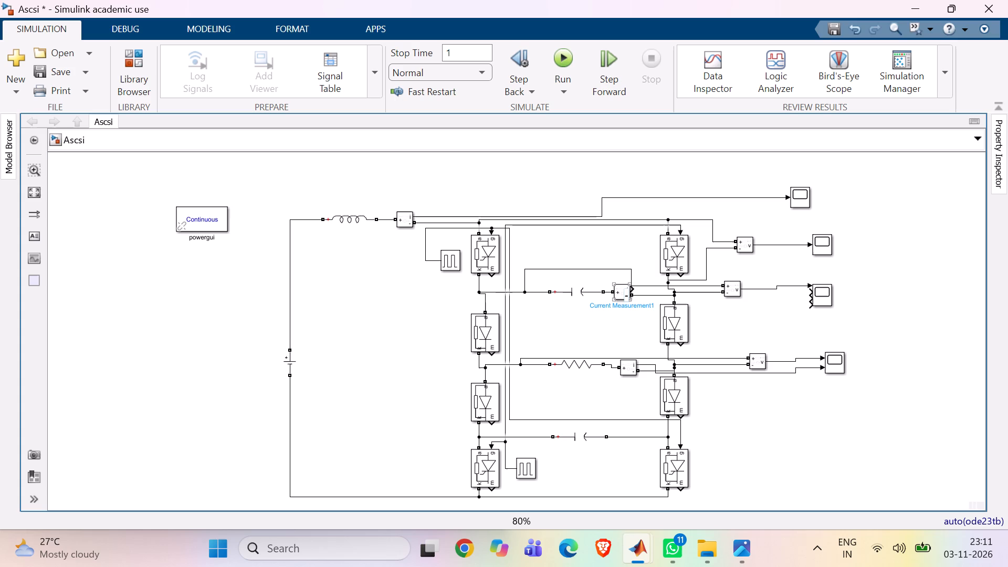
{"action": "left_click_drag", "start_coordinate": [632, 290], "coordinate": [815, 290]}
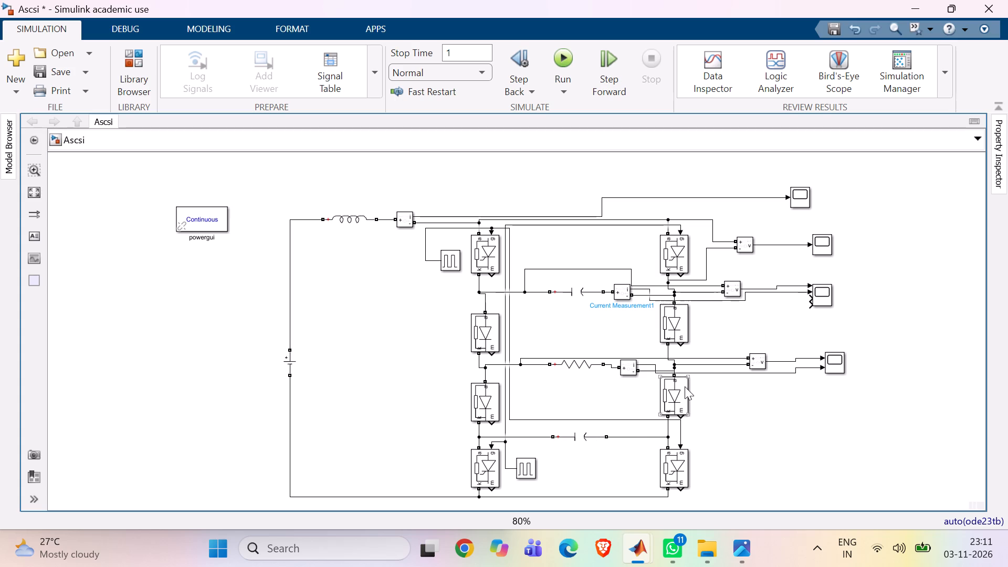
{"action": "left_click_drag", "start_coordinate": [796, 358], "coordinate": [792, 346]}
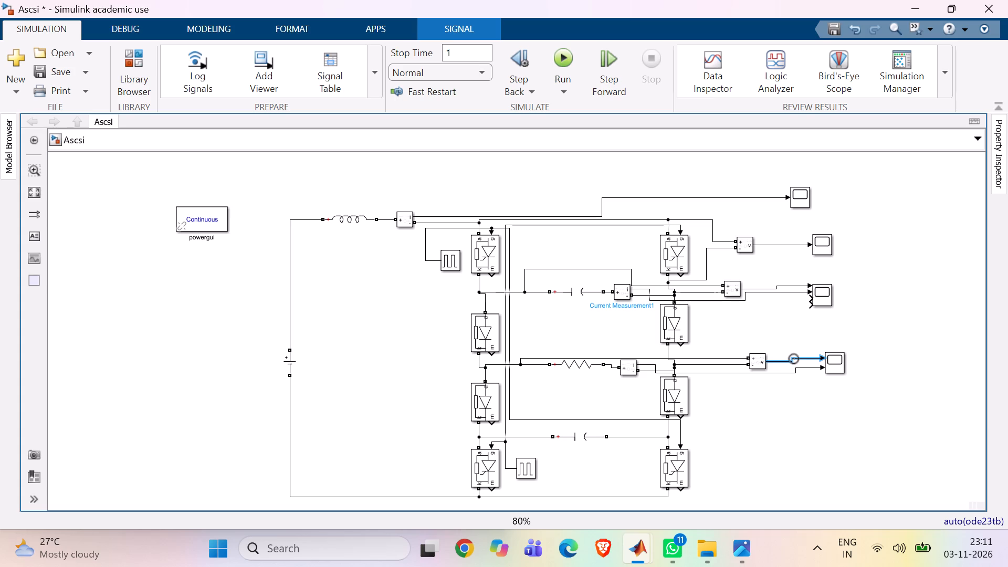
{"action": "left_click_drag", "start_coordinate": [793, 361], "coordinate": [794, 335]}
{"action": "right_click_drag", "start_coordinate": [801, 356], "coordinate": [814, 296]}
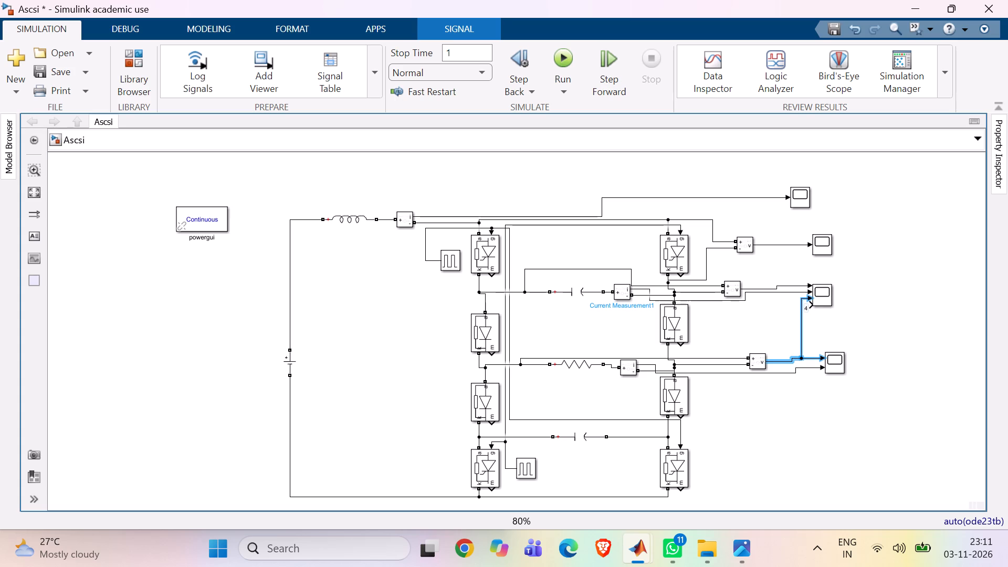
{"action": "left_click_drag", "start_coordinate": [811, 305], "coordinate": [814, 250]}
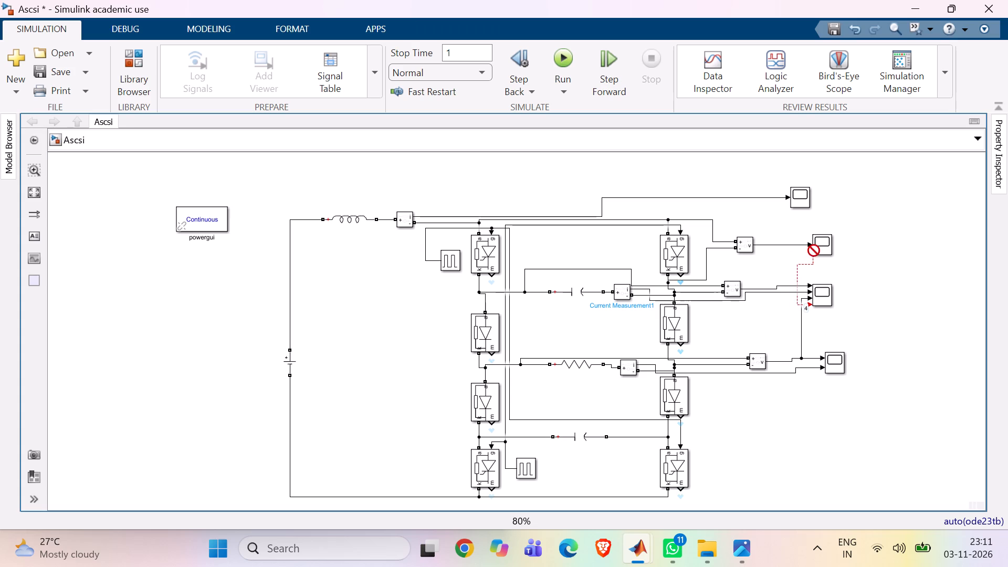
{"action": "left_click_drag", "start_coordinate": [814, 250], "coordinate": [769, 248]}
{"action": "left_click", "coordinate": [866, 282]}
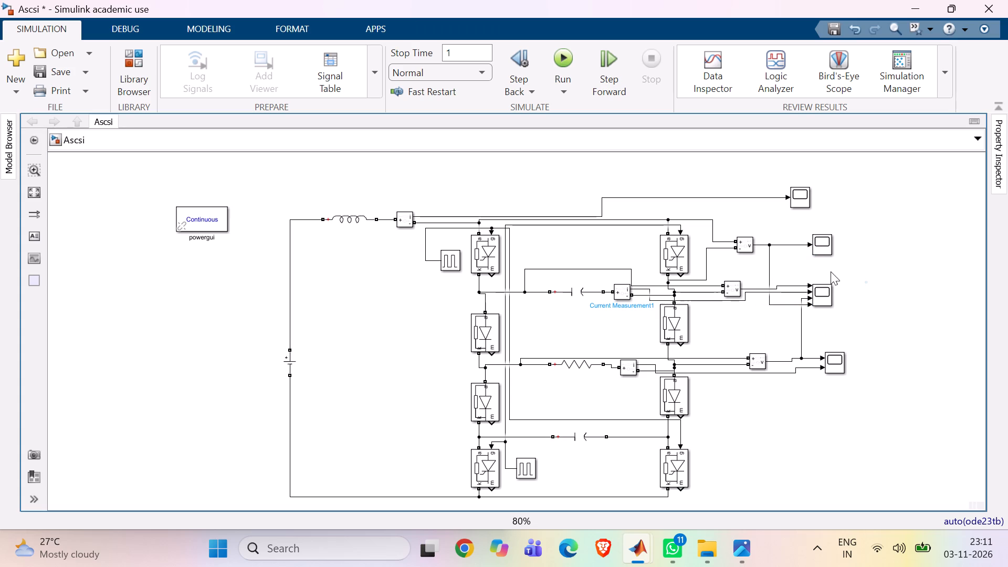
Run the Ascsi simulation, open Scope1 and autoscale its waveforms.
{"action": "left_click", "coordinate": [563, 58]}
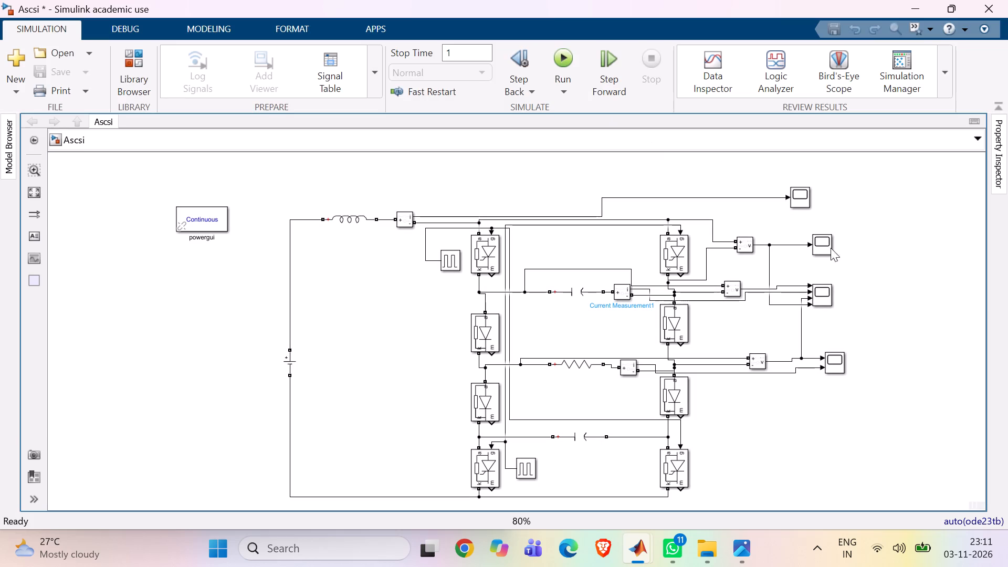
{"action": "double_click", "coordinate": [825, 289]}
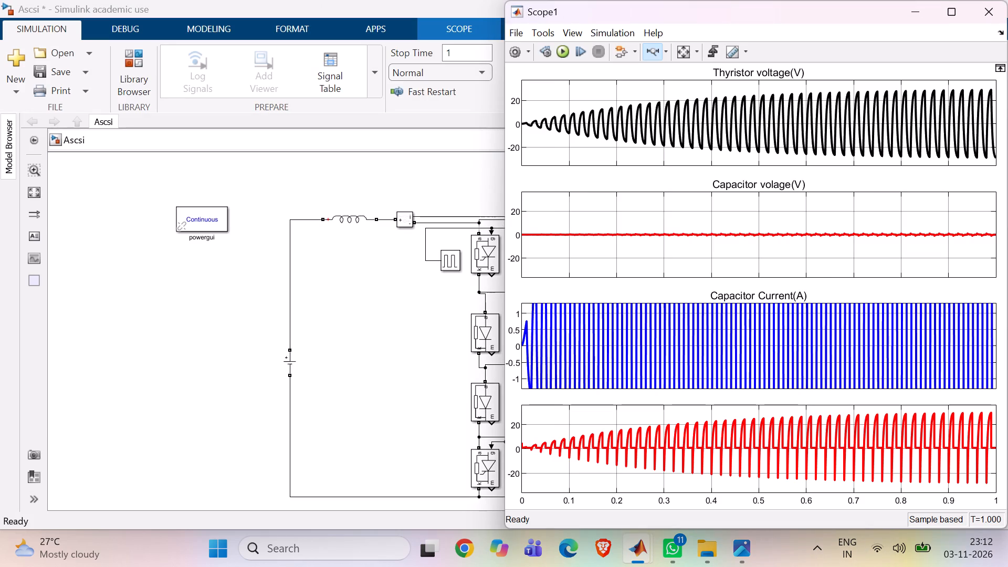
{"action": "left_click", "coordinate": [686, 52]}
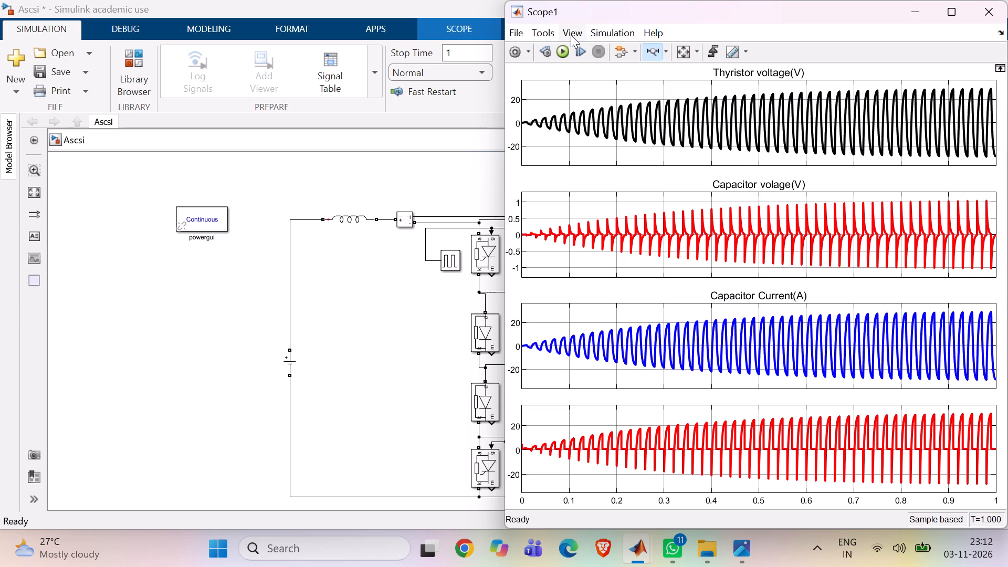
Apply a layout of four stacked displays to Scope1 and maximize its window.
{"action": "left_click", "coordinate": [571, 35]}
{"action": "left_click", "coordinate": [589, 56]}
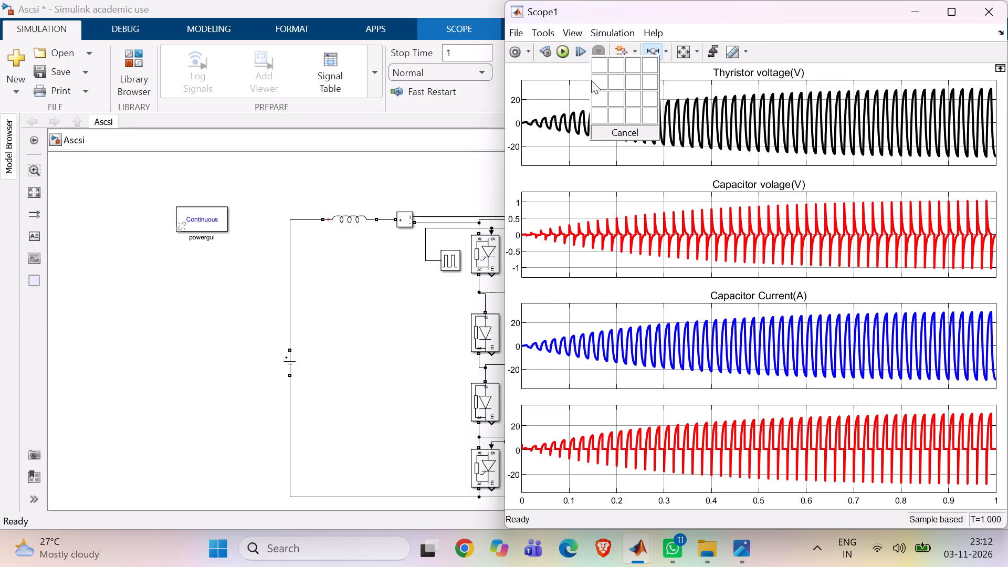
{"action": "left_click", "coordinate": [601, 110]}
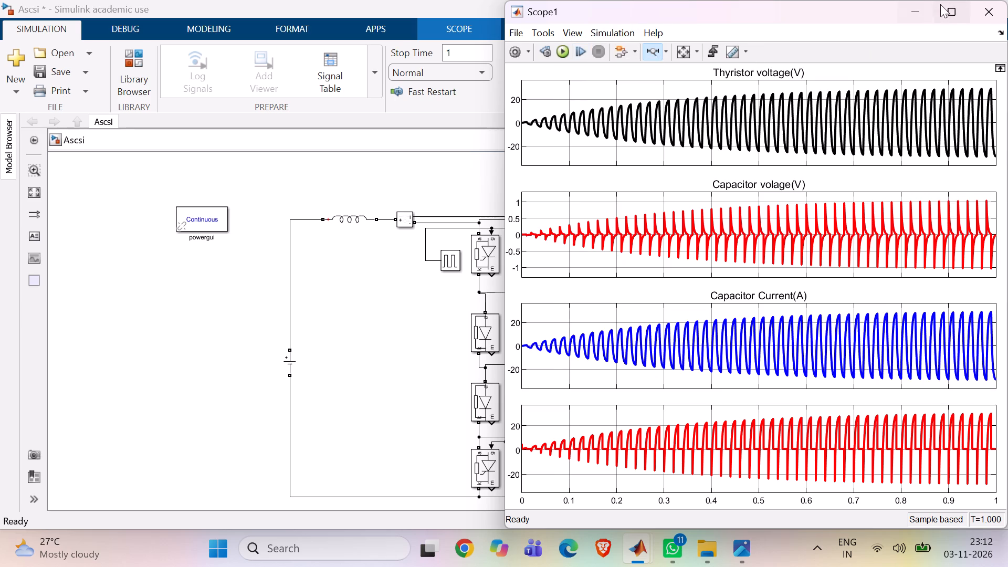
{"action": "left_click", "coordinate": [944, 13]}
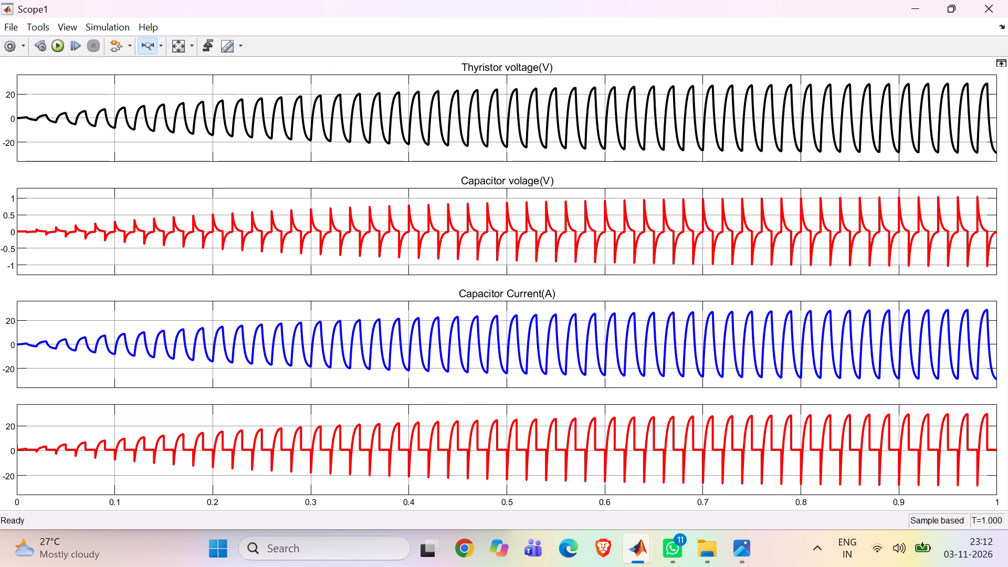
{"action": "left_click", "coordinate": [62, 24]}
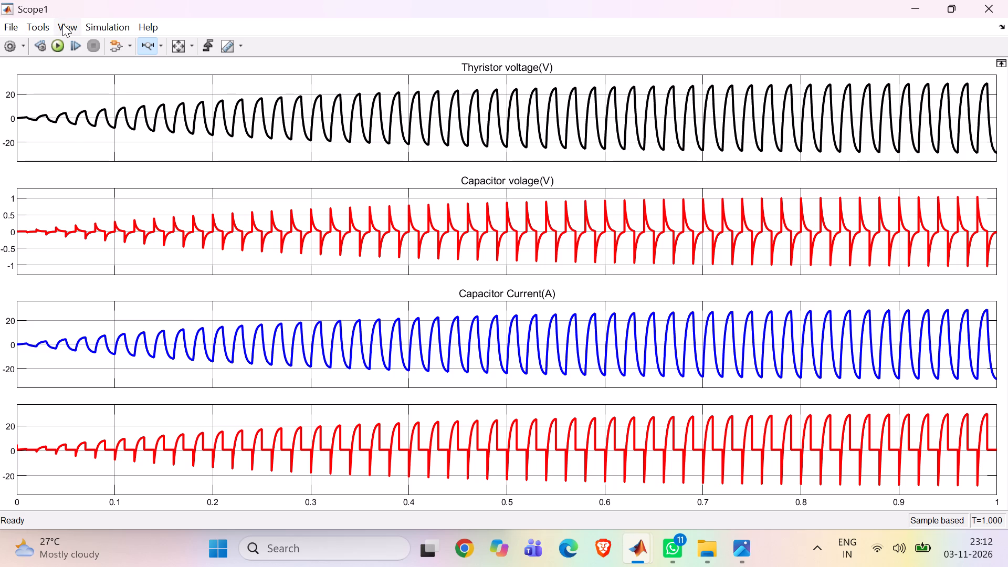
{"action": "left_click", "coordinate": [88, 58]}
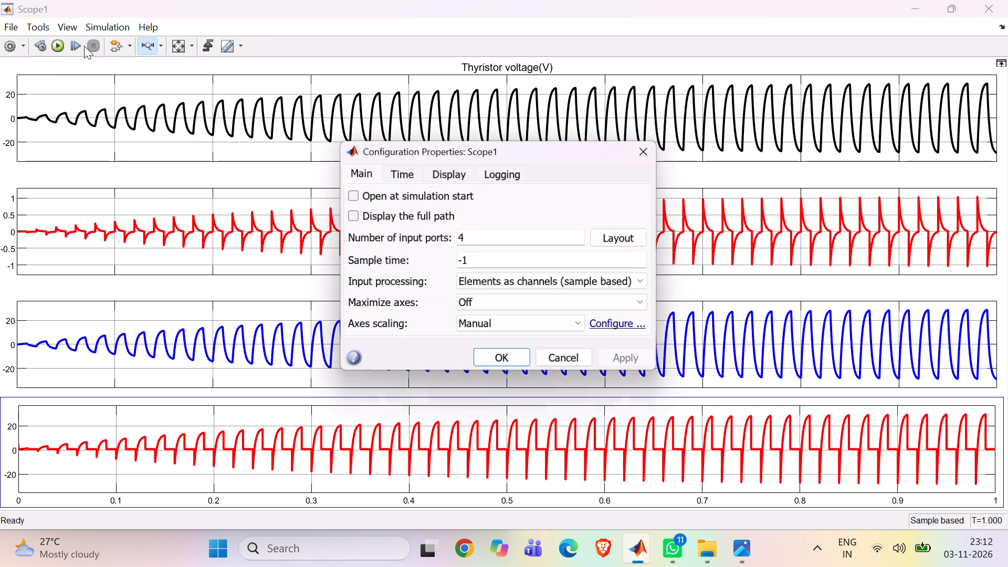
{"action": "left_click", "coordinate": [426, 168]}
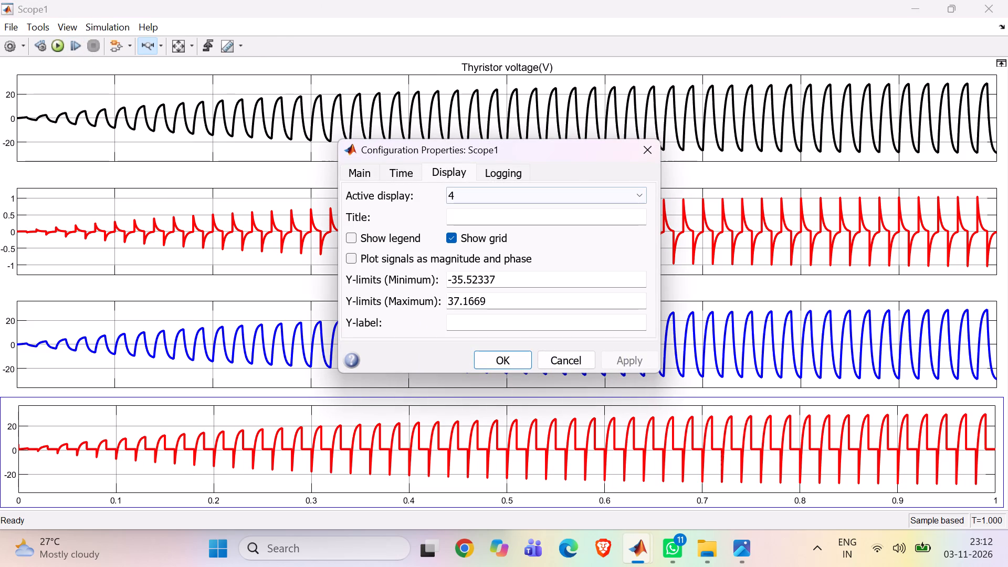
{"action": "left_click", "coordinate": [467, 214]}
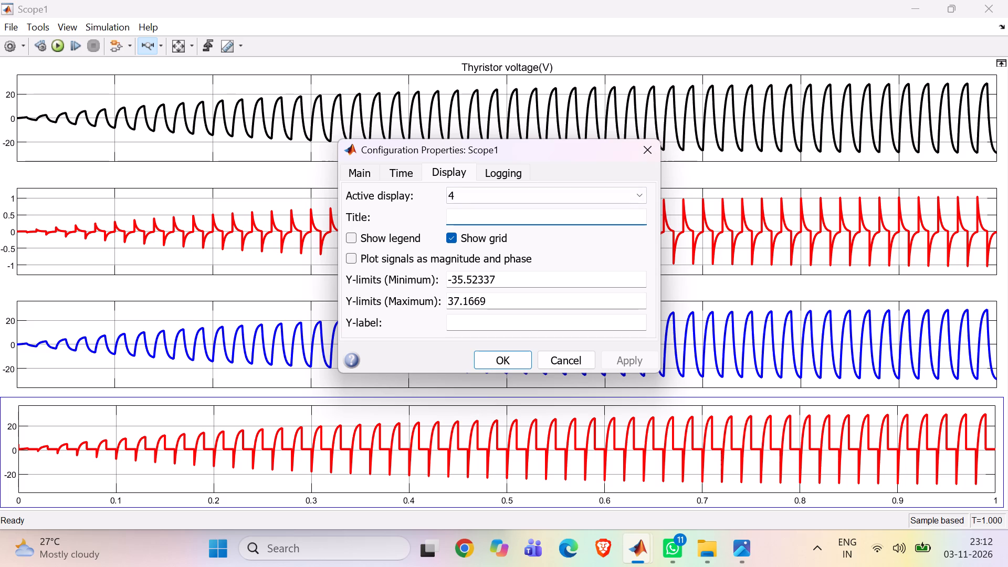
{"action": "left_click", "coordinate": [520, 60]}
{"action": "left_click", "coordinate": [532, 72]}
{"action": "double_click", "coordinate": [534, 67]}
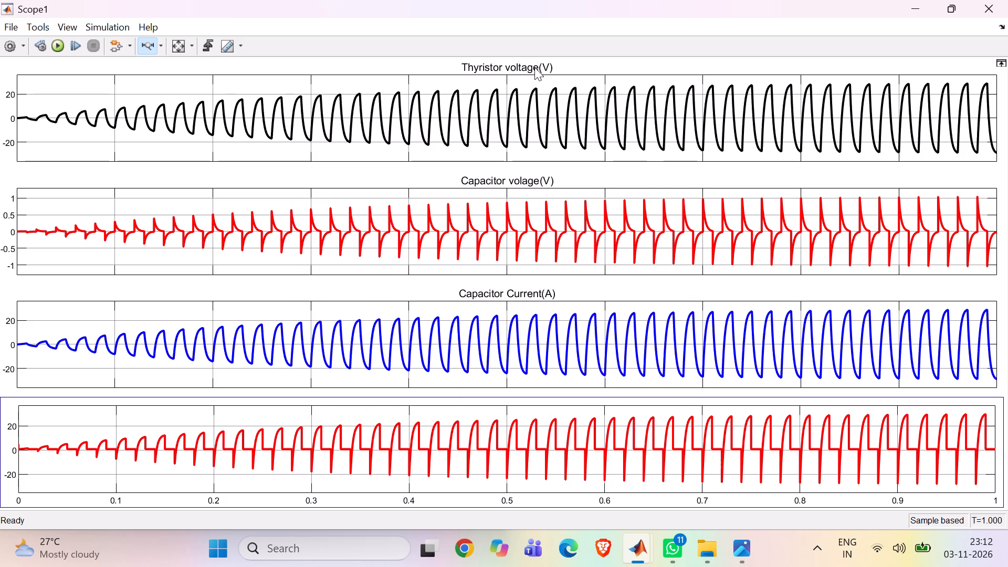
Set the title of Scope1's fourth display to Thyristor voltage(V).
{"action": "left_click", "coordinate": [66, 24]}
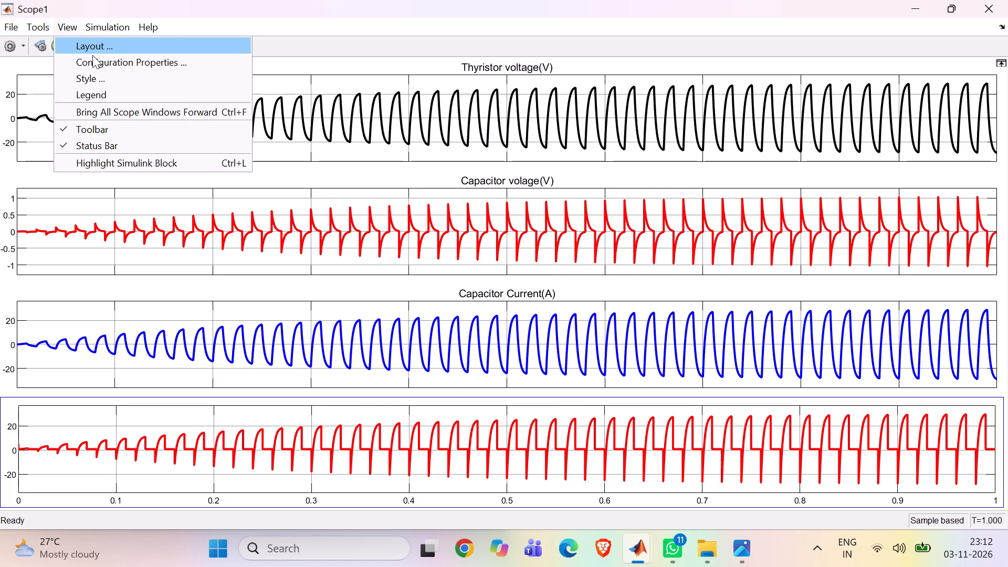
{"action": "left_click", "coordinate": [104, 64]}
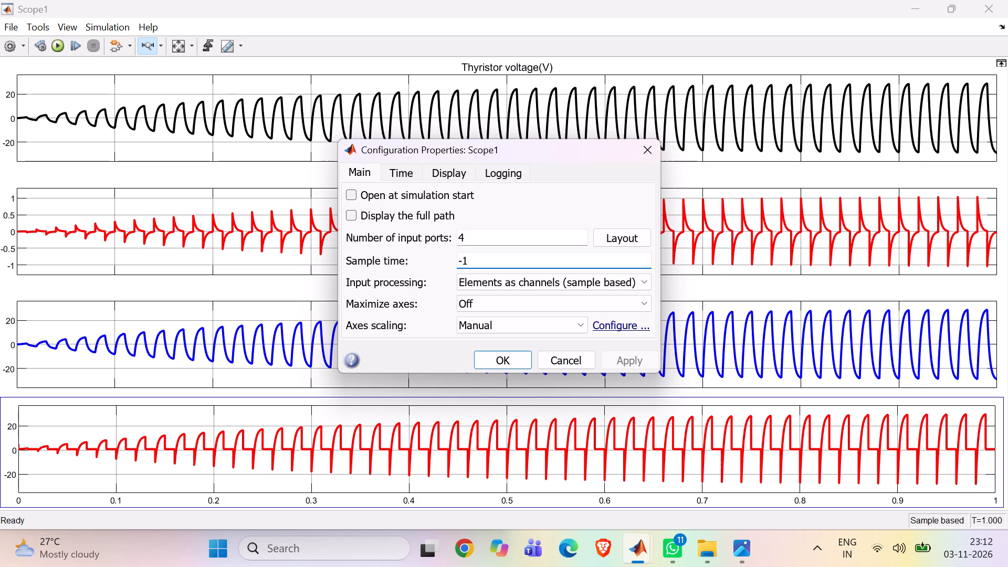
{"action": "left_click", "coordinate": [458, 163]}
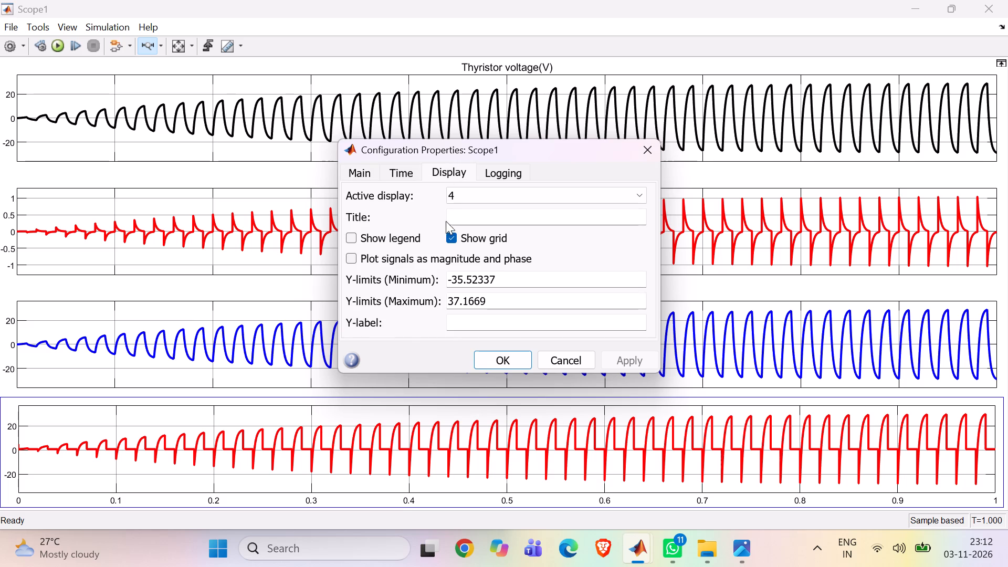
{"action": "left_click", "coordinate": [461, 212]}
{"action": "type", "text": "Thy"}
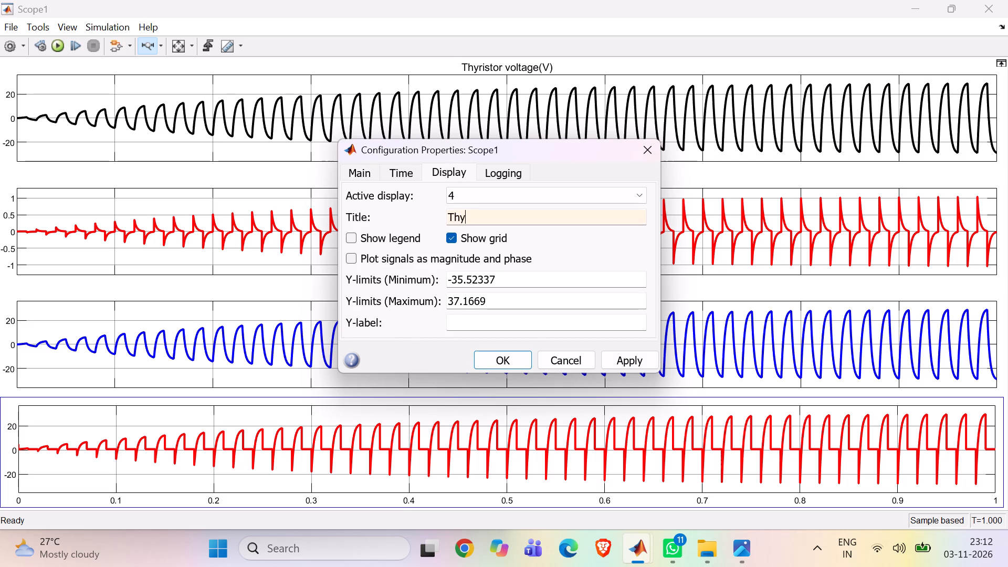
{"action": "type", "text": "ristor"}
{"action": "key", "text": "space"}
{"action": "type", "text": "volt"}
{"action": "key", "text": "a"}
{"action": "type", "text": "ge"}
{"action": "type", "text": "()"}
{"action": "key", "text": "Left"}
{"action": "key", "text": "shift+v"}
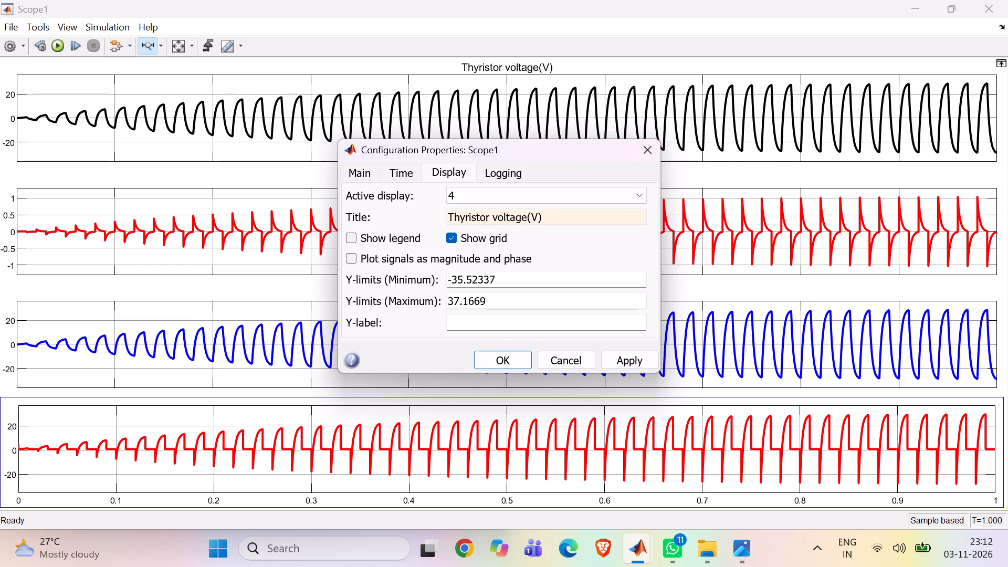
{"action": "left_click", "coordinate": [501, 357]}
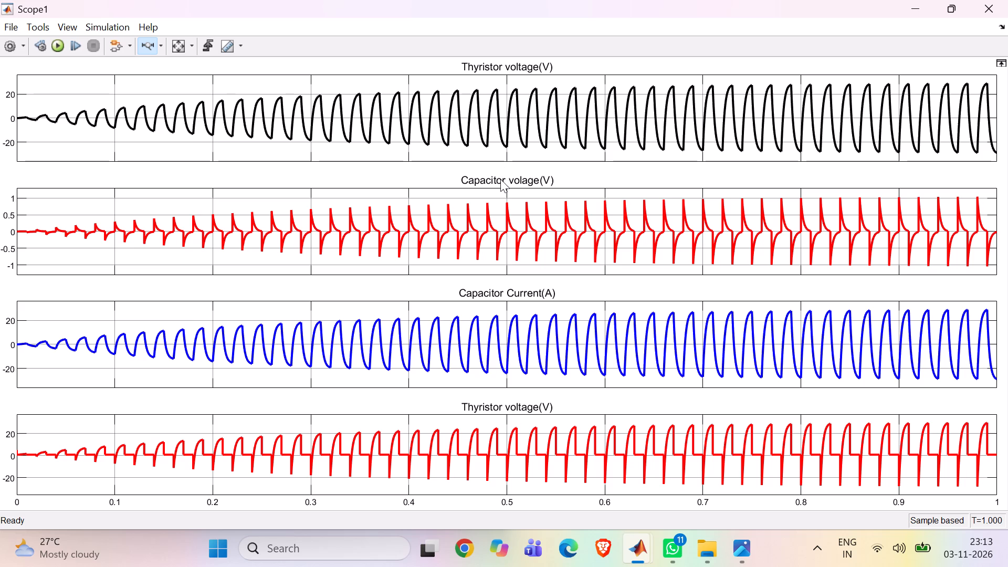
Show the legends on Scope1's four displays.
{"action": "left_click", "coordinate": [502, 204]}
{"action": "left_click", "coordinate": [531, 182]}
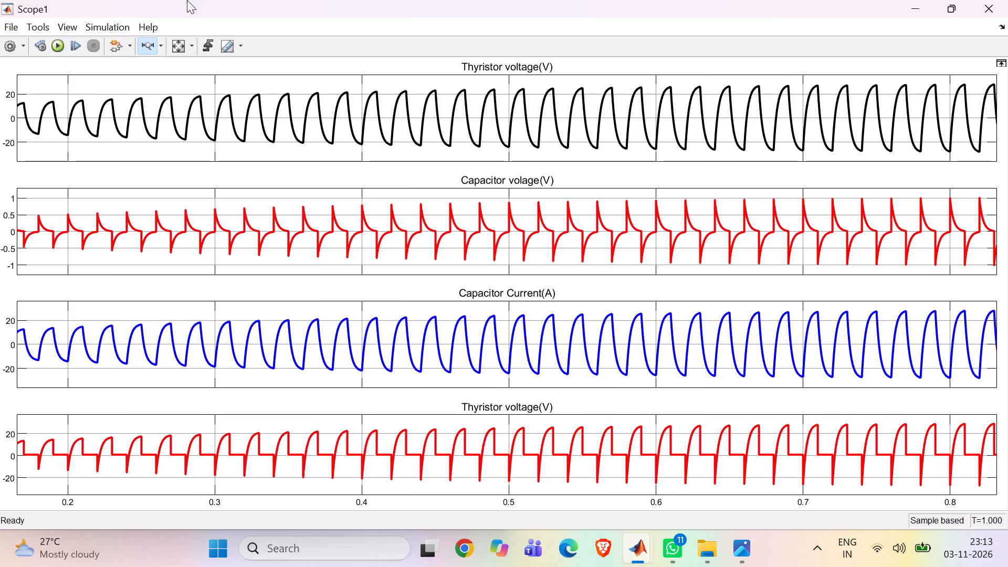
{"action": "left_click", "coordinate": [57, 28]}
{"action": "left_click", "coordinate": [93, 96]}
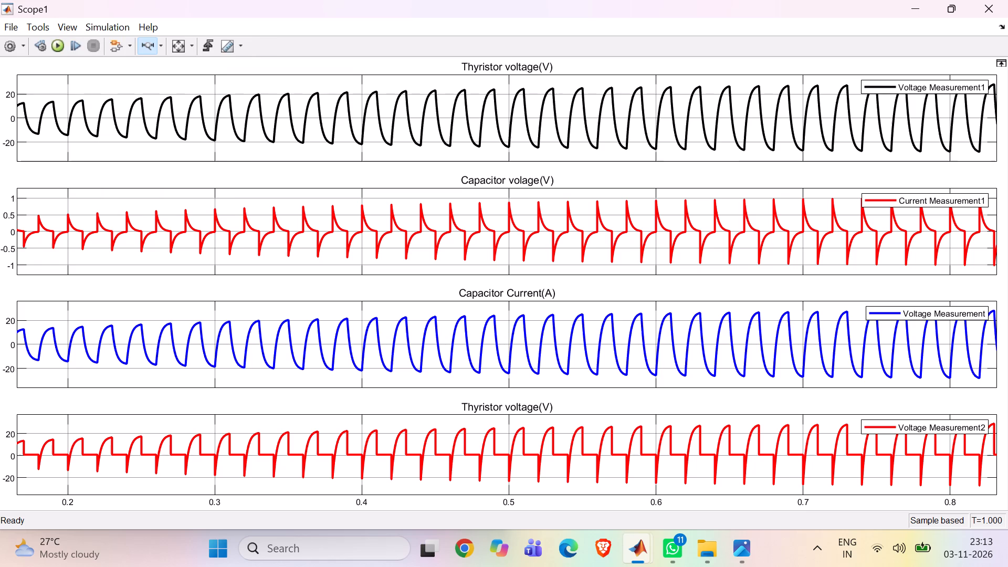
Set the title of Scope1's second display to Capacitor current(A).
{"action": "double_click", "coordinate": [518, 295]}
{"action": "left_click", "coordinate": [543, 285]}
{"action": "left_click", "coordinate": [64, 32]}
{"action": "left_click", "coordinate": [98, 64]}
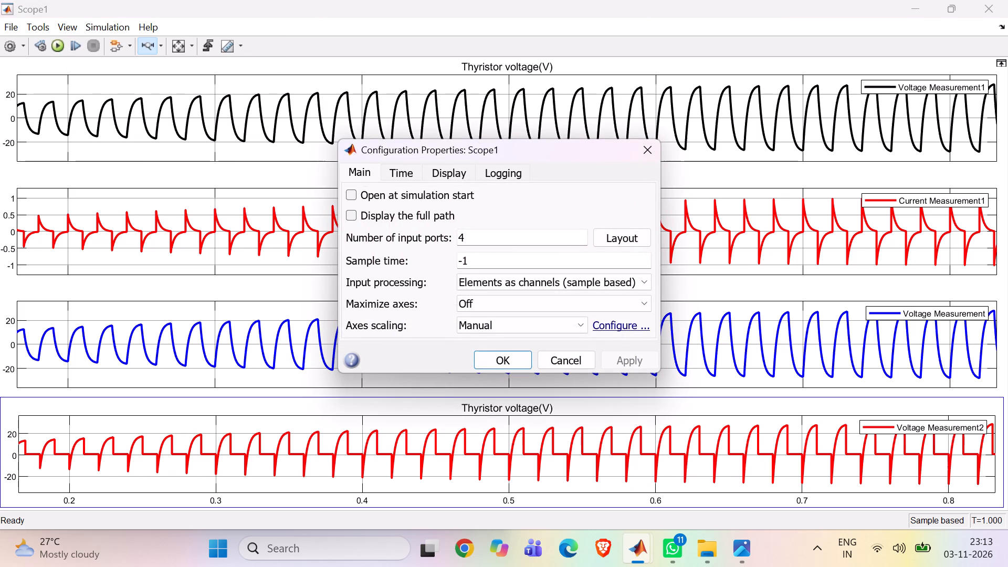
{"action": "left_click", "coordinate": [575, 240]}
{"action": "left_click", "coordinate": [436, 163]}
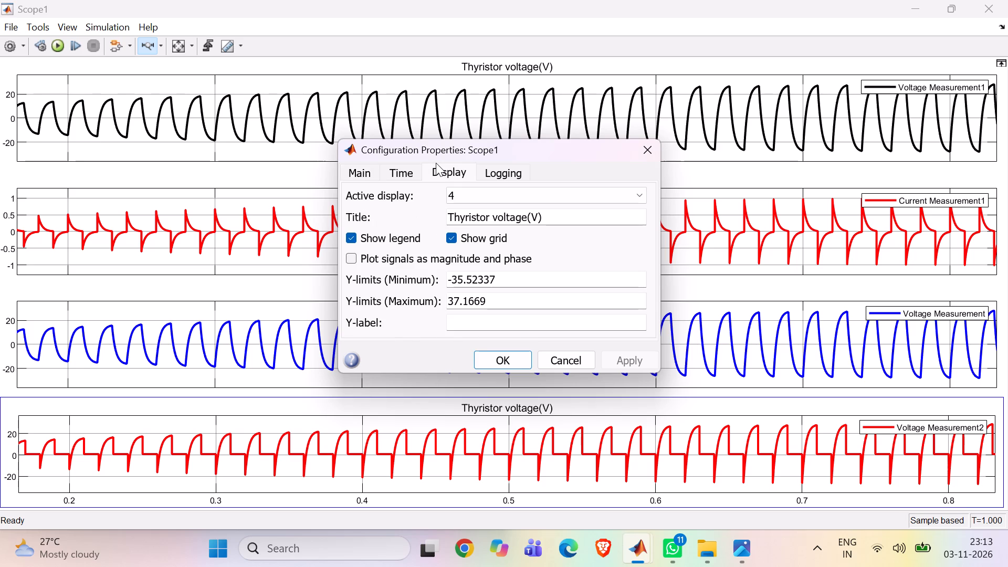
{"action": "left_click", "coordinate": [582, 192]}
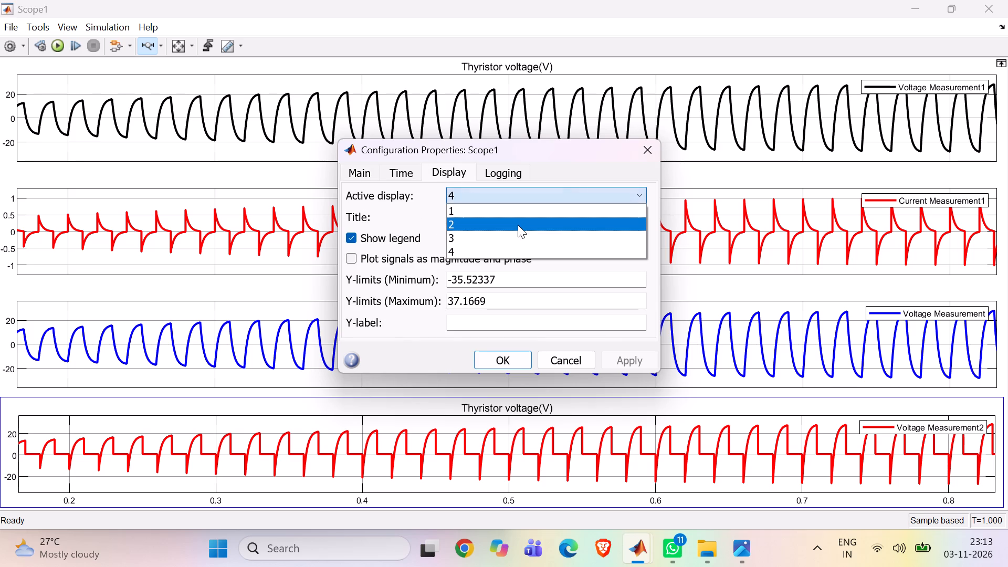
{"action": "left_click", "coordinate": [514, 217]}
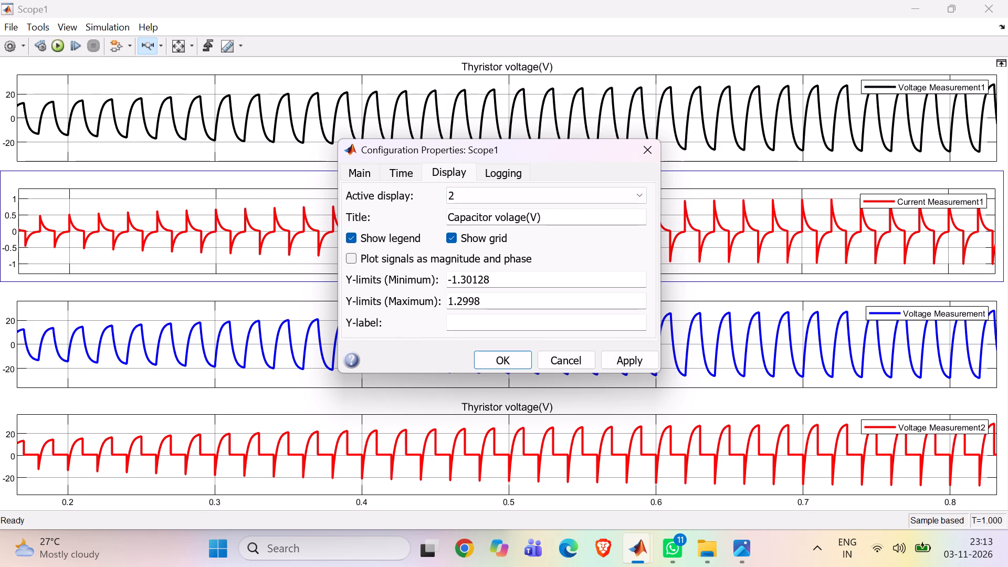
{"action": "left_click", "coordinate": [522, 214]}
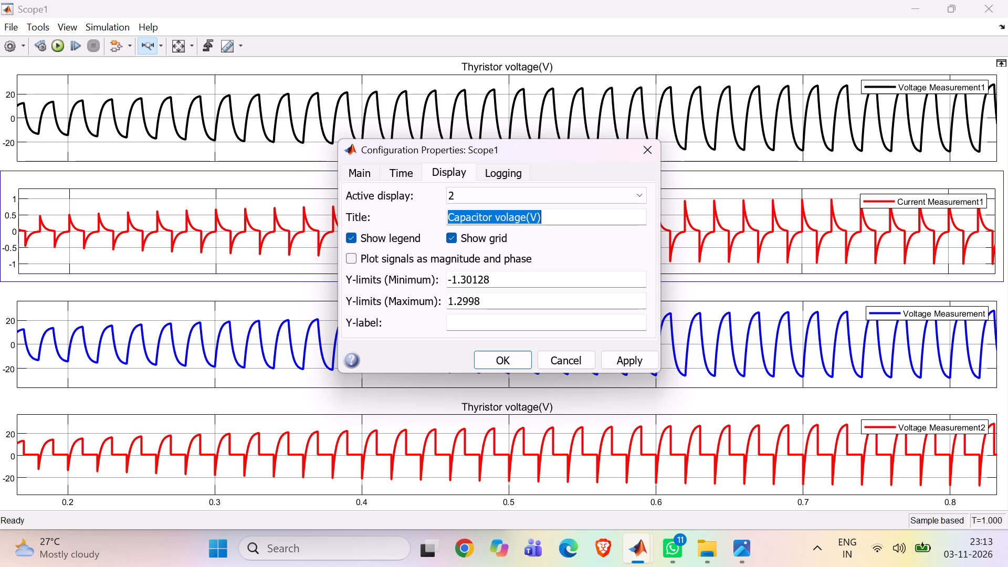
{"action": "left_click", "coordinate": [522, 214]}
{"action": "key", "text": "Right"}
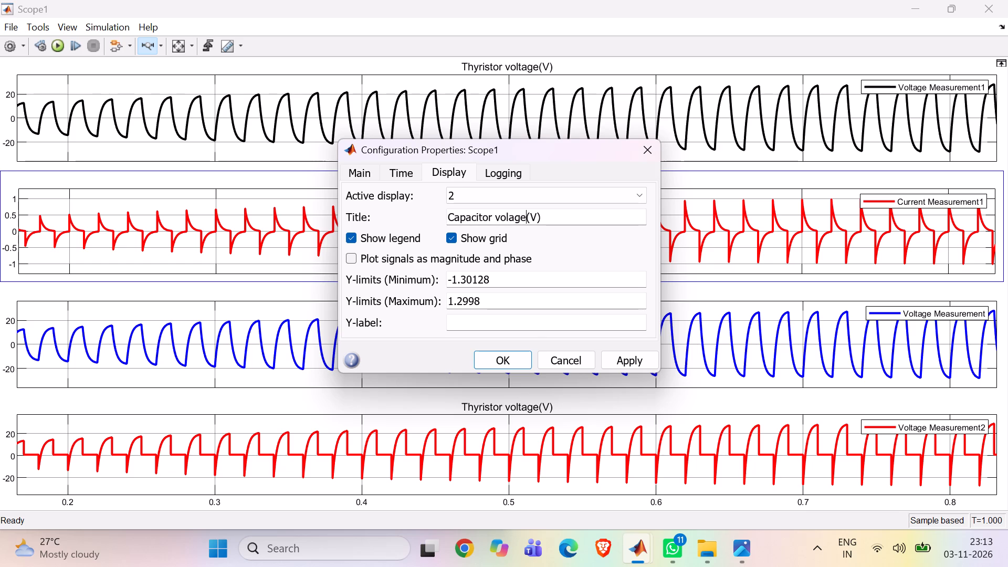
{"action": "key", "text": "BackSpace"}
{"action": "key", "text": "BackSpace"}
{"action": "key", "text": "BackSpace"}
{"action": "key", "text": "BackSpace"}
{"action": "key", "text": "BackSpace"}
{"action": "key", "text": "BackSpace"}
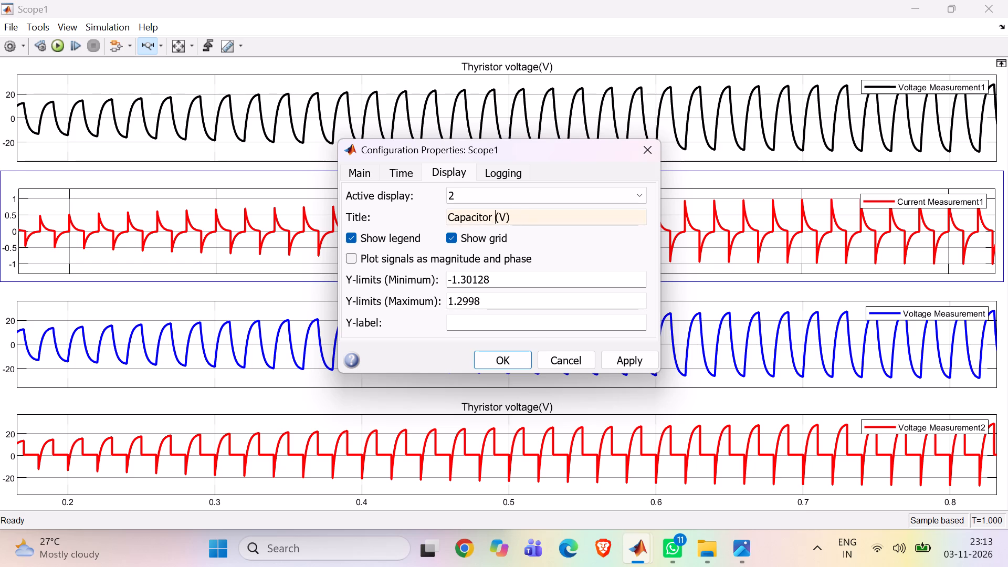
{"action": "type", "text": "current"}
{"action": "left_click", "coordinate": [535, 219]}
{"action": "key", "text": "Right"}
{"action": "key", "text": "BackSpace"}
{"action": "key", "text": "shift+a"}
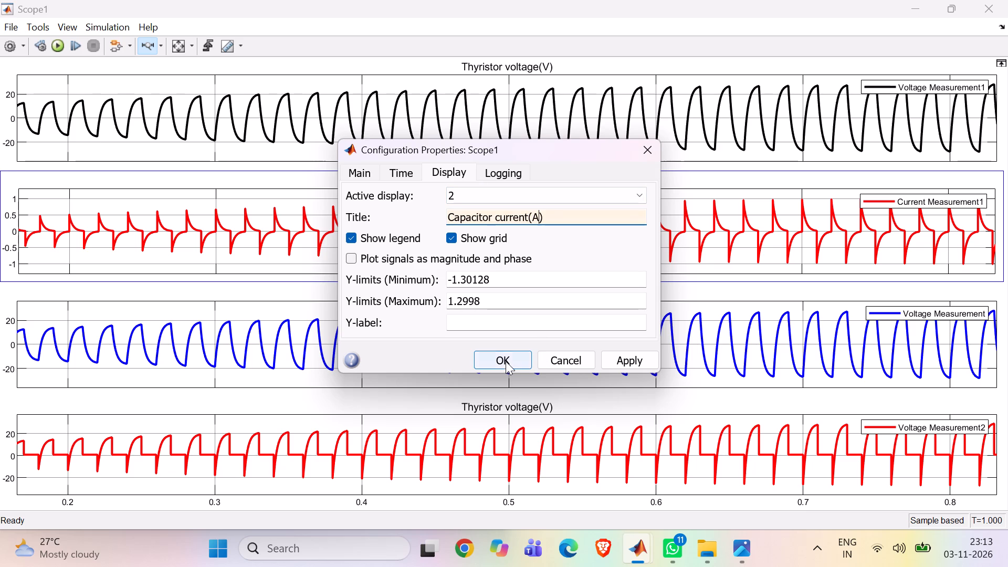
{"action": "left_click", "coordinate": [616, 358]}
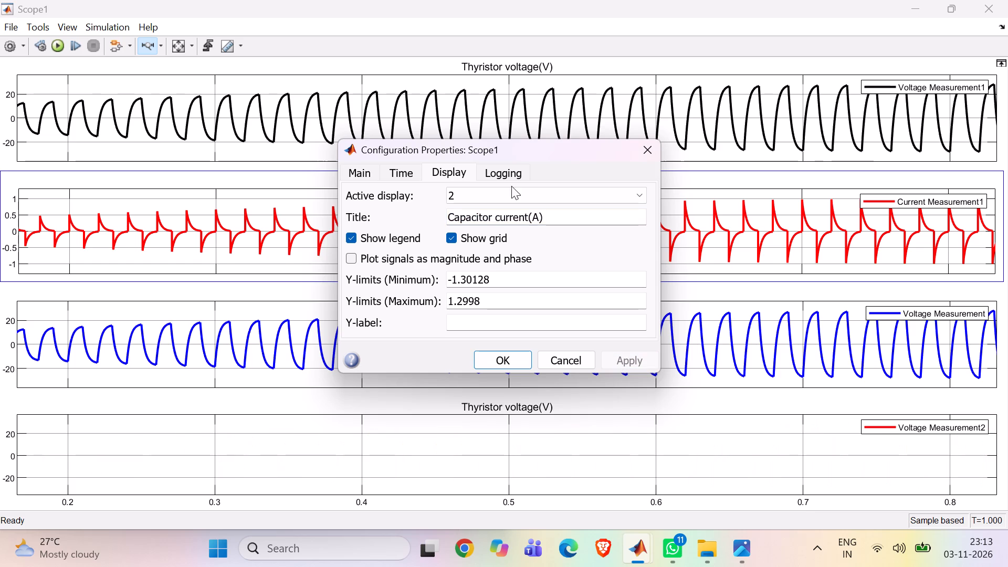
Set the title of Scope1's first display to Capacitor voltage(V).
{"action": "left_click", "coordinate": [532, 197]}
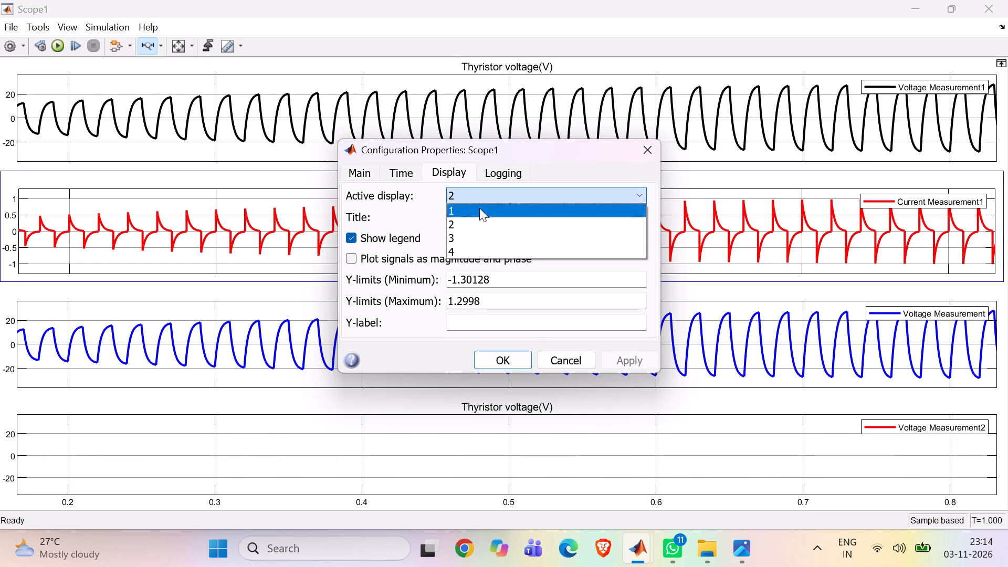
{"action": "left_click", "coordinate": [479, 208]}
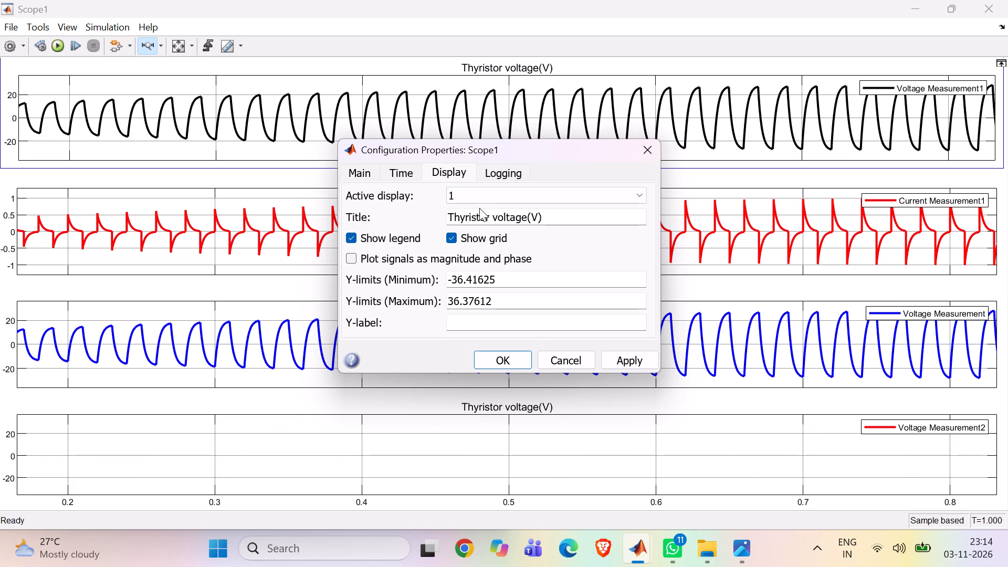
{"action": "left_click", "coordinate": [488, 217]}
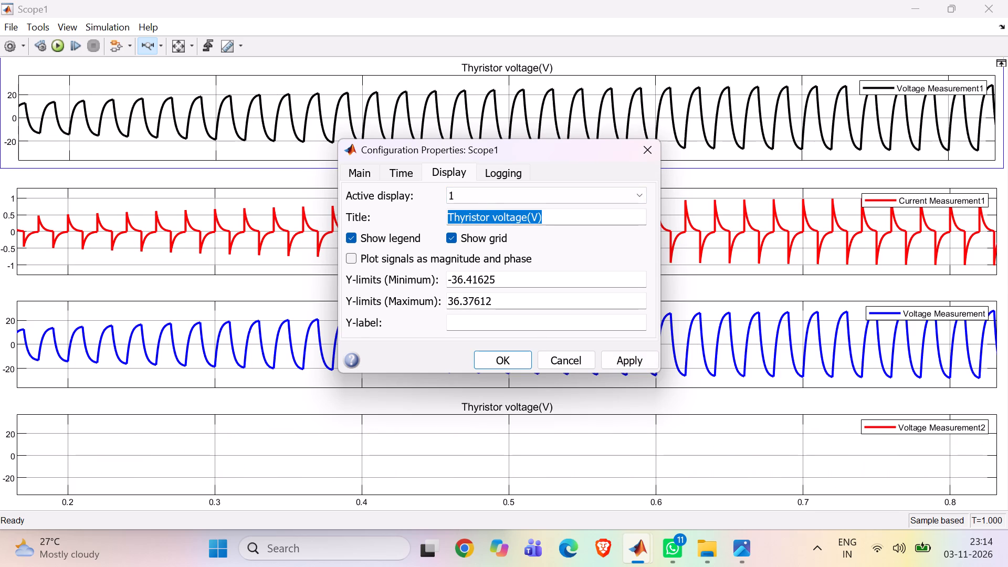
{"action": "left_click", "coordinate": [488, 217]}
{"action": "key", "text": "BackSpace"}
{"action": "key", "text": "BackSpace"}
{"action": "key", "text": "BackSpace"}
{"action": "key", "text": "BackSpace"}
{"action": "key", "text": "BackSpace"}
{"action": "key", "text": "BackSpace"}
{"action": "key", "text": "BackSpace"}
{"action": "key", "text": "BackSpace"}
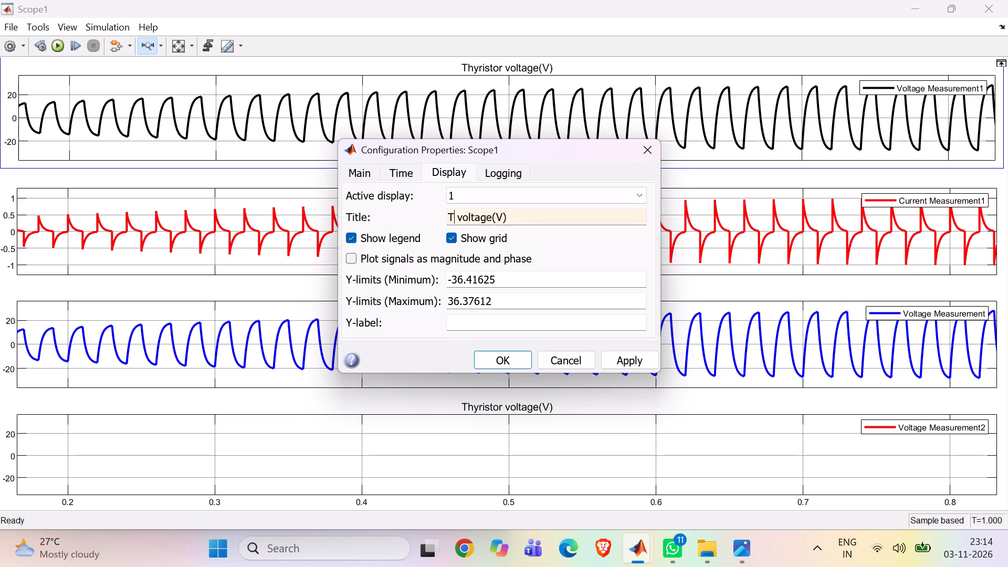
{"action": "key", "text": "BackSpace"}
{"action": "key", "text": "ctrl+c"}
{"action": "type", "text": "apacitor"}
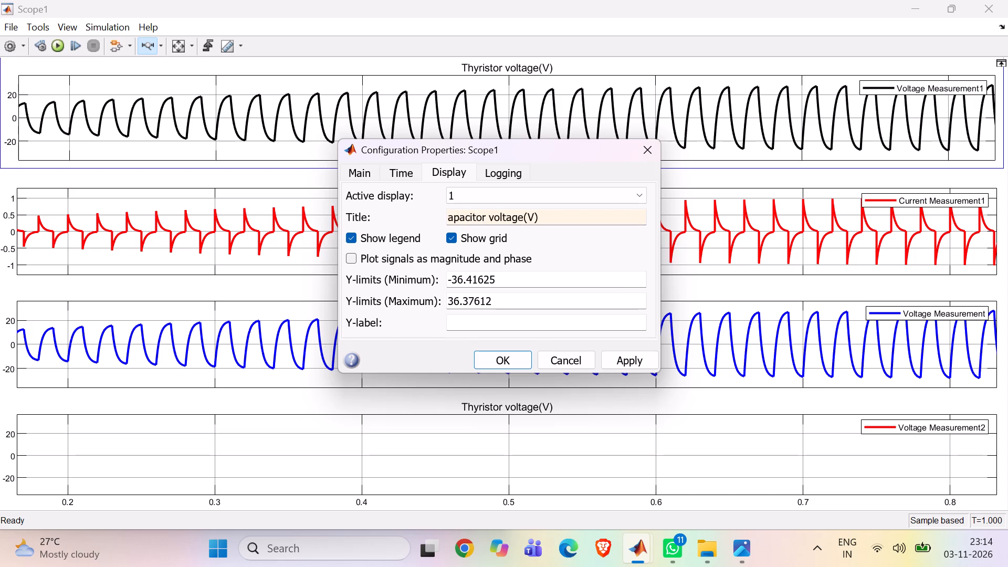
{"action": "left_click", "coordinate": [449, 218]}
{"action": "key", "text": "shift+c"}
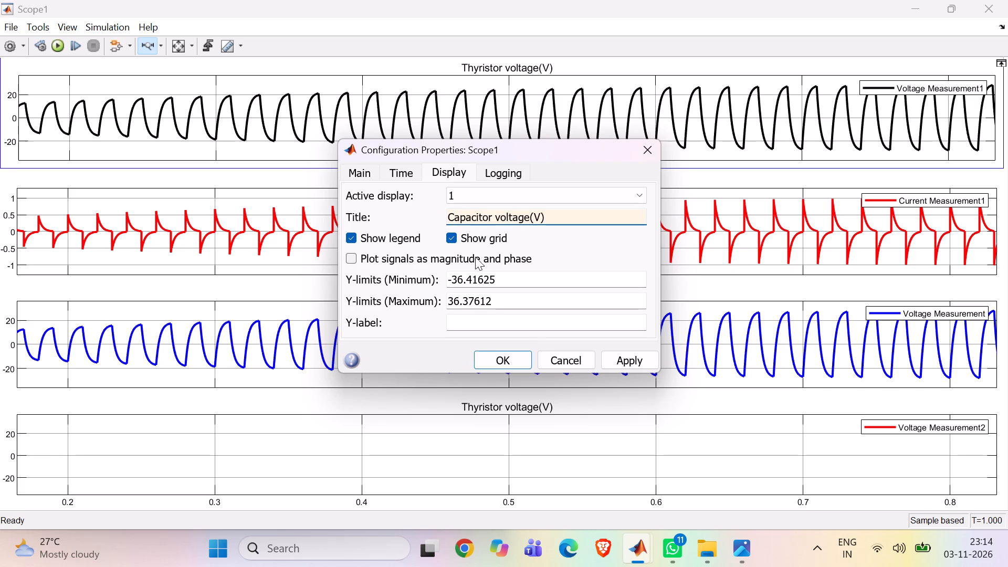
{"action": "left_click", "coordinate": [623, 364]}
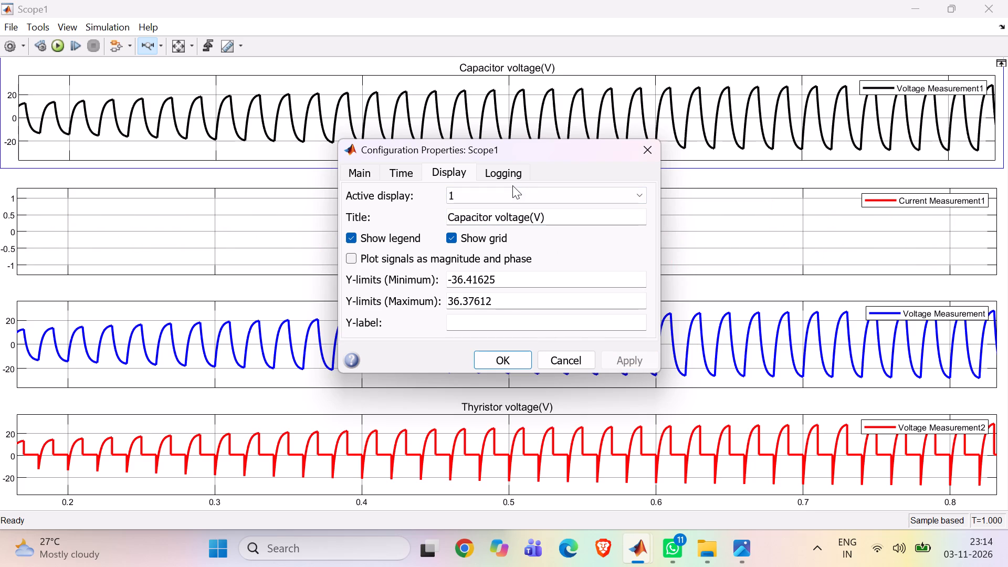
Set the title of Scope1's third display to Output voltage(V) and close the configuration properties.
{"action": "left_click", "coordinate": [506, 197]}
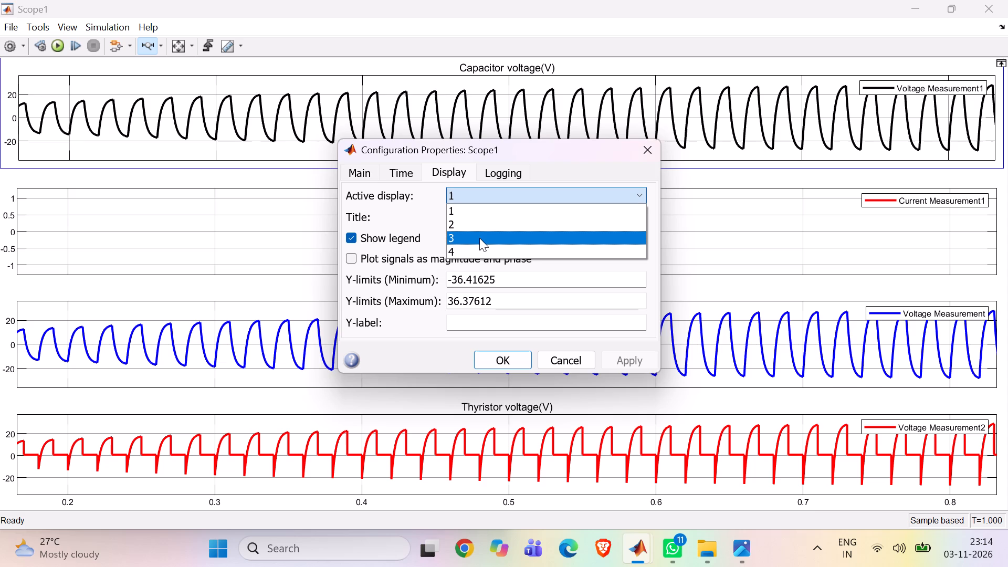
{"action": "left_click", "coordinate": [479, 238]}
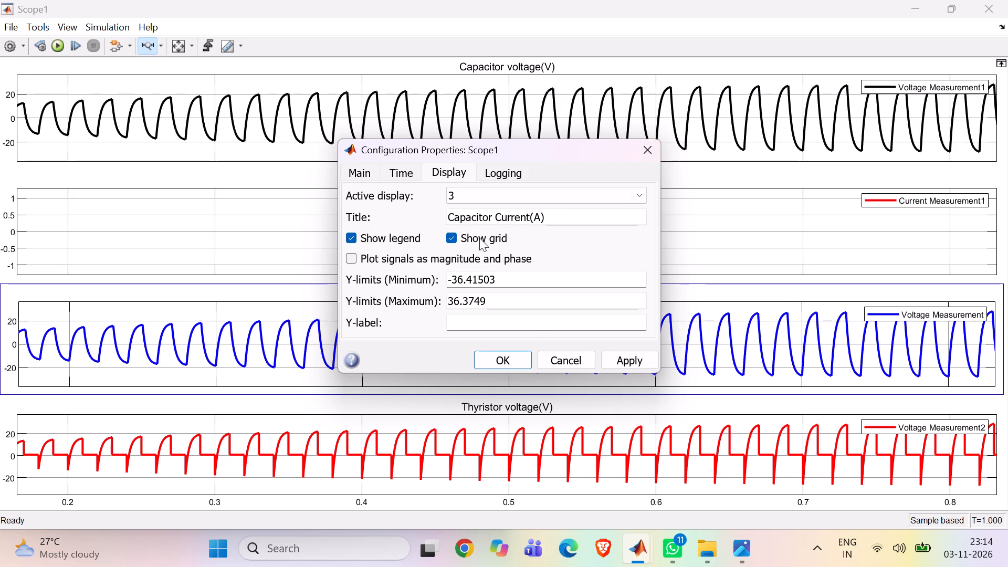
{"action": "left_click", "coordinate": [527, 218]}
{"action": "left_click", "coordinate": [527, 218]}
{"action": "key", "text": "Right"}
{"action": "key", "text": "BackSpace"}
{"action": "key", "text": "BackSpace"}
{"action": "key", "text": "BackSpace"}
{"action": "key", "text": "BackSpace"}
{"action": "key", "text": "BackSpace"}
{"action": "key", "text": "BackSpace"}
{"action": "key", "text": "BackSpace"}
{"action": "key", "text": "BackSpace"}
{"action": "key", "text": "BackSpace"}
{"action": "key", "text": "BackSpace"}
{"action": "key", "text": "BackSpace"}
{"action": "key", "text": "BackSpace"}
{"action": "key", "text": "BackSpace"}
{"action": "key", "text": "BackSpace"}
{"action": "key", "text": "BackSpace"}
{"action": "key", "text": "BackSpace"}
{"action": "key", "text": "BackSpace"}
{"action": "key", "text": "BackSpace"}
{"action": "key", "text": "BackSpace"}
{"action": "key", "text": "BackSpace"}
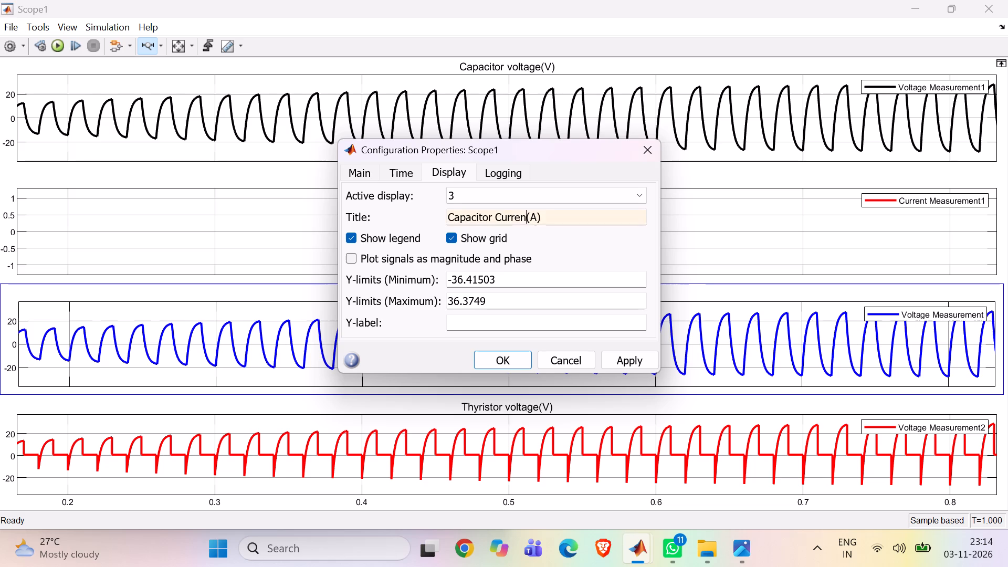
{"action": "type", "text": "output"}
{"action": "key", "text": "space"}
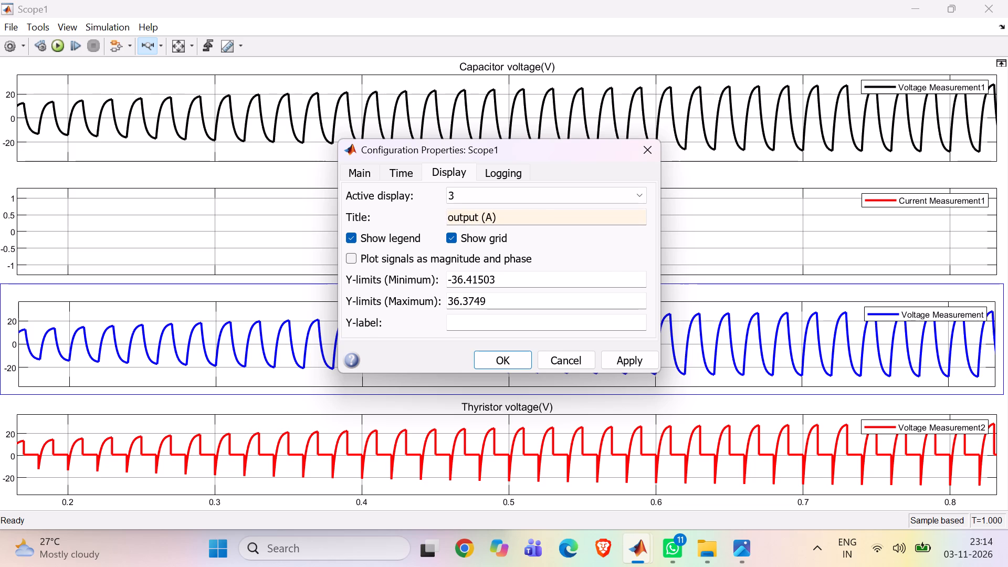
{"action": "type", "text": "voltage"}
{"action": "key", "text": "Right"}
{"action": "key", "text": "Right"}
{"action": "key", "text": "BackSpace"}
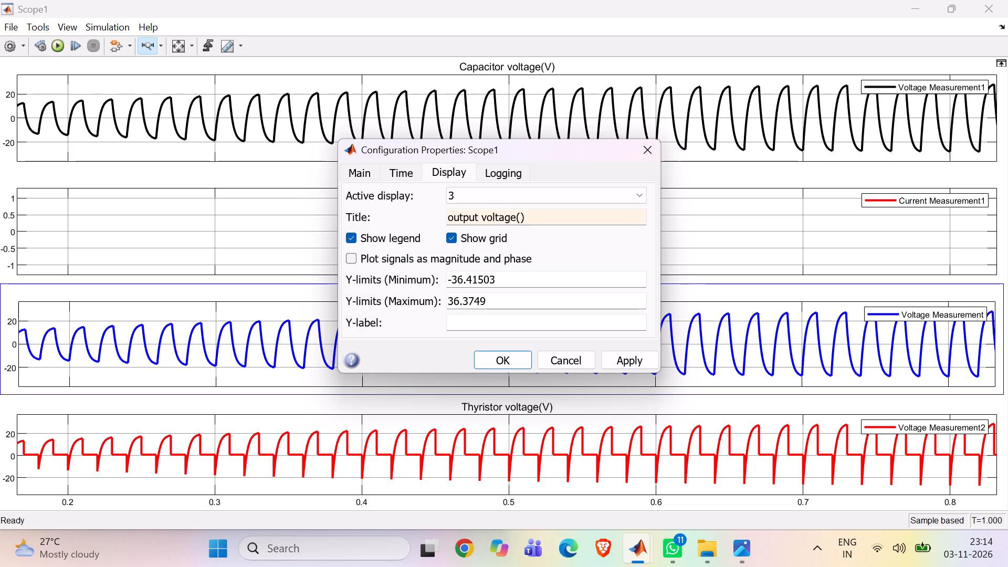
{"action": "key", "text": "shift+v"}
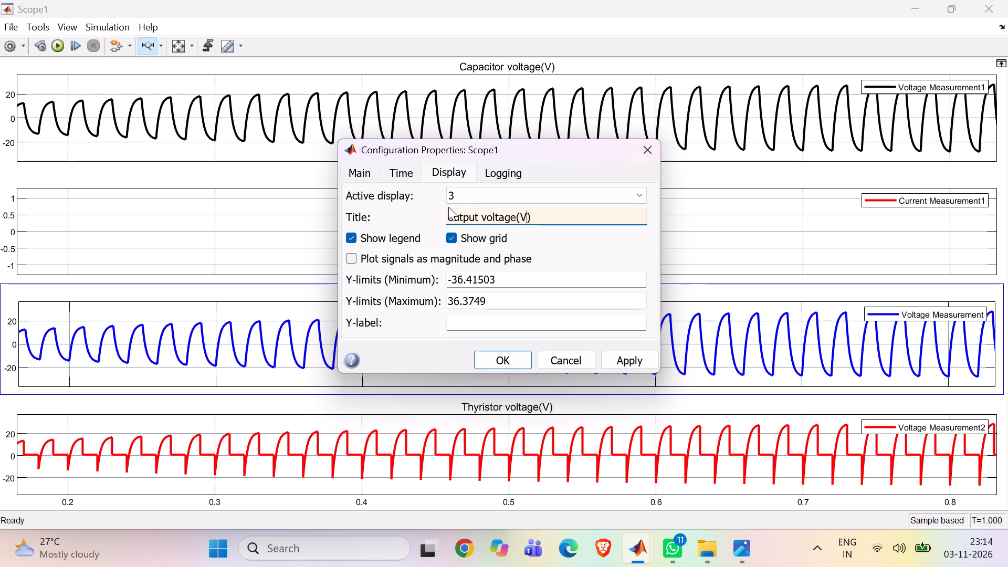
{"action": "left_click", "coordinate": [453, 218]}
{"action": "key", "text": "BackSpace"}
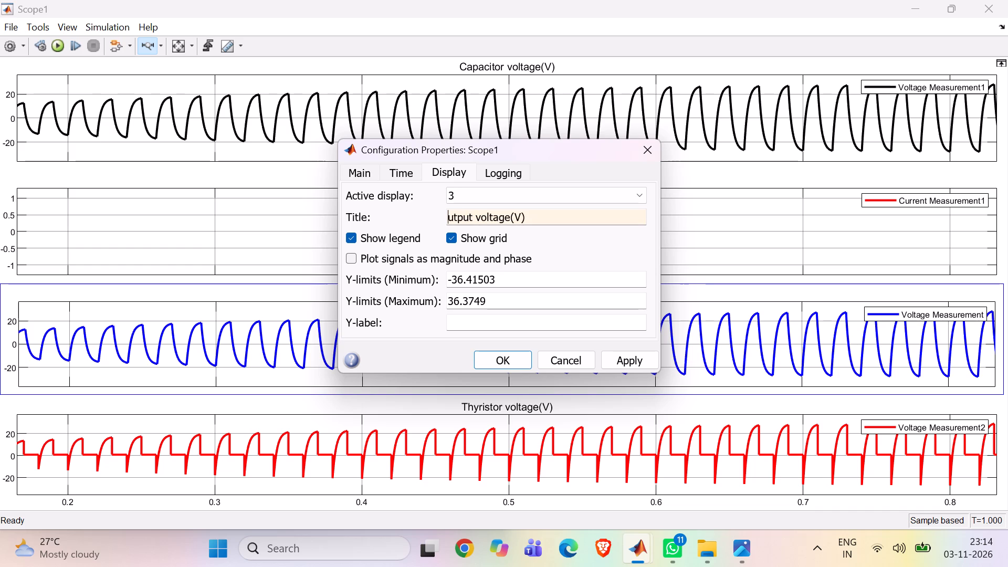
{"action": "key", "text": "shift+o"}
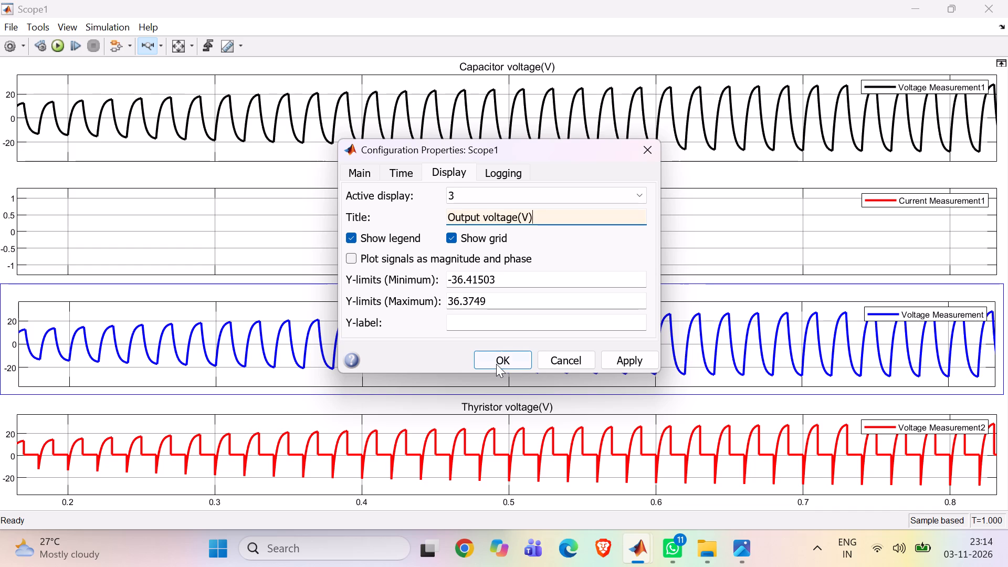
{"action": "left_click", "coordinate": [497, 362]}
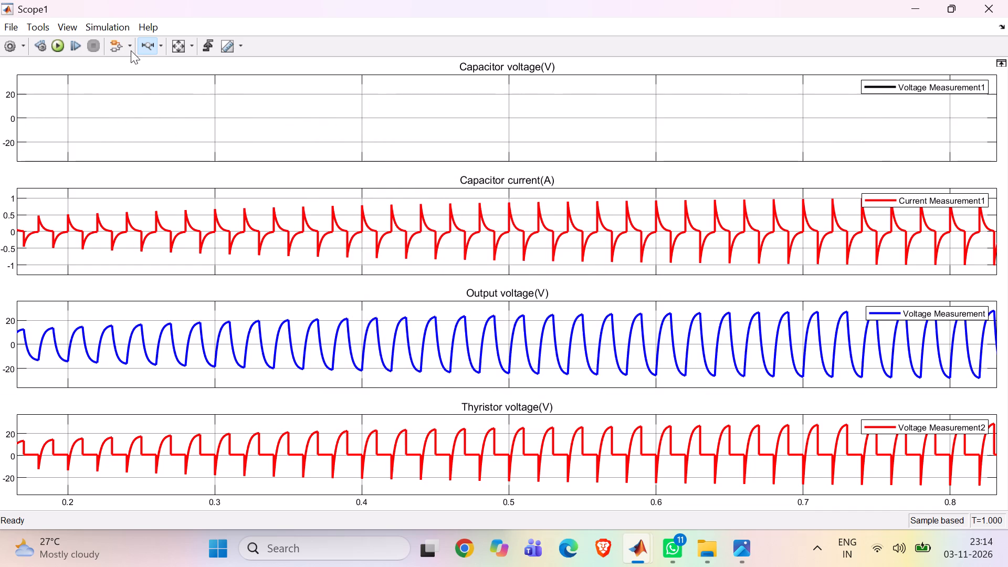
Autoscale Scope1's four displays to fit the full waveforms.
{"action": "left_click", "coordinate": [181, 41]}
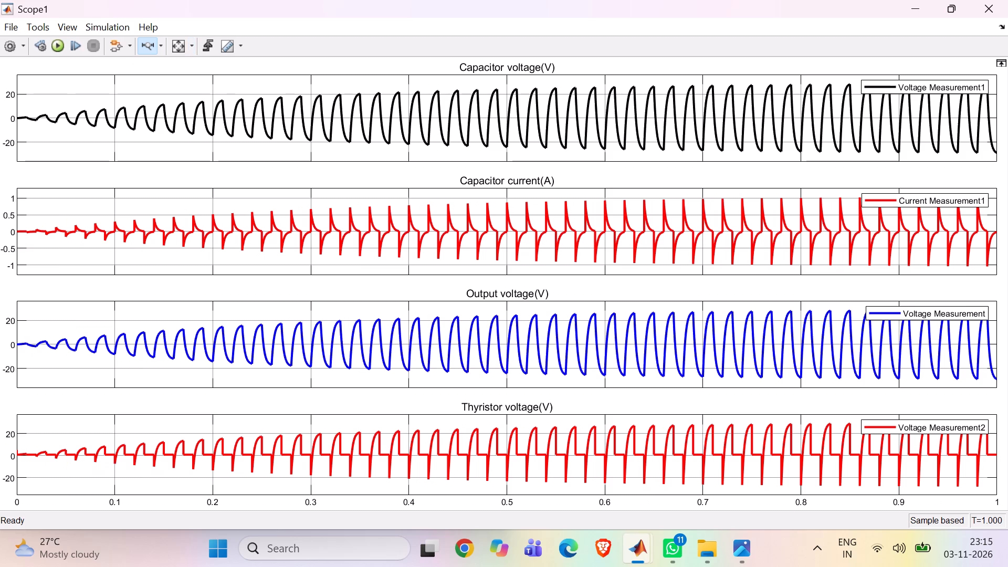
Hide the legends on Scope1's four displays.
{"action": "left_click", "coordinate": [76, 25]}
{"action": "left_click", "coordinate": [78, 89]}
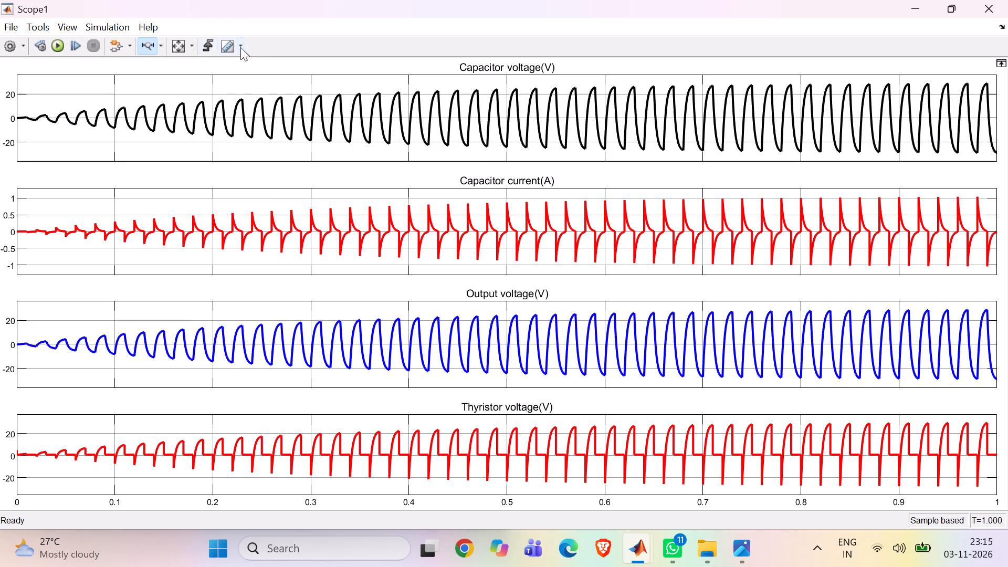
Zoom Scope1's time axis horizontally to about 0.635–0.748 s and leave zoom mode.
{"action": "left_click", "coordinate": [143, 43]}
{"action": "left_click", "coordinate": [143, 43]}
{"action": "left_click_drag", "start_coordinate": [639, 83], "coordinate": [750, 78]}
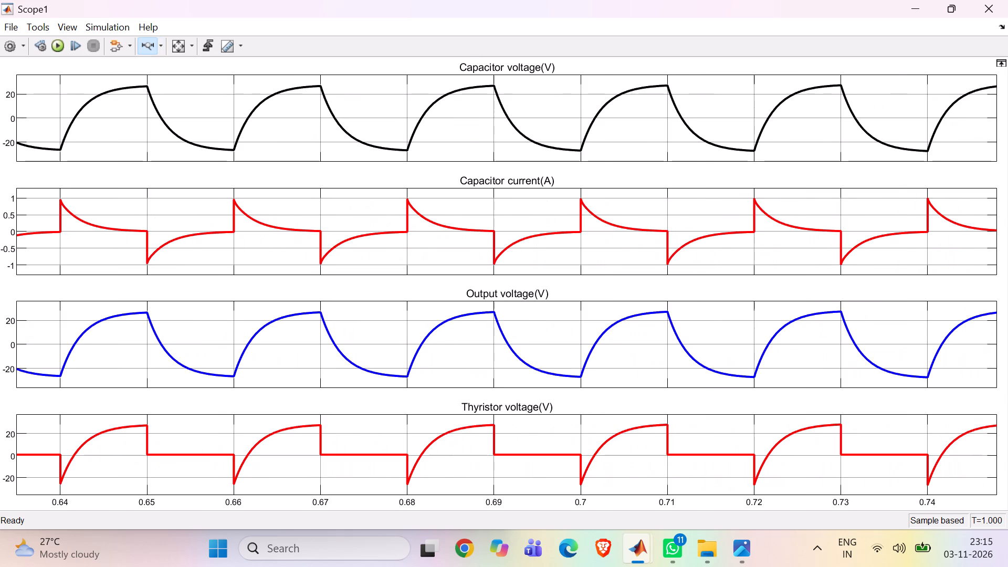
{"action": "right_click", "coordinate": [379, 102]}
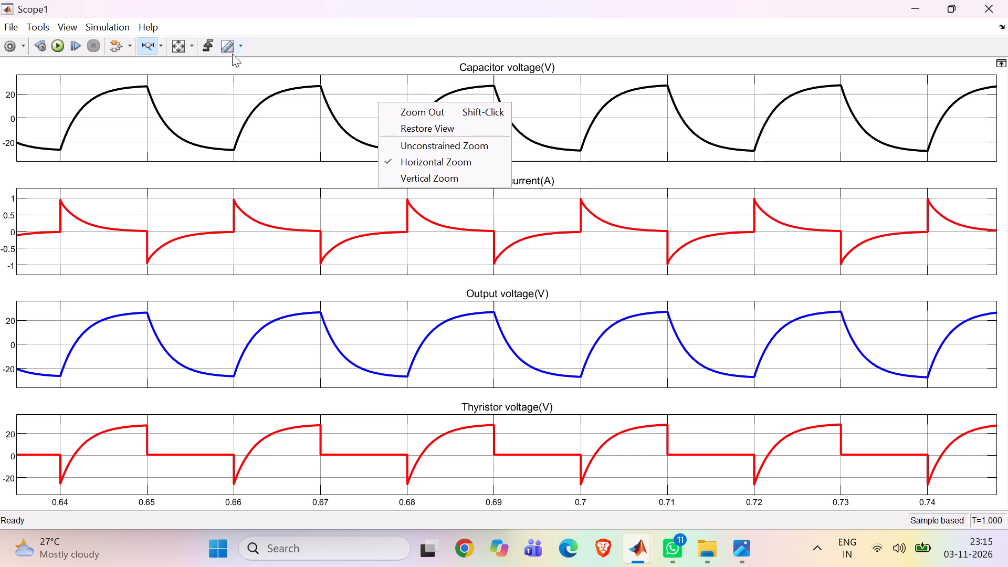
{"action": "left_click", "coordinate": [150, 46]}
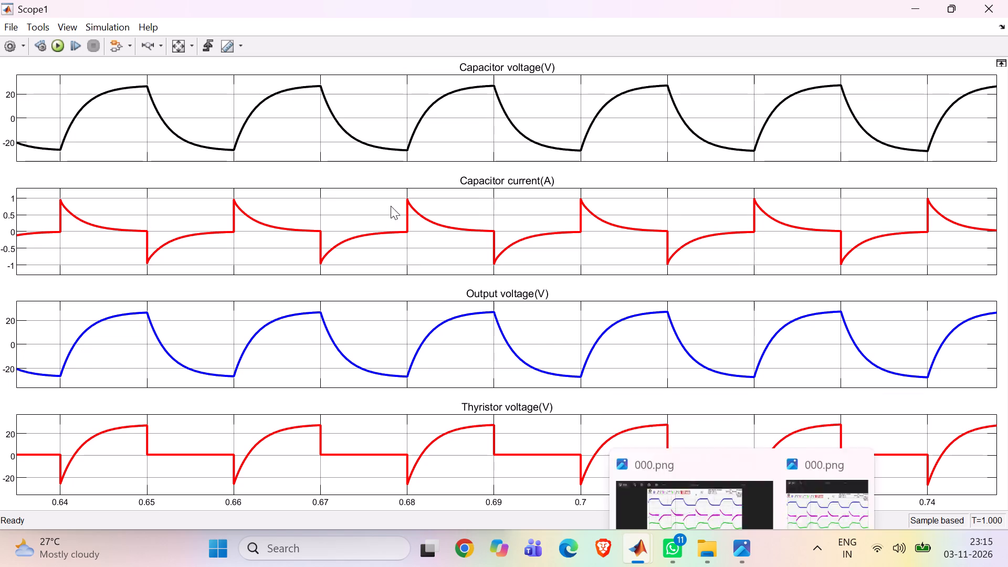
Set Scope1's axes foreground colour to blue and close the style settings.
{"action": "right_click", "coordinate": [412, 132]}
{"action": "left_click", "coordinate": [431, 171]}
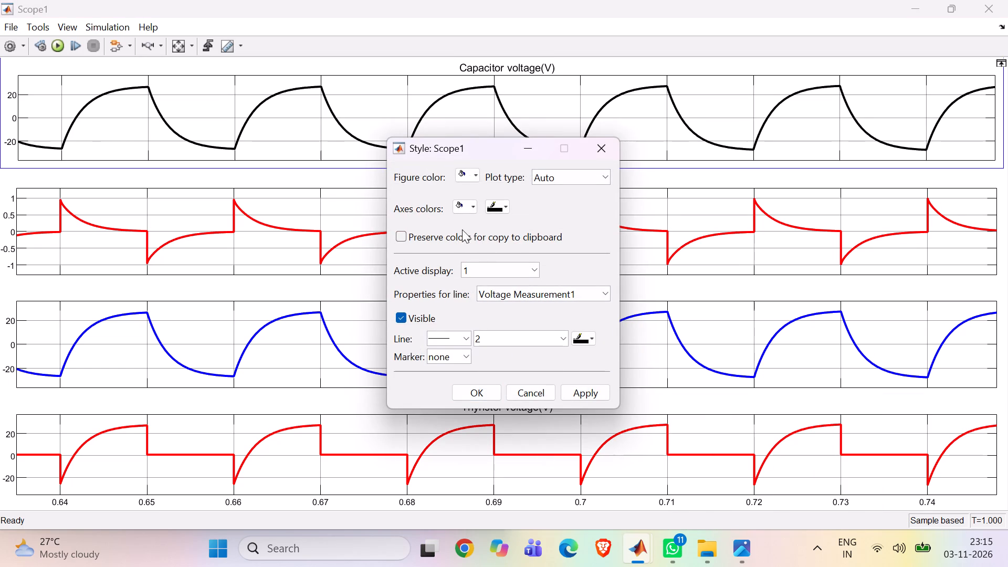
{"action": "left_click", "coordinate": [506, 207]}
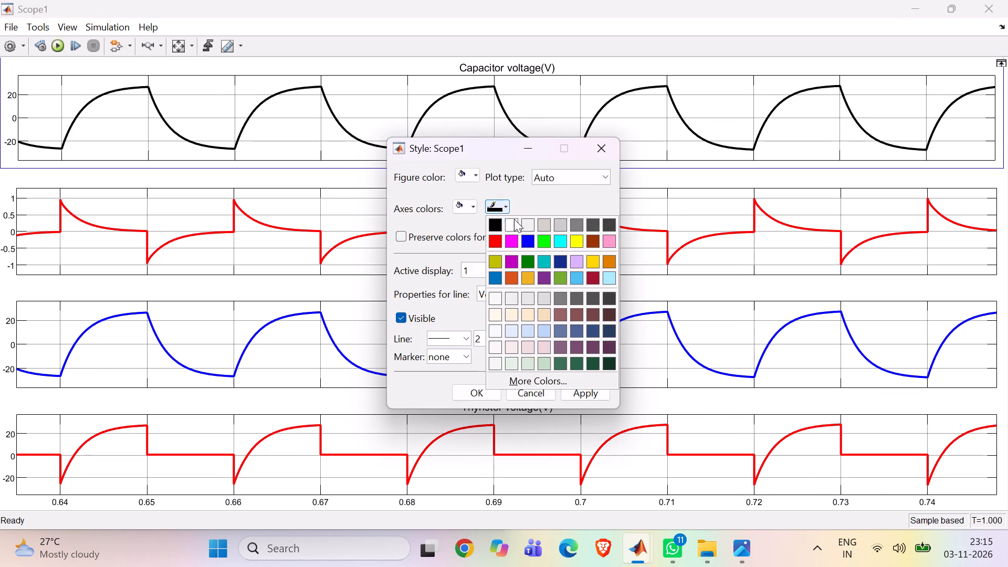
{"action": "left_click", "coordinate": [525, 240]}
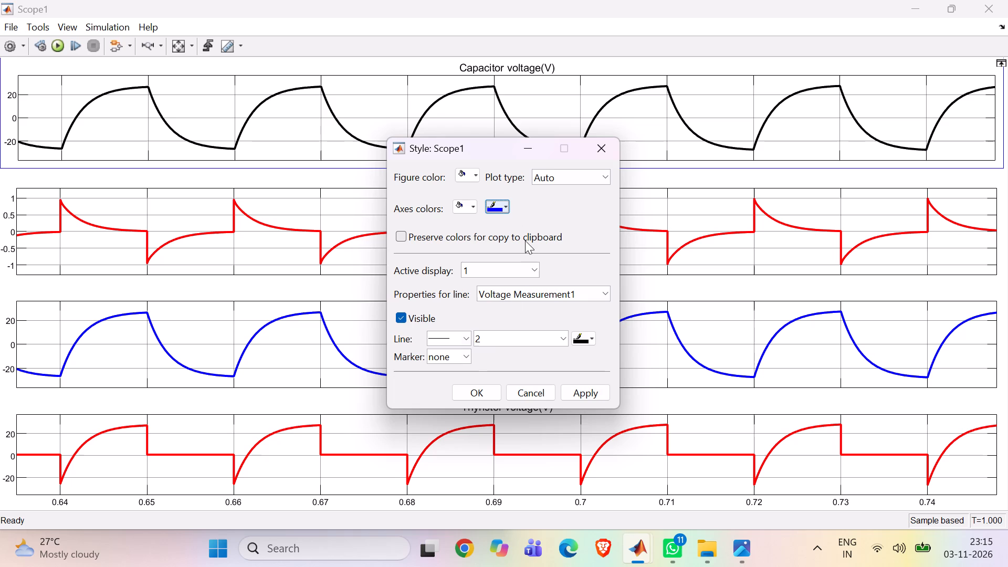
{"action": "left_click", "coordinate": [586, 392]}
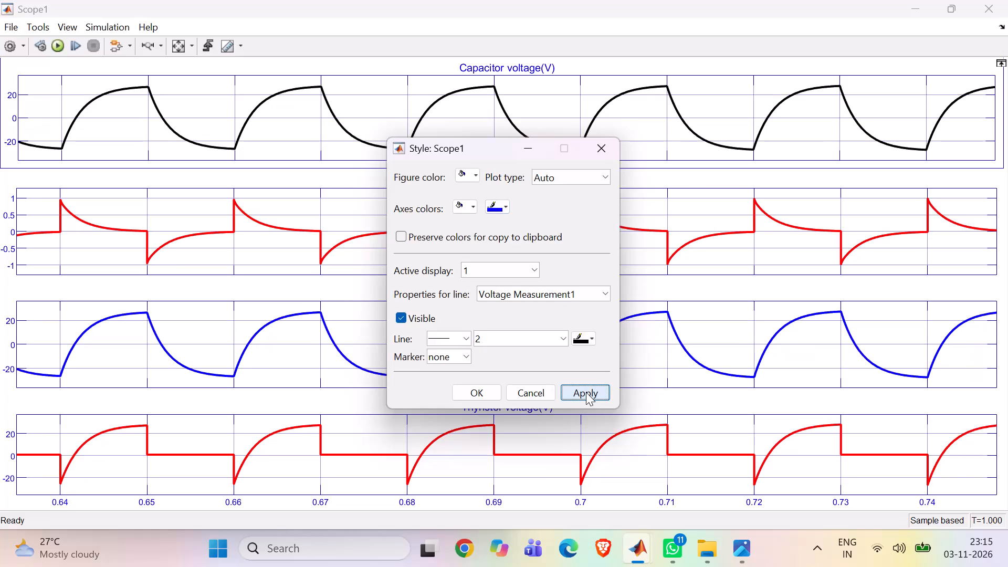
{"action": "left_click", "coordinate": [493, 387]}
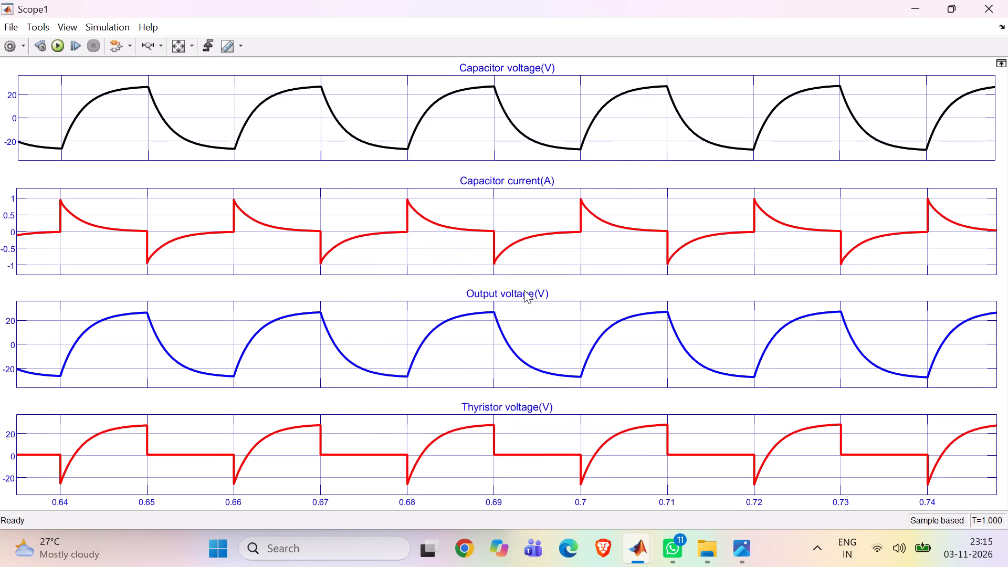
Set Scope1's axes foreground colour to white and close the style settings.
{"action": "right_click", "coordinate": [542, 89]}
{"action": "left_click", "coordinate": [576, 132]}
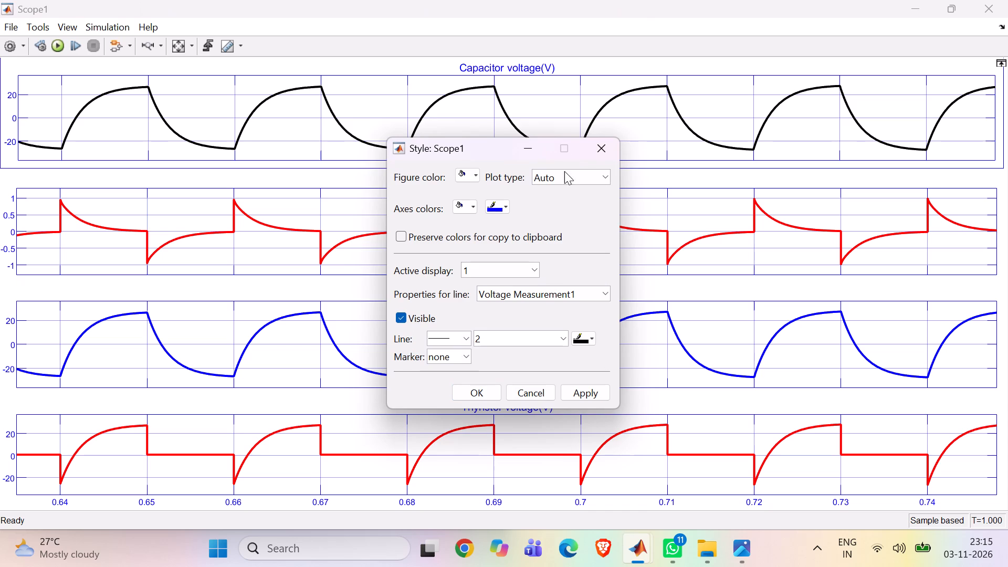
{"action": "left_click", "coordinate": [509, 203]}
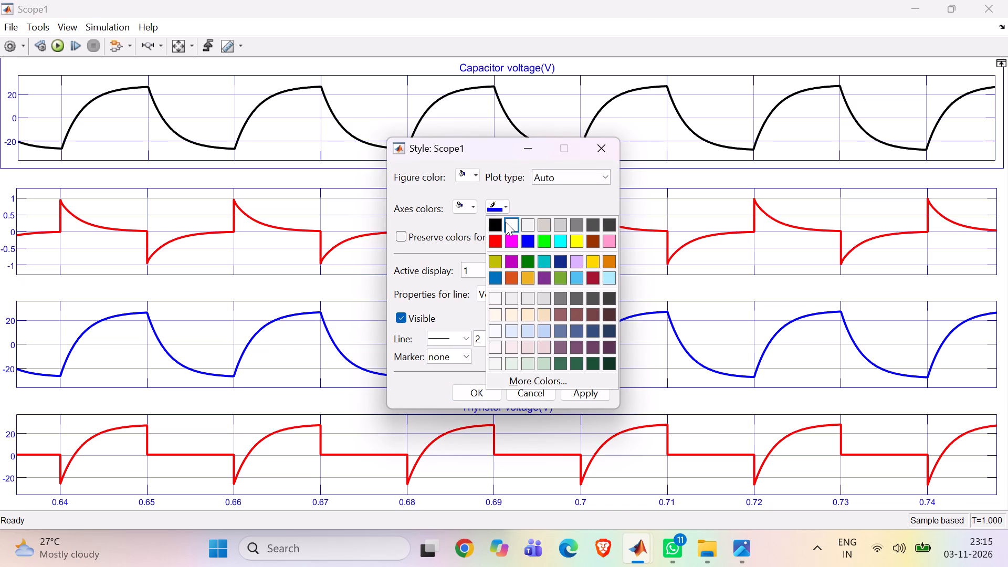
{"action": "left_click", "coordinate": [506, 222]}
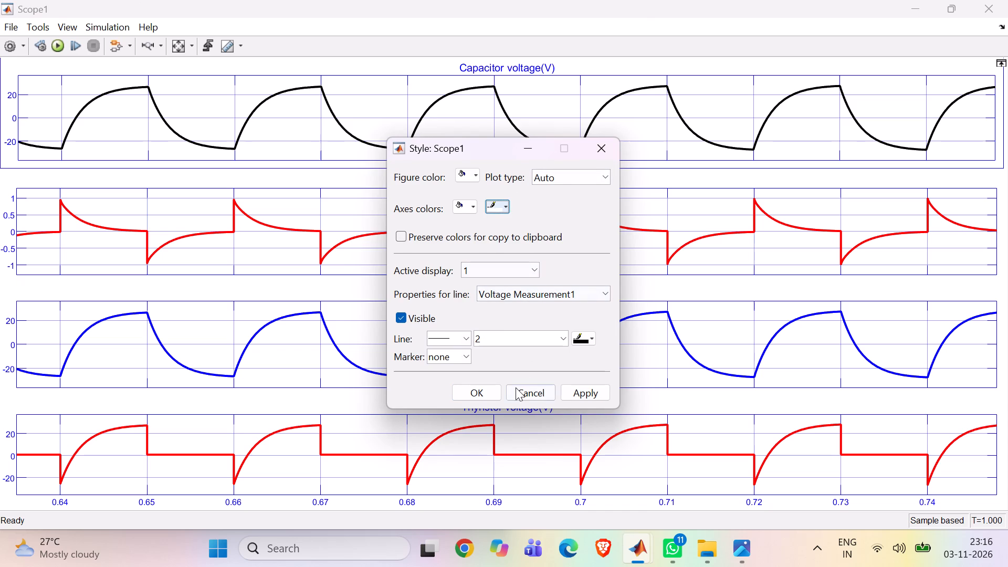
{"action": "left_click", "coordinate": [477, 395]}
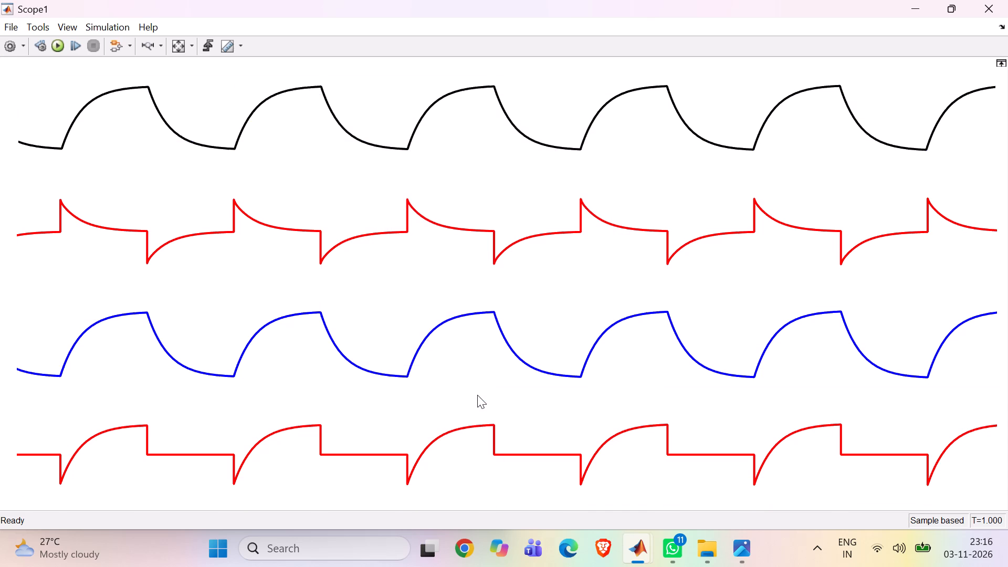
Set Scope1's axes foreground colour to black and apply it, keeping the style settings open.
{"action": "right_click", "coordinate": [541, 80]}
{"action": "left_click", "coordinate": [589, 128]}
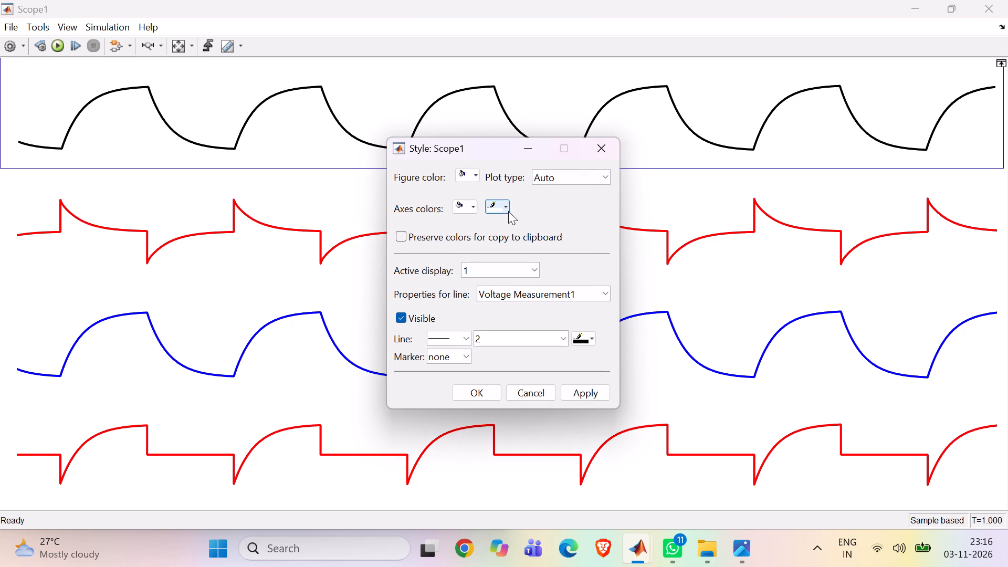
{"action": "left_click", "coordinate": [508, 211]}
{"action": "left_click", "coordinate": [490, 230]}
{"action": "left_click", "coordinate": [591, 388]}
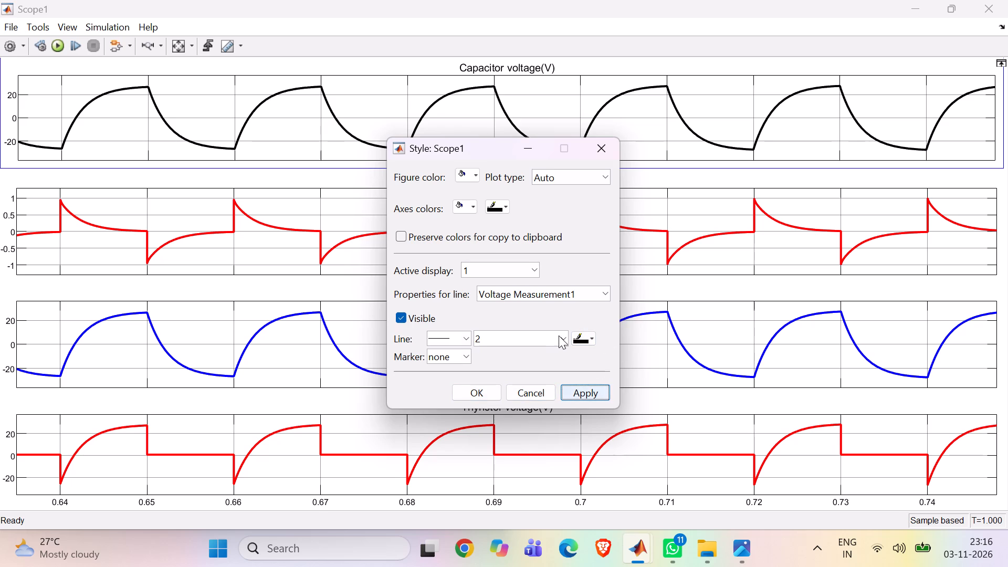
Set the line colour of the Capacitor voltage waveform in display 1 to blue and apply it.
{"action": "left_click", "coordinate": [593, 337]}
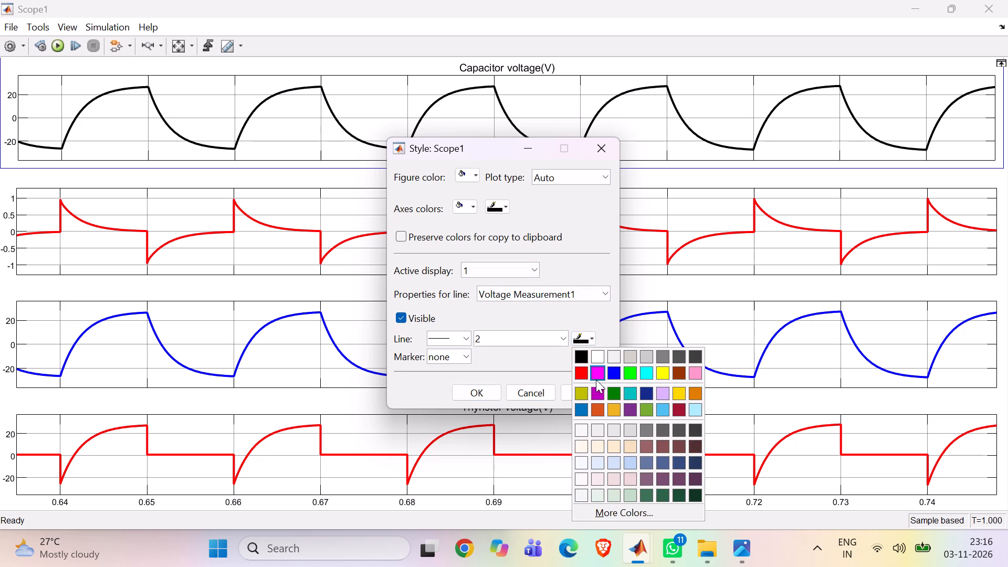
{"action": "left_click", "coordinate": [614, 371]}
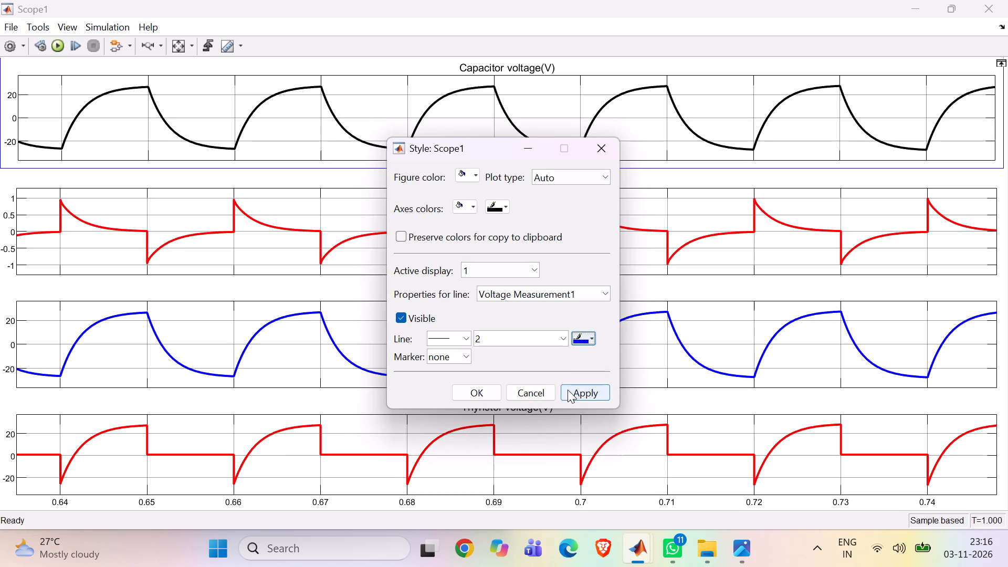
{"action": "left_click", "coordinate": [568, 390]}
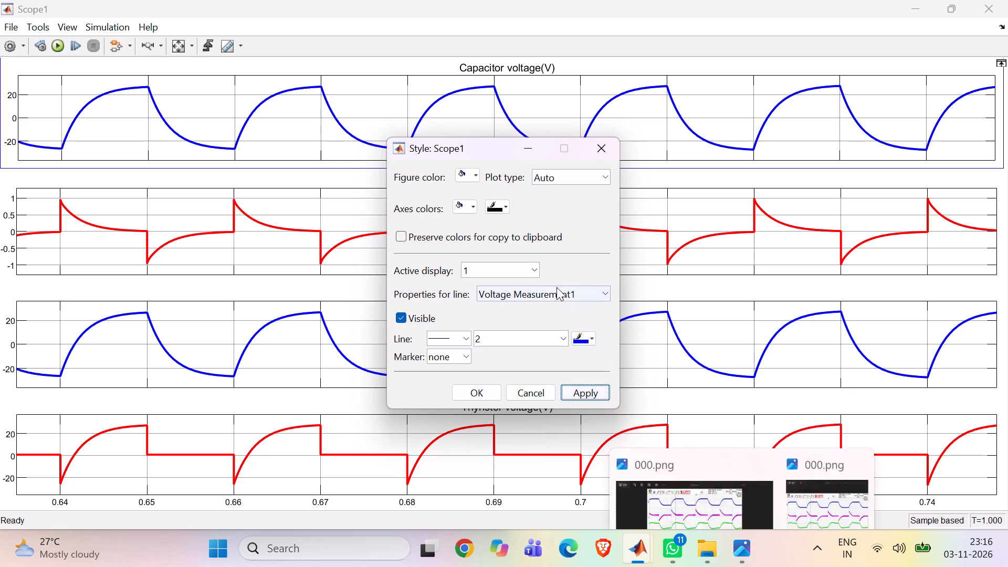
Set the line colour of the Capacitor current waveform in display 2 to magenta and apply it.
{"action": "left_click", "coordinate": [530, 268]}
{"action": "left_click", "coordinate": [526, 302]}
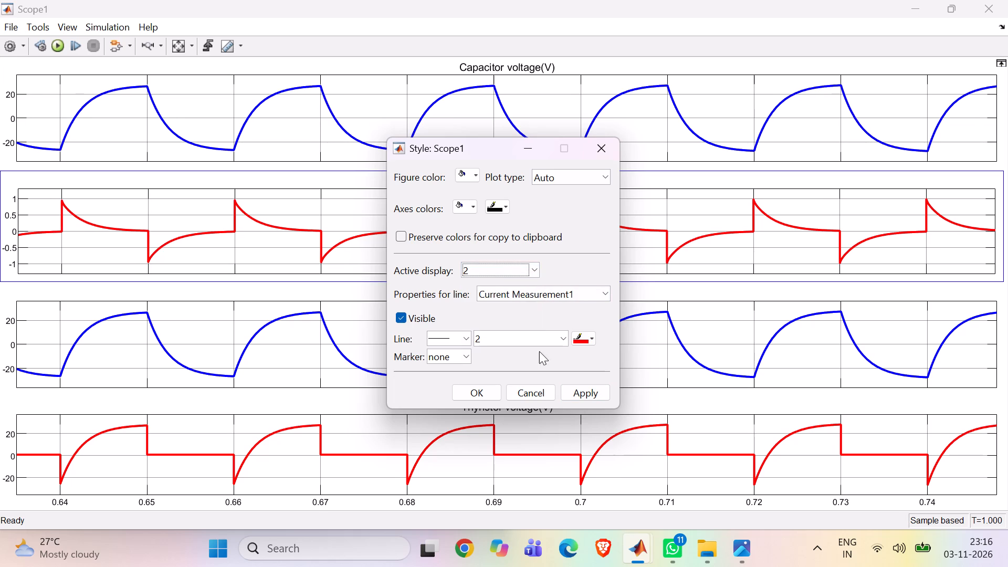
{"action": "left_click", "coordinate": [596, 337]}
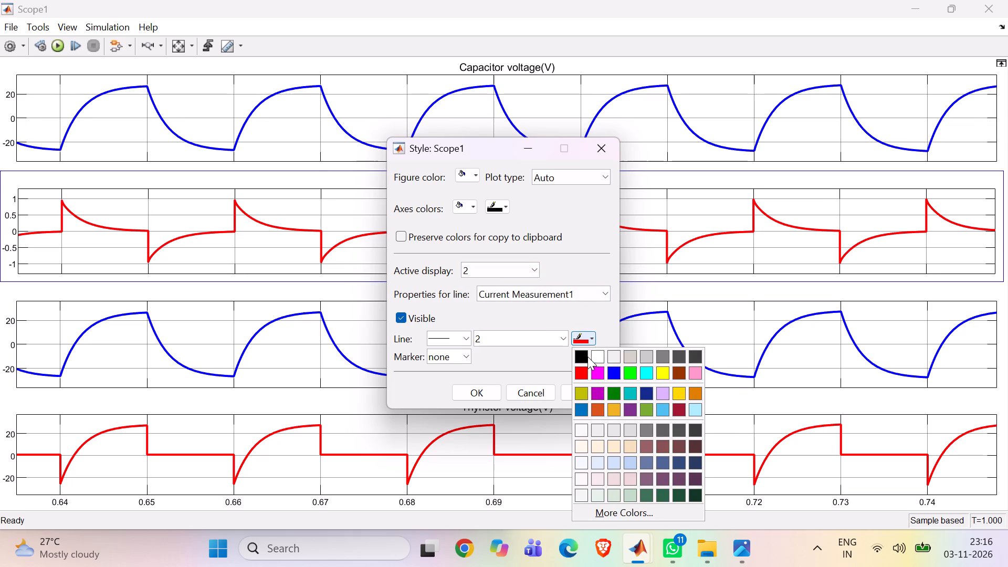
{"action": "left_click", "coordinate": [593, 370]}
{"action": "left_click", "coordinate": [580, 394]}
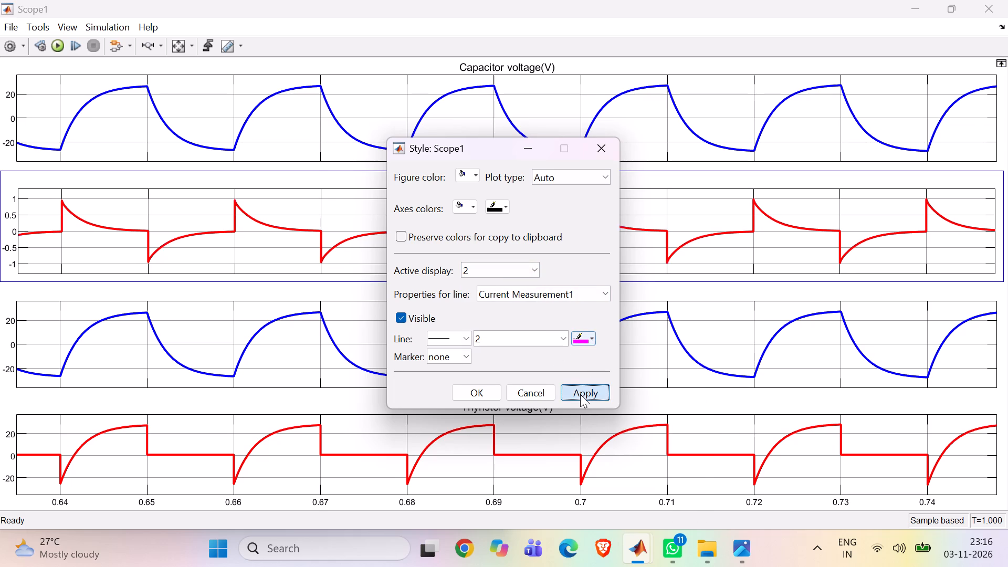
Set the line colour of the Output voltage waveform in display 3 to bright green and apply it.
{"action": "left_click", "coordinate": [533, 275]}
{"action": "left_click", "coordinate": [518, 310]}
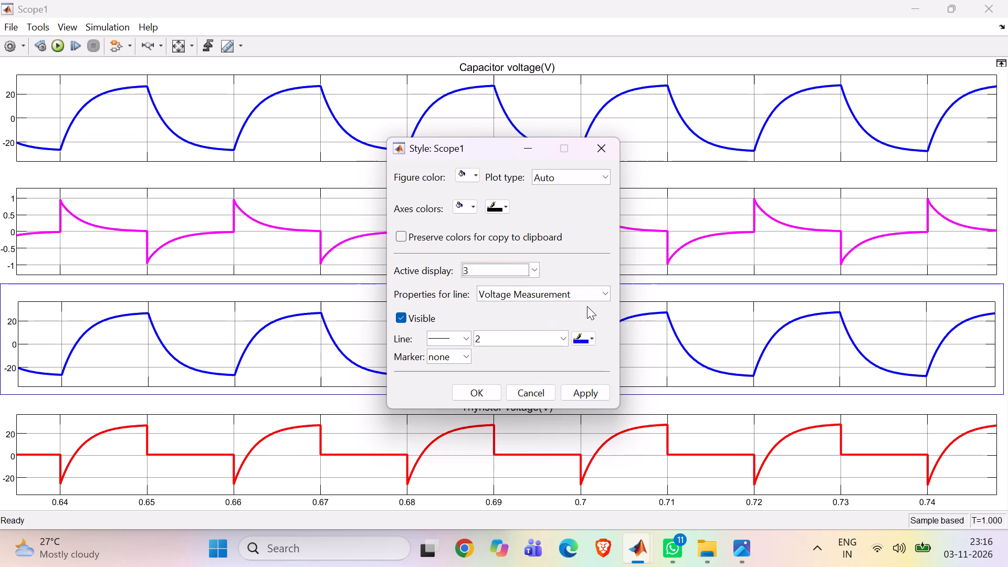
{"action": "left_click", "coordinate": [604, 292]}
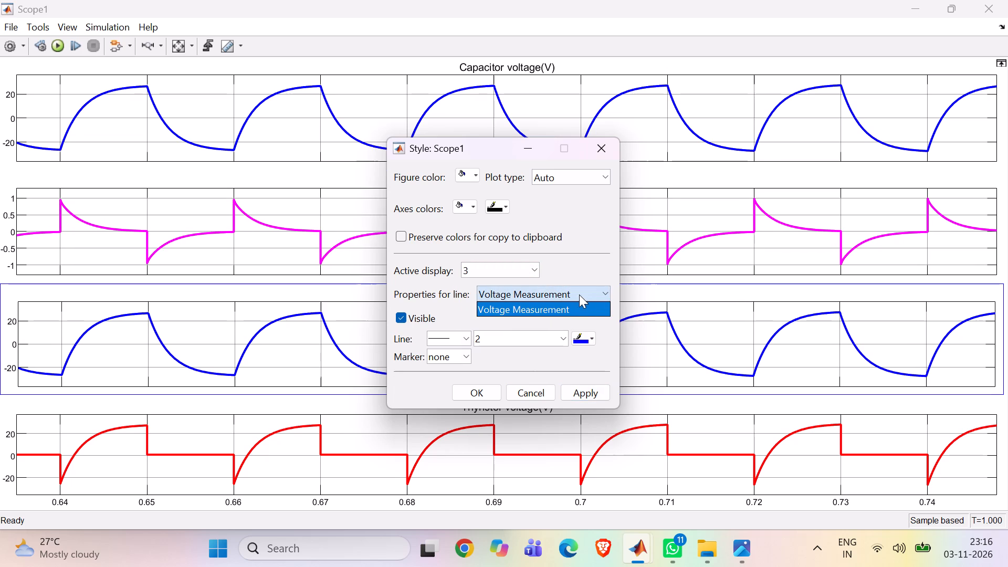
{"action": "left_click", "coordinate": [581, 291]}
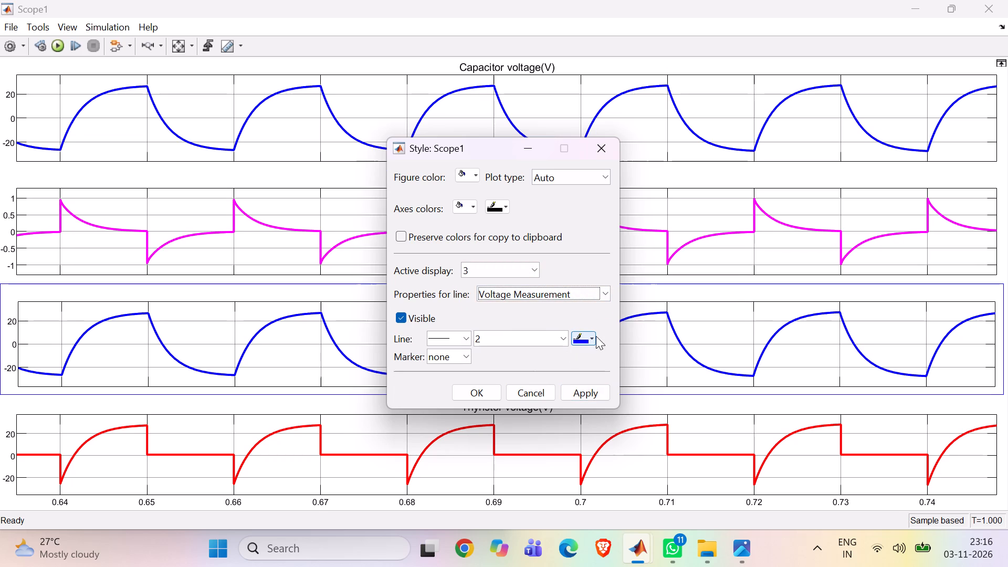
{"action": "left_click", "coordinate": [592, 338]}
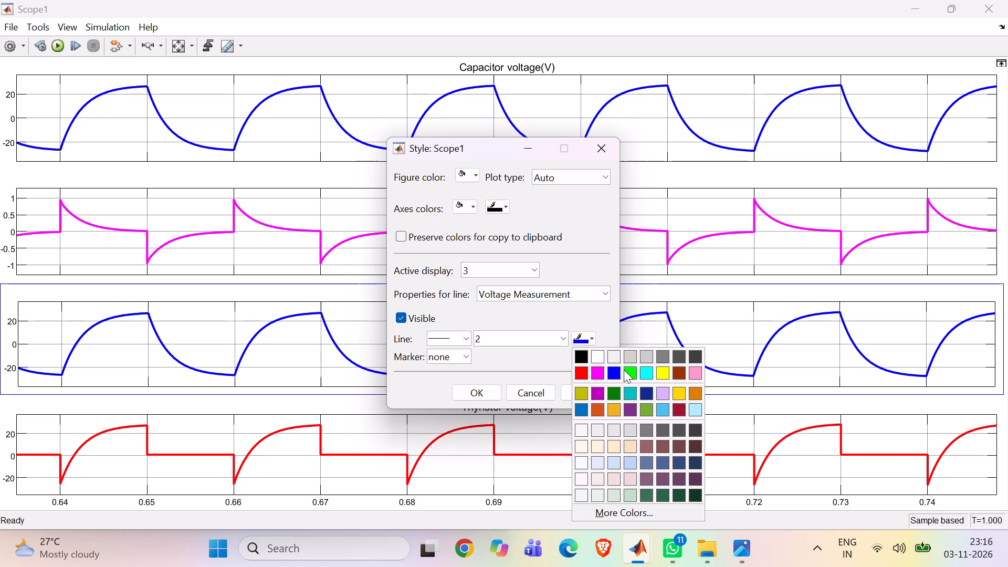
{"action": "left_click", "coordinate": [631, 372]}
{"action": "left_click", "coordinate": [584, 387]}
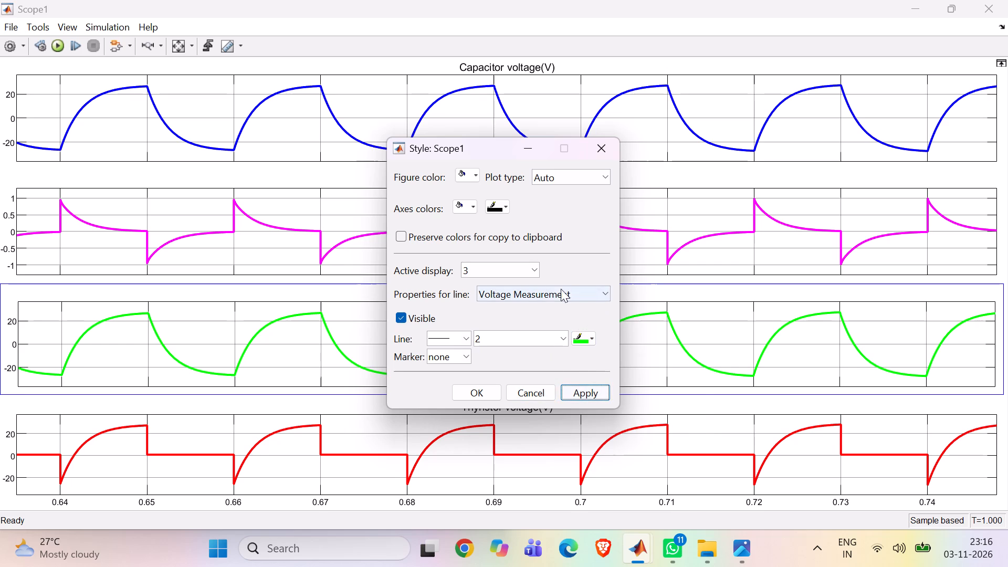
Apply the style for the Thyristor voltage waveform in display 4 with its red line, and close the style settings.
{"action": "left_click", "coordinate": [534, 273]}
{"action": "left_click", "coordinate": [503, 330]}
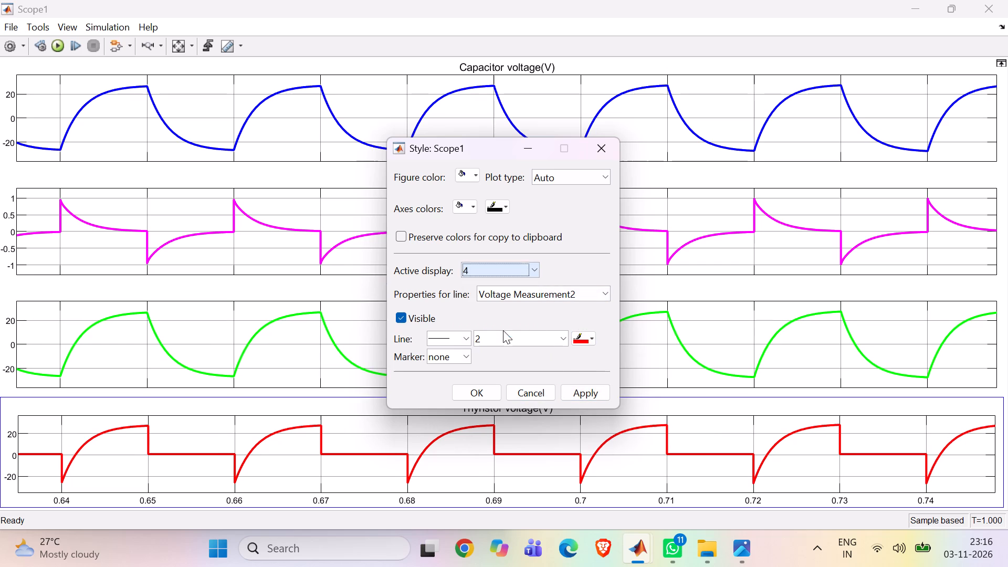
{"action": "left_click", "coordinate": [581, 392]}
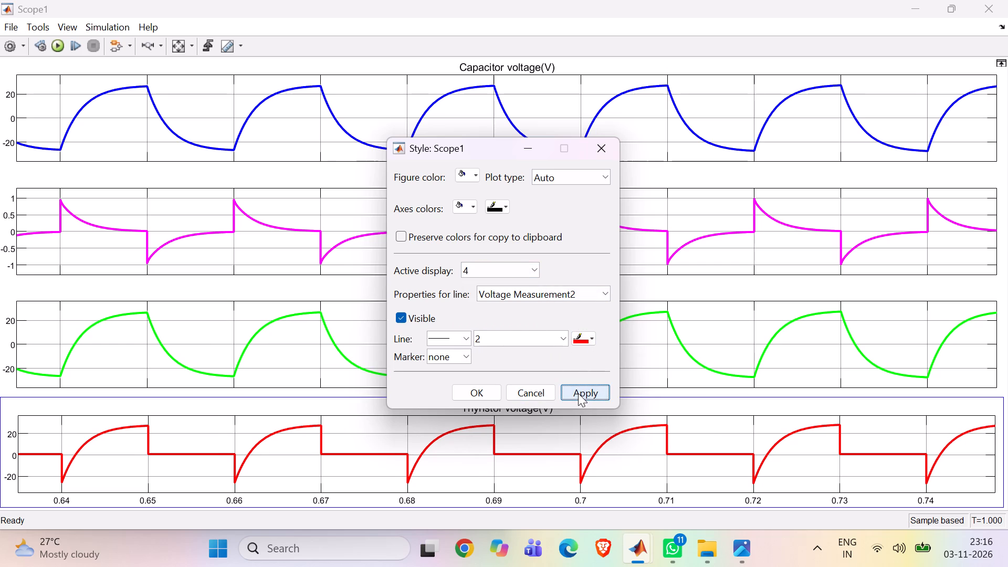
{"action": "left_click", "coordinate": [474, 387]}
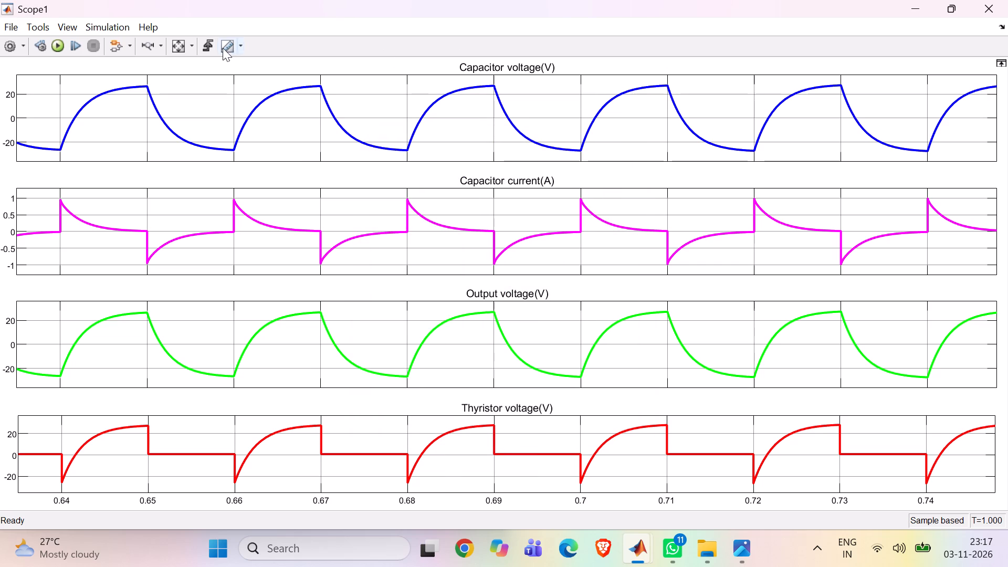
Zoom the time axis of all four displays to about 0.66–0.74 s and compare with the oscilloscope capture 000.png.
{"action": "left_click", "coordinate": [153, 48]}
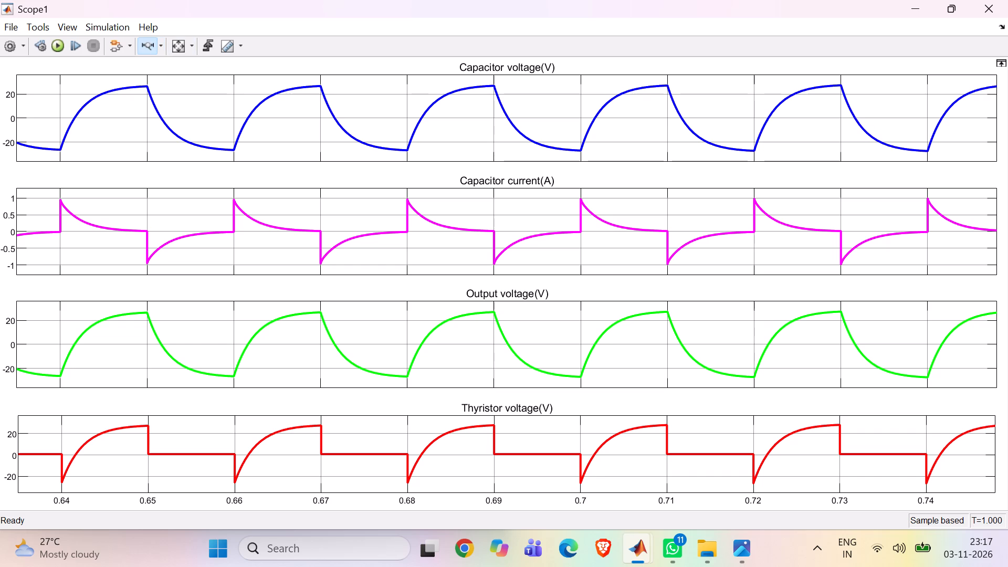
{"action": "left_click_drag", "start_coordinate": [232, 79], "coordinate": [237, 76]}
{"action": "left_click_drag", "start_coordinate": [237, 76], "coordinate": [862, 34]}
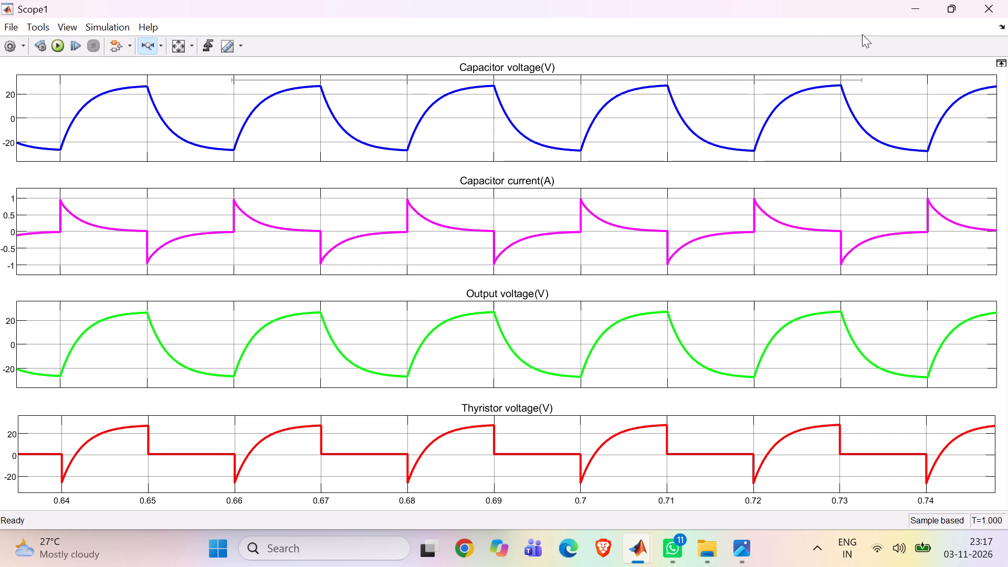
{"action": "left_click_drag", "start_coordinate": [862, 34], "coordinate": [927, 62]}
{"action": "left_click_drag", "start_coordinate": [927, 62], "coordinate": [925, 66]}
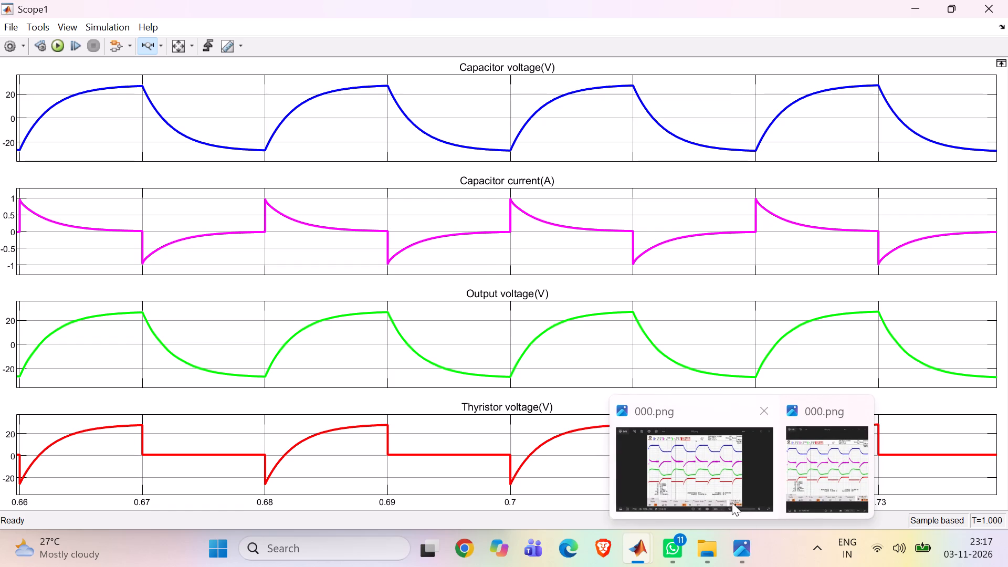
{"action": "left_click", "coordinate": [801, 480]}
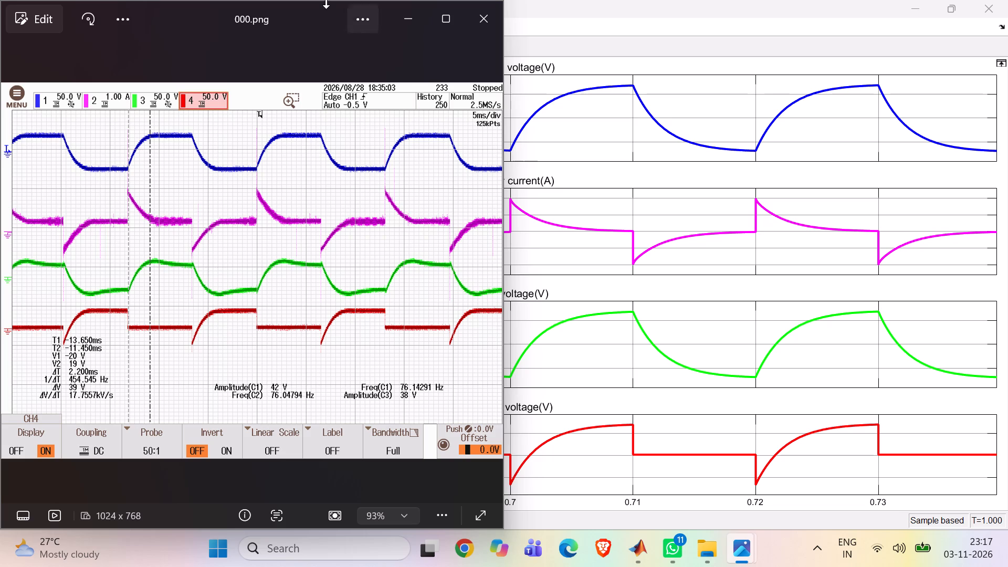
{"action": "left_click", "coordinate": [407, 27]}
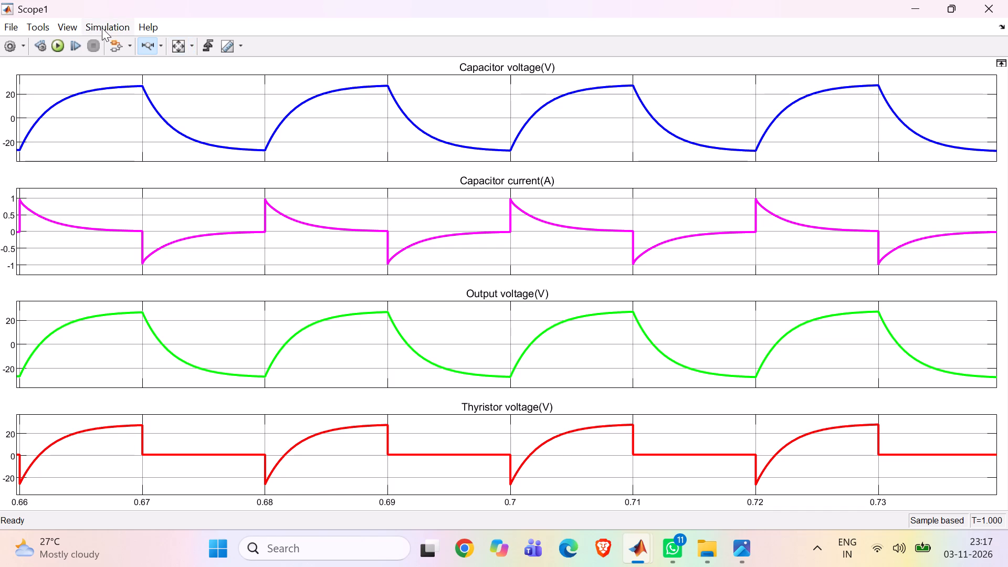
Print the four Scope1 waveform displays to a separate MATLAB figure.
{"action": "left_click", "coordinate": [10, 28]}
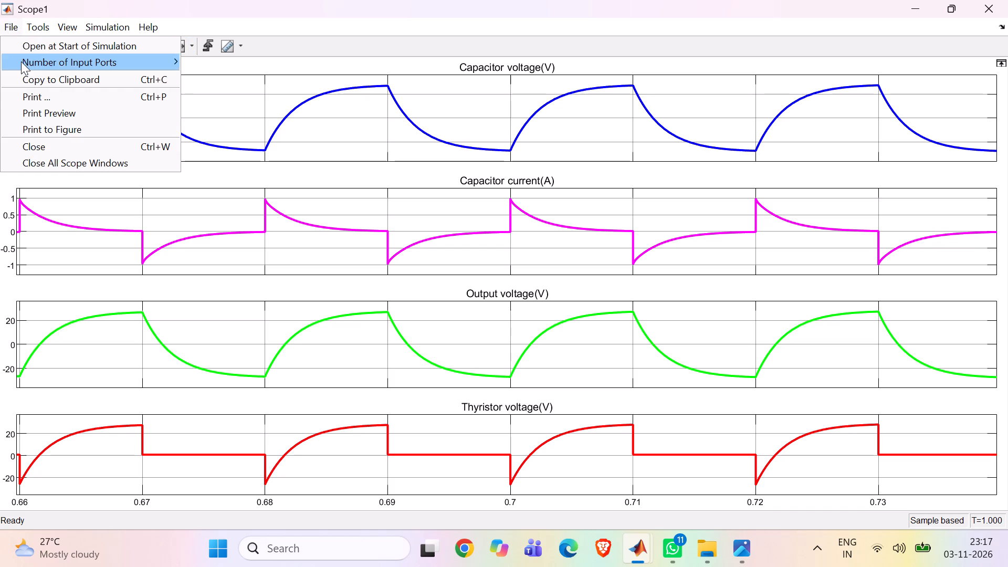
{"action": "left_click", "coordinate": [46, 134]}
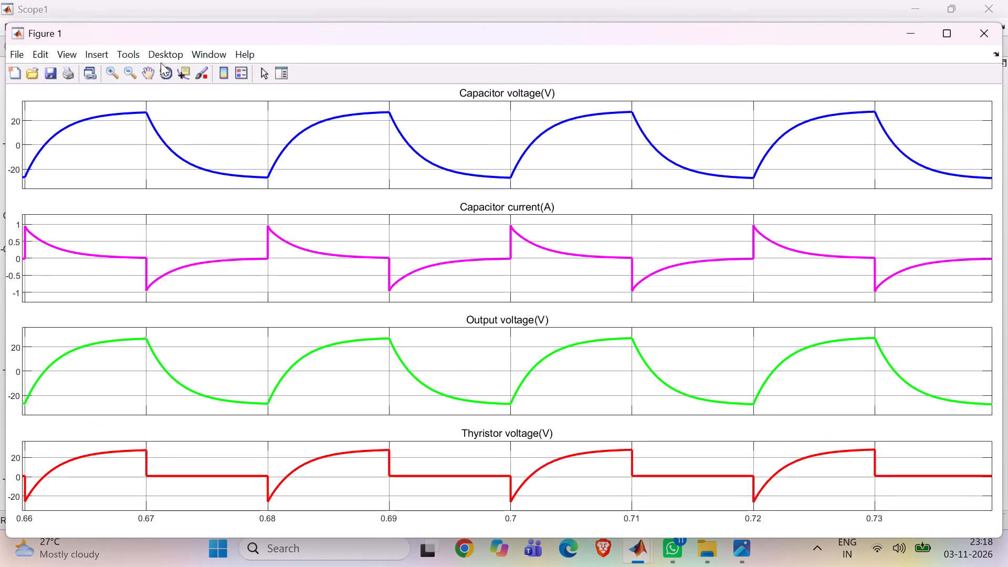
Enable plot editing in the figure and set the Capacitor voltage(V) title font to bold, size 16.
{"action": "left_click", "coordinate": [47, 58]}
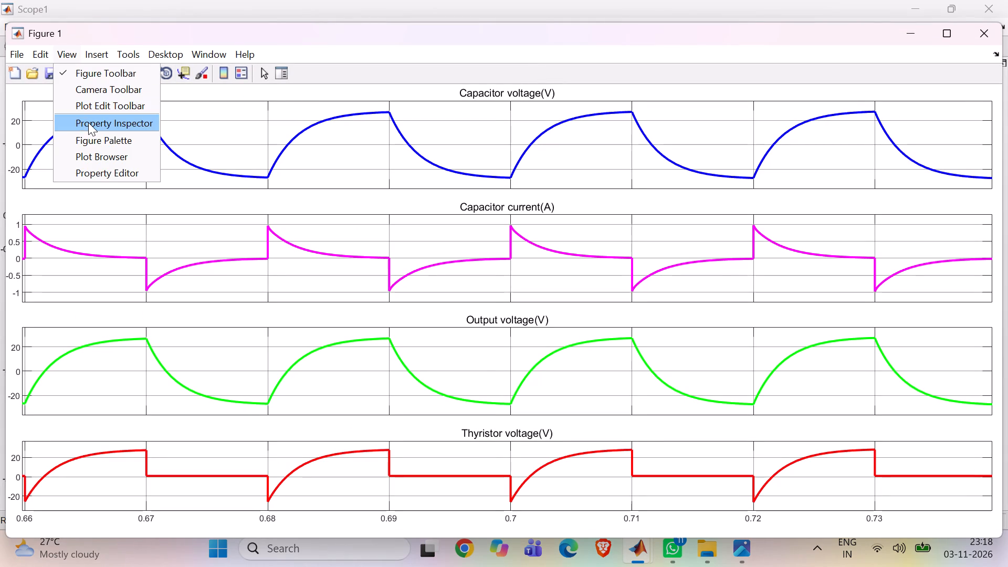
{"action": "left_click", "coordinate": [99, 107]}
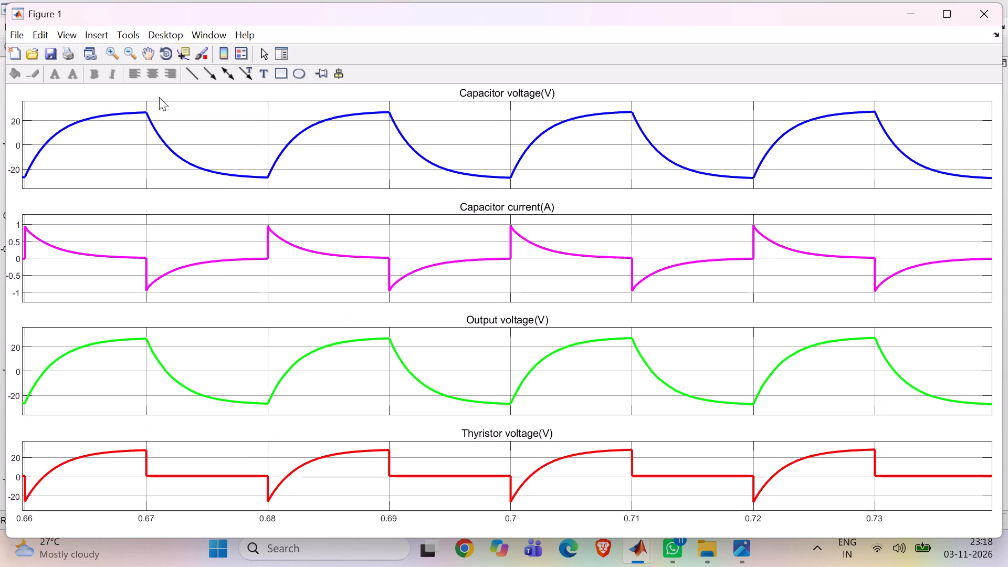
{"action": "left_click", "coordinate": [258, 50]}
{"action": "left_click", "coordinate": [480, 96]}
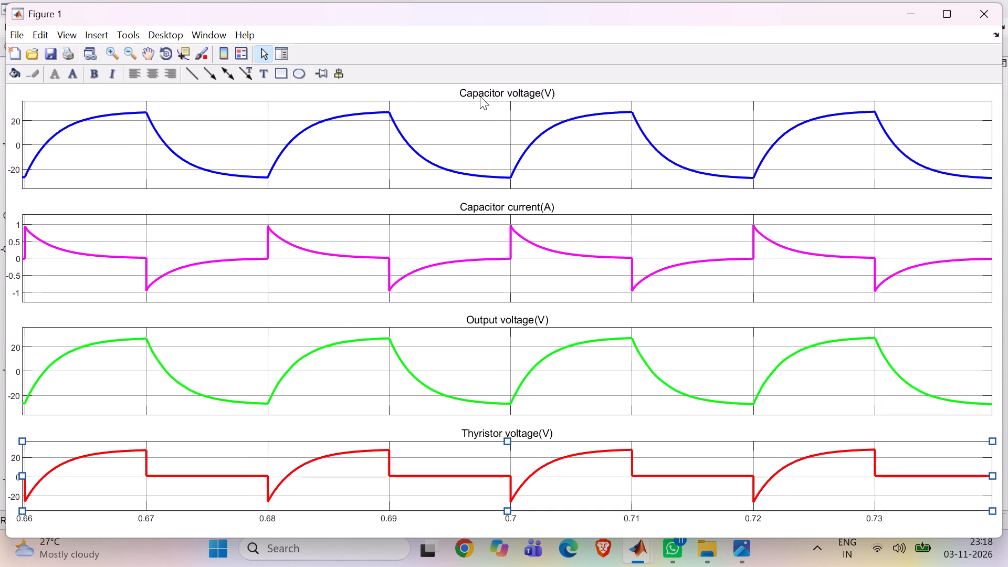
{"action": "left_click", "coordinate": [73, 73]}
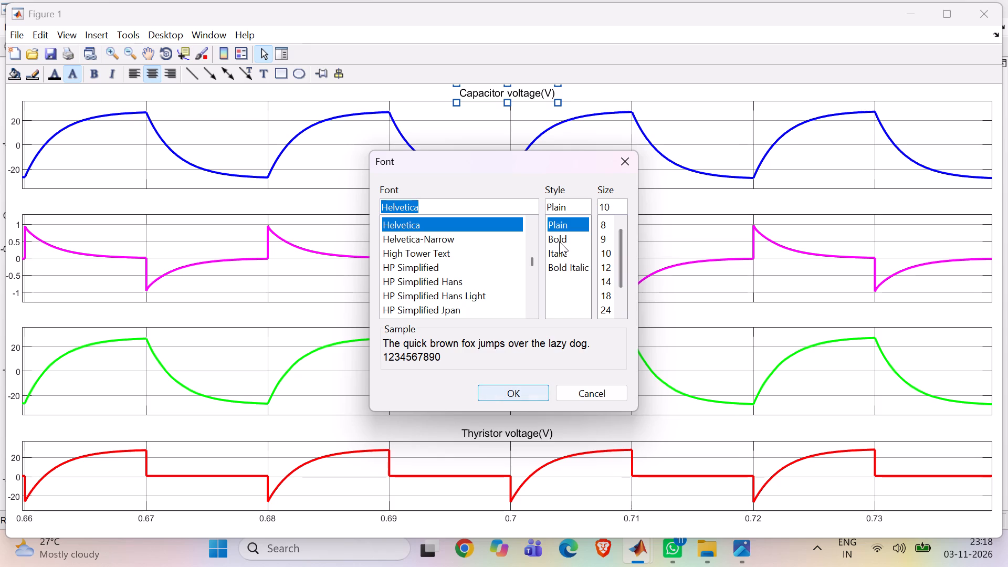
{"action": "left_click", "coordinate": [559, 241]}
{"action": "left_click", "coordinate": [617, 204]}
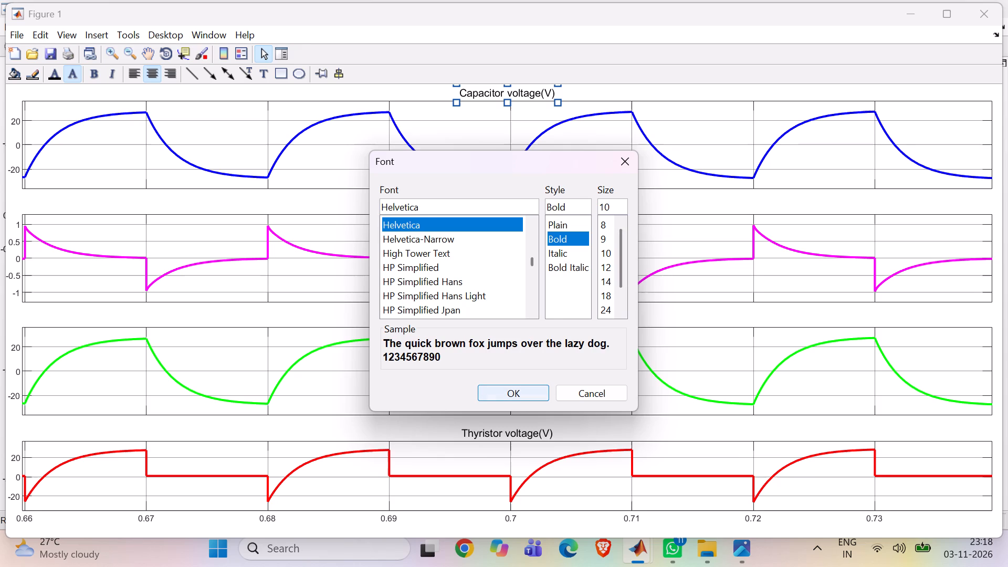
{"action": "key", "text": "BackSpace"}
{"action": "key", "text": "6"}
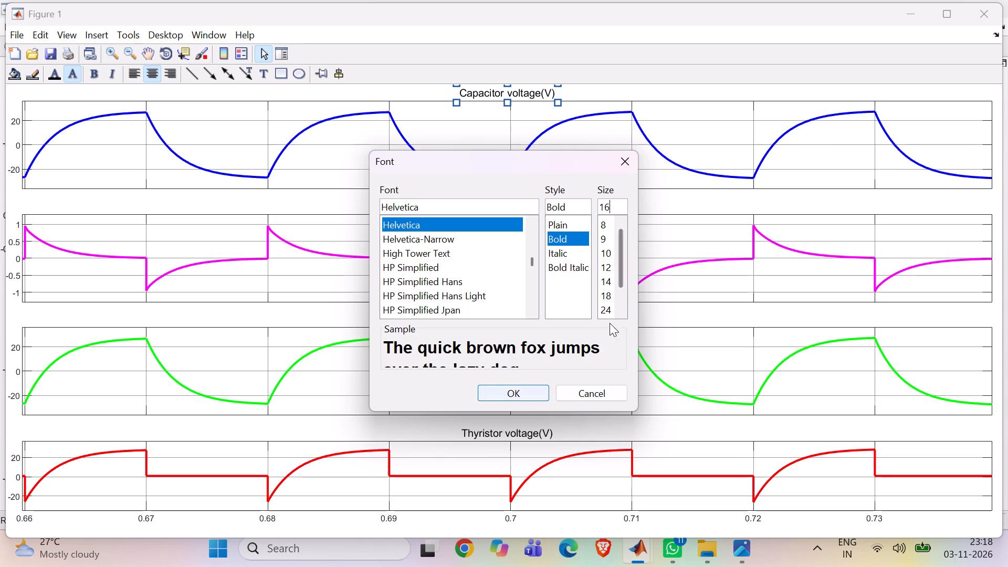
{"action": "key", "text": "Return"}
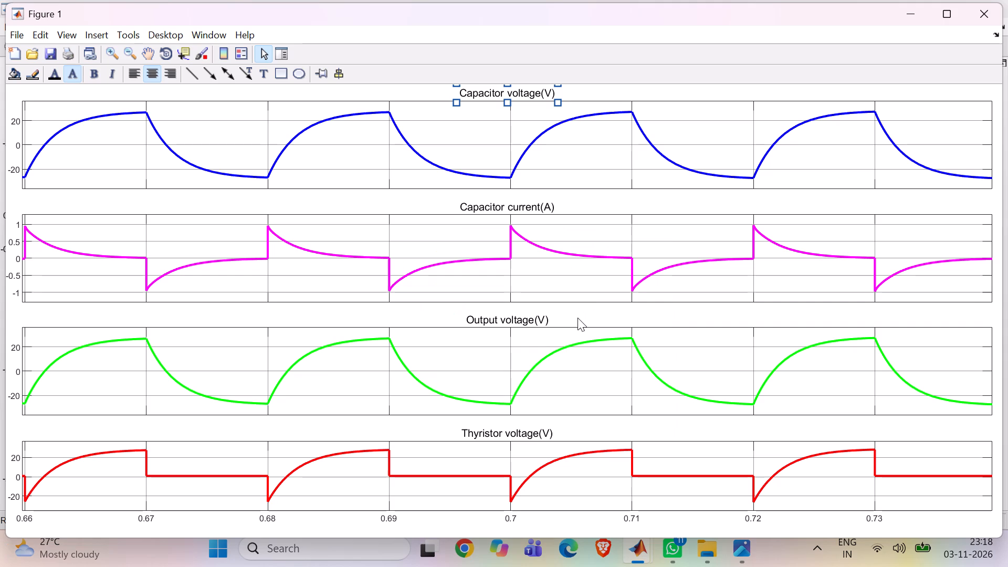
Set the Capacitor current(A) title font to bold, size 16.
{"action": "left_click", "coordinate": [524, 212]}
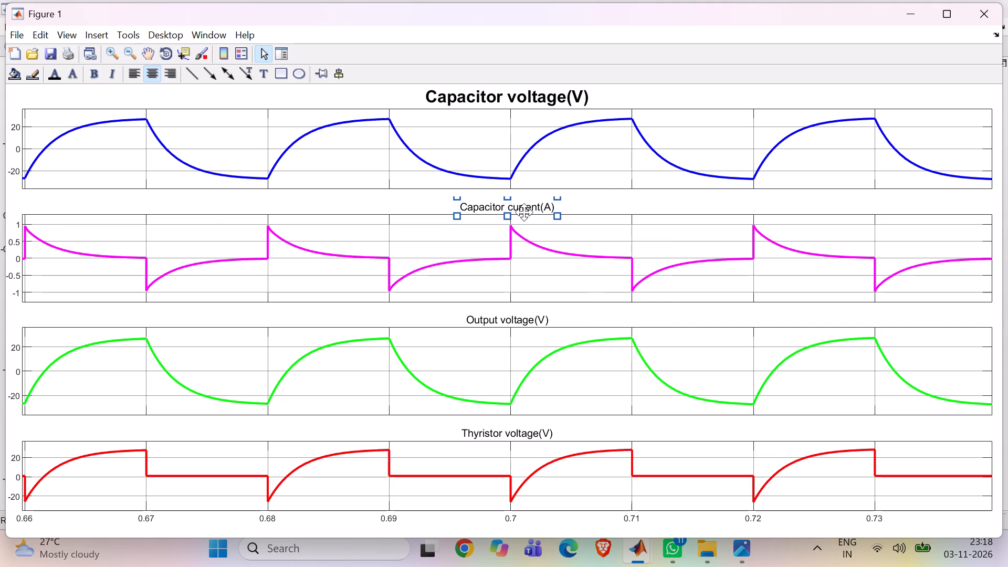
{"action": "left_click", "coordinate": [73, 78]}
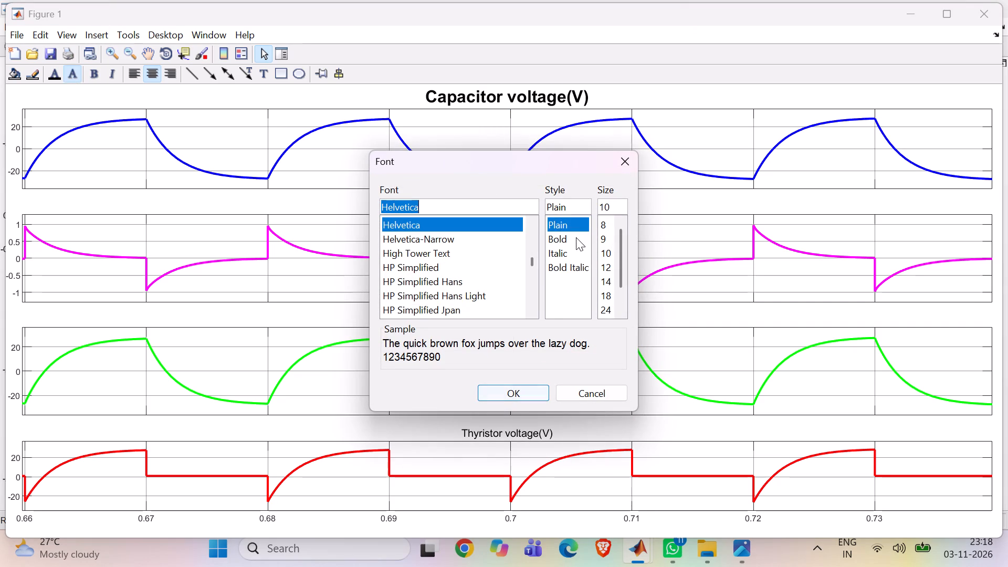
{"action": "left_click", "coordinate": [576, 237]}
{"action": "left_click", "coordinate": [611, 211]}
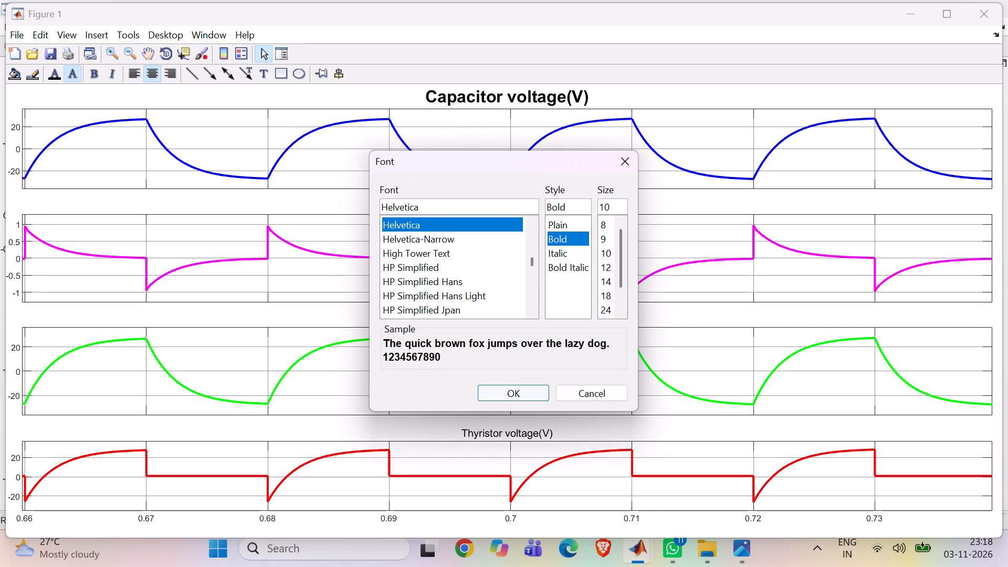
{"action": "key", "text": "BackSpace"}
{"action": "key", "text": "6"}
{"action": "key", "text": "Return"}
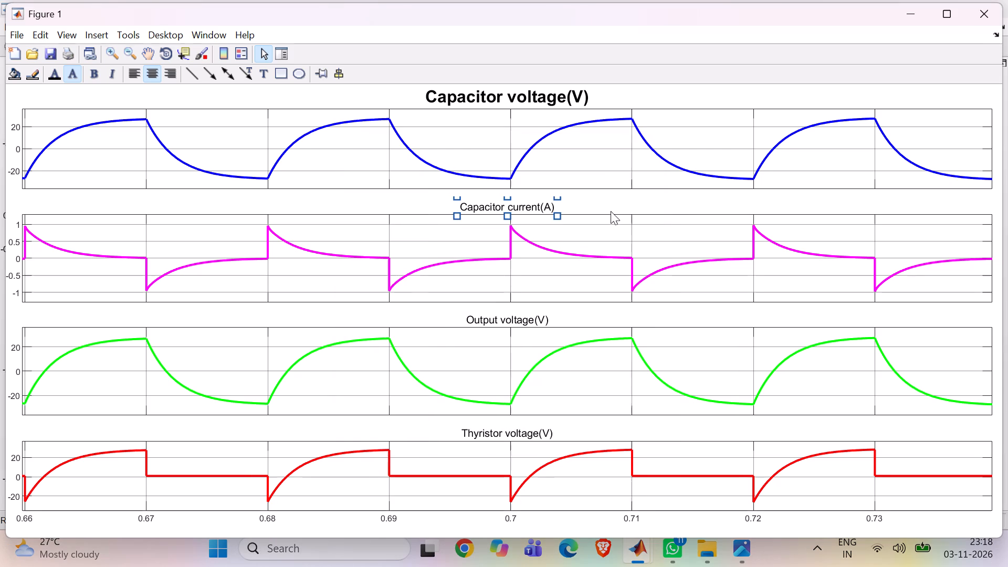
Set the Output voltage(V) title font to bold, size 16.
{"action": "left_click", "coordinate": [527, 324]}
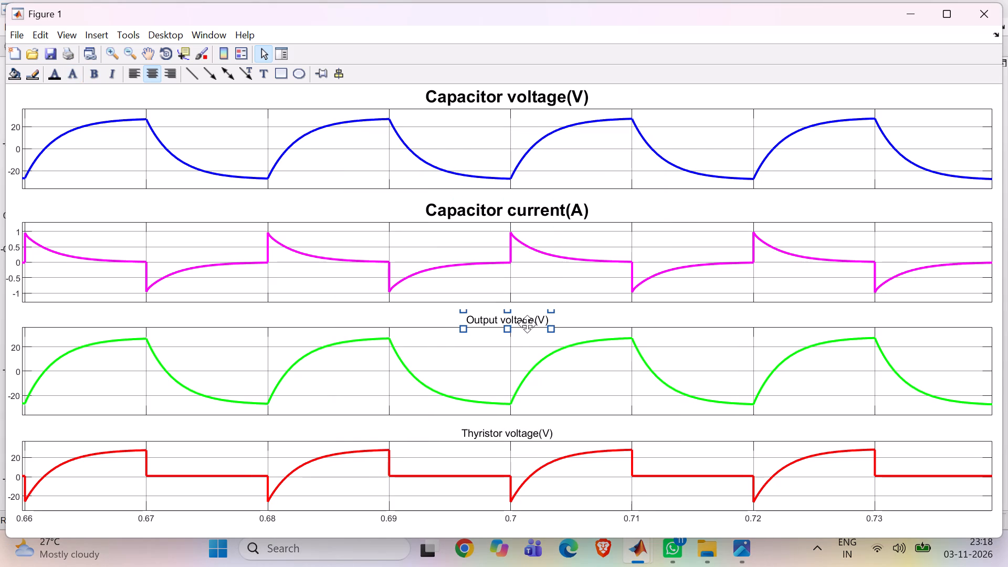
{"action": "left_click", "coordinate": [75, 81]}
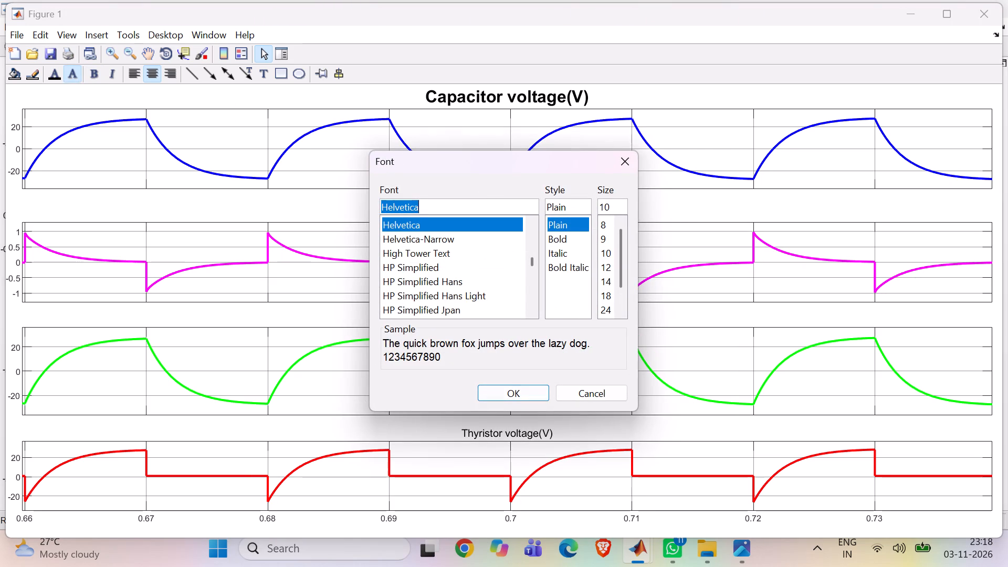
{"action": "left_click", "coordinate": [566, 243]}
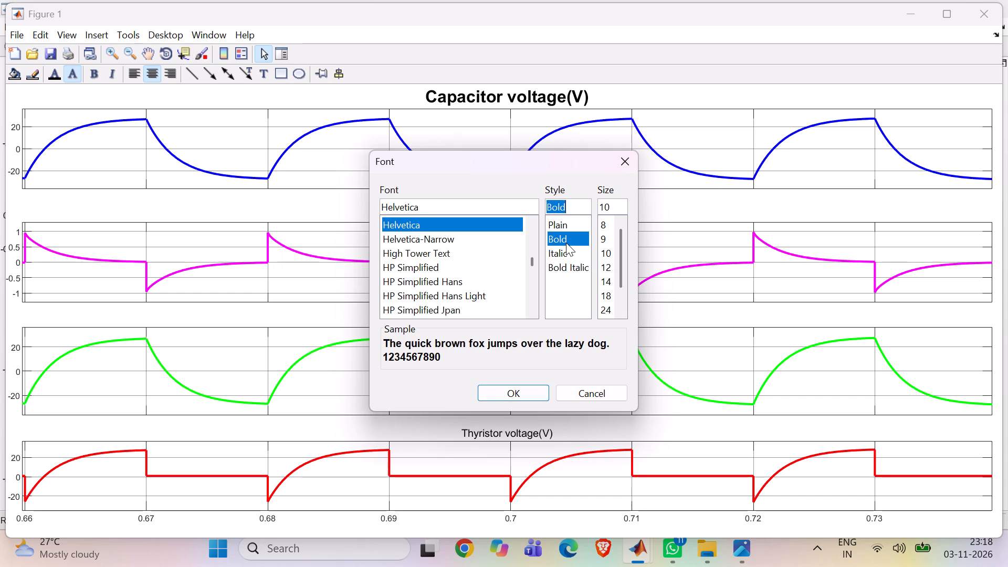
{"action": "left_click", "coordinate": [608, 205]}
{"action": "key", "text": "BackSpace"}
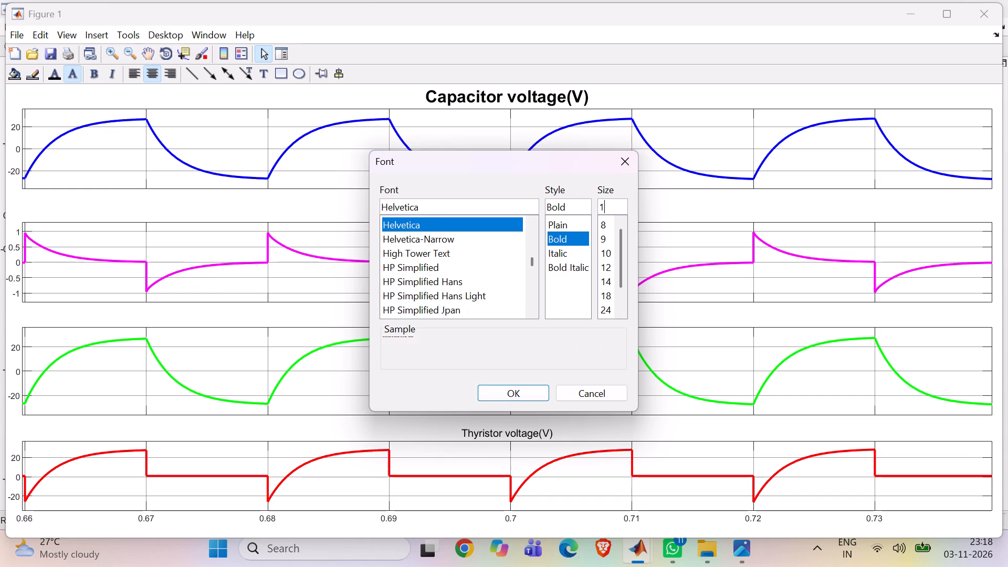
{"action": "key", "text": "6"}
{"action": "key", "text": "Return"}
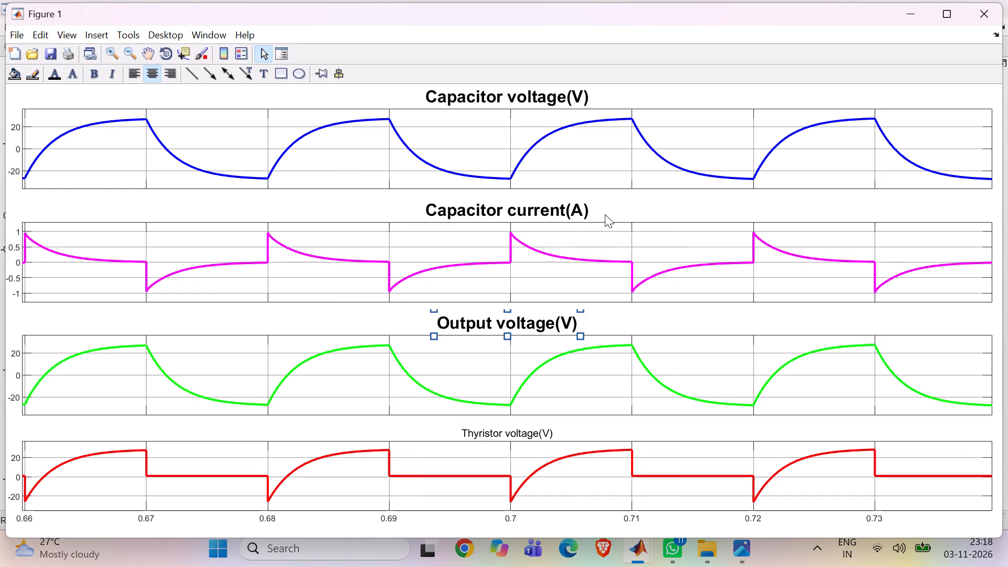
Set the Thyristor voltage(V) title font to bold, size 16, and clear the selection.
{"action": "left_click", "coordinate": [506, 433]}
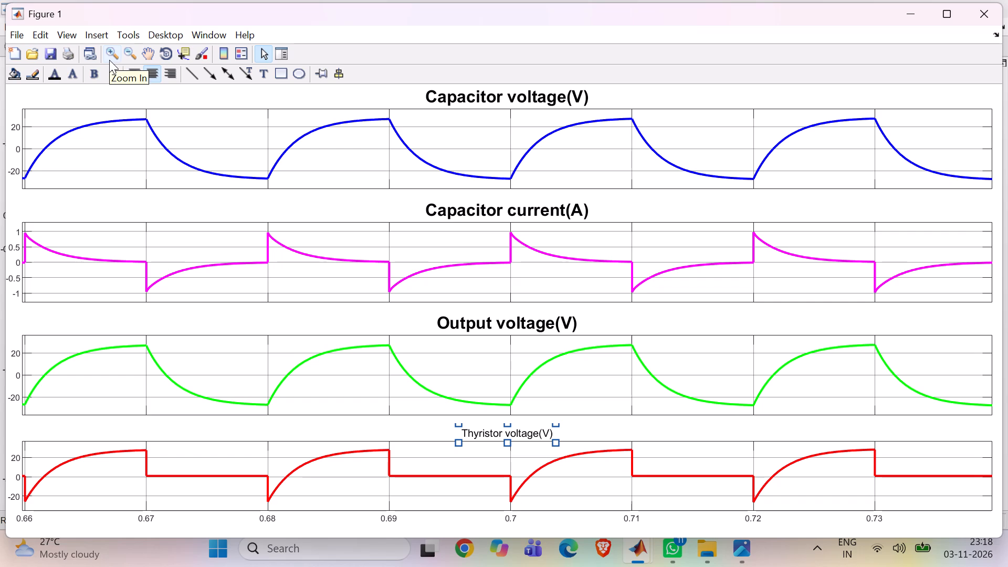
{"action": "left_click", "coordinate": [74, 70]}
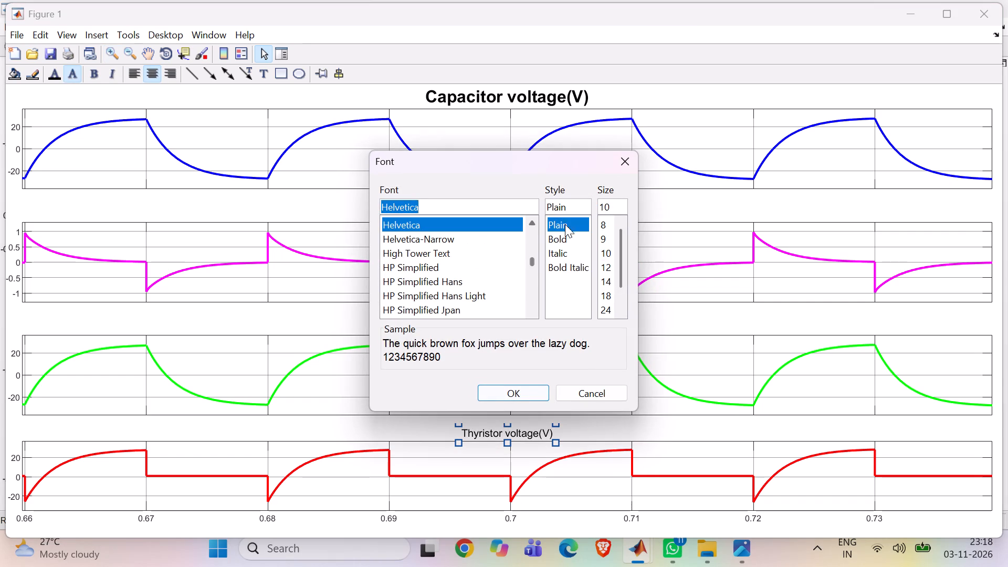
{"action": "left_click", "coordinate": [560, 244]}
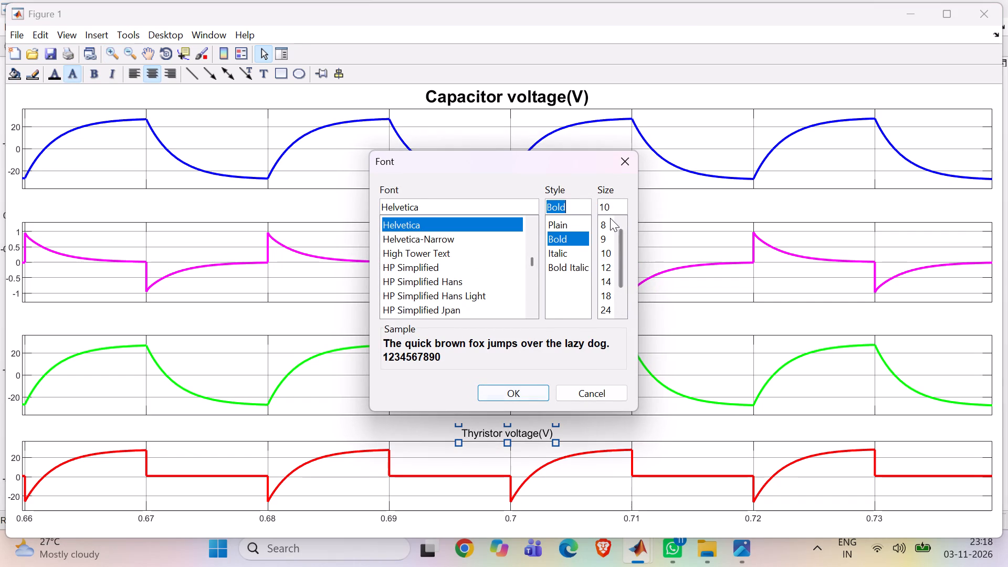
{"action": "left_click", "coordinate": [612, 206]}
{"action": "key", "text": "BackSpace"}
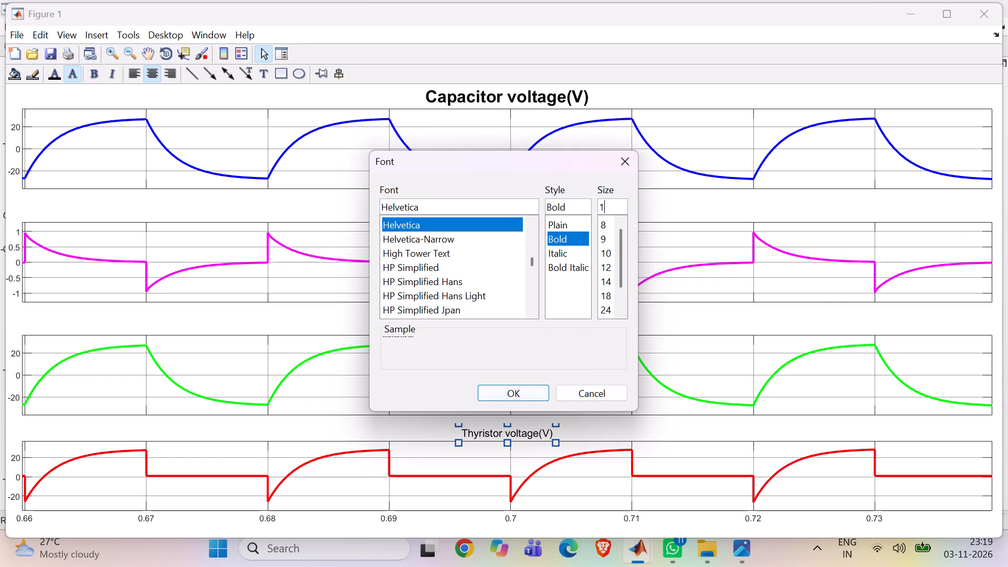
{"action": "key", "text": "6"}
{"action": "key", "text": "Return"}
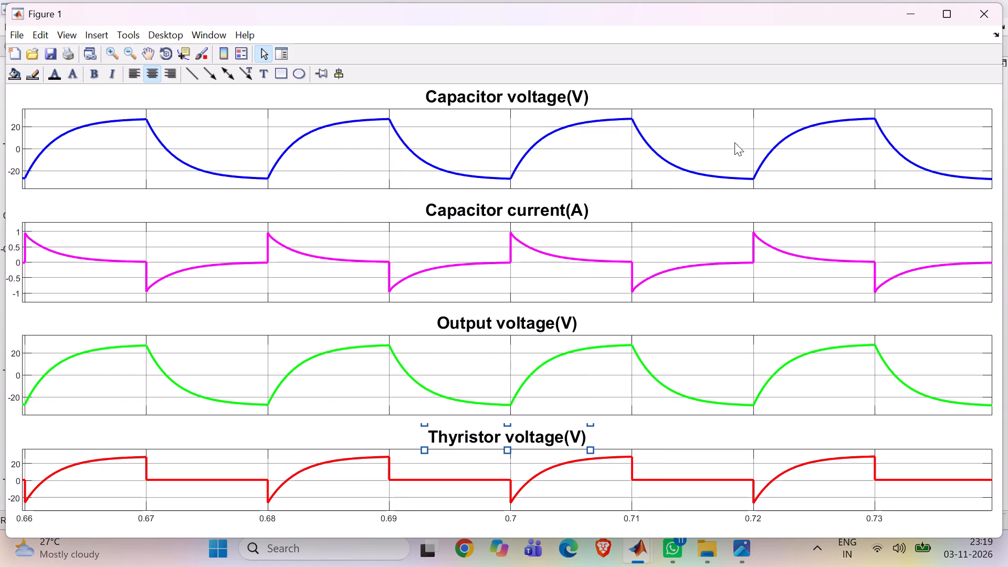
{"action": "left_click", "coordinate": [751, 94]}
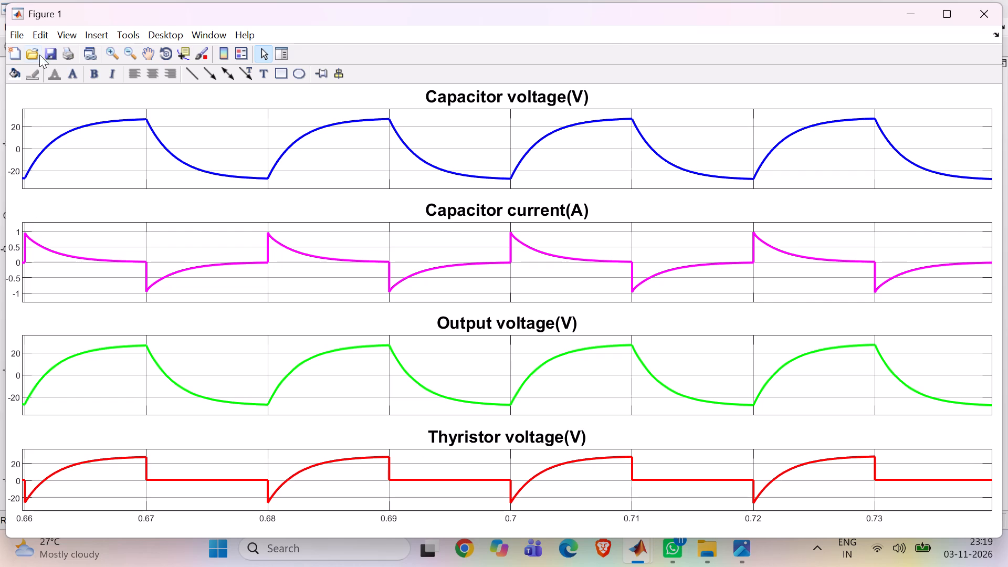
Start saving the figure under a new name, entering R-50 as the file name and choosing the R load folder.
{"action": "left_click", "coordinate": [11, 40]}
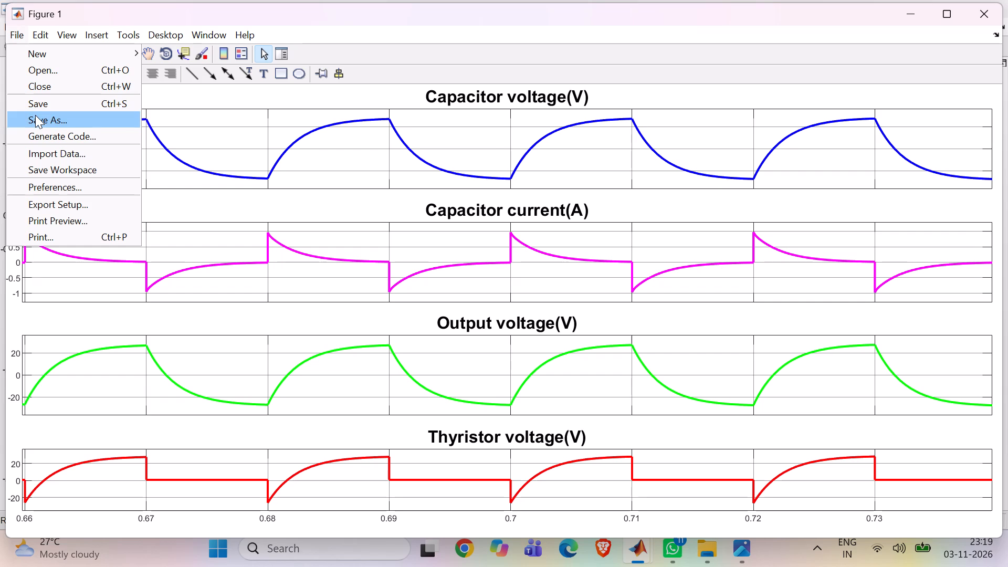
{"action": "left_click", "coordinate": [35, 115]}
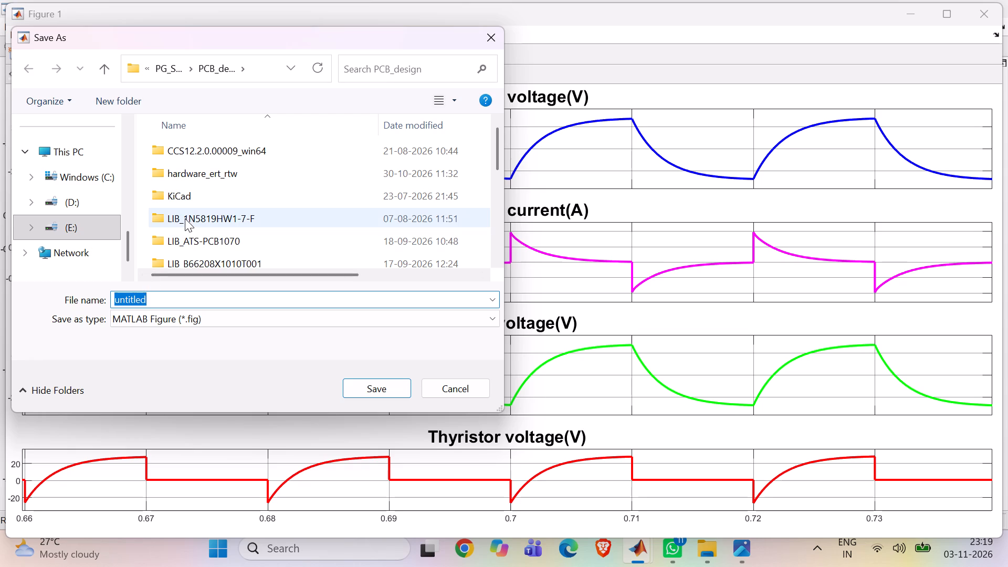
{"action": "key", "text": "BackSpace"}
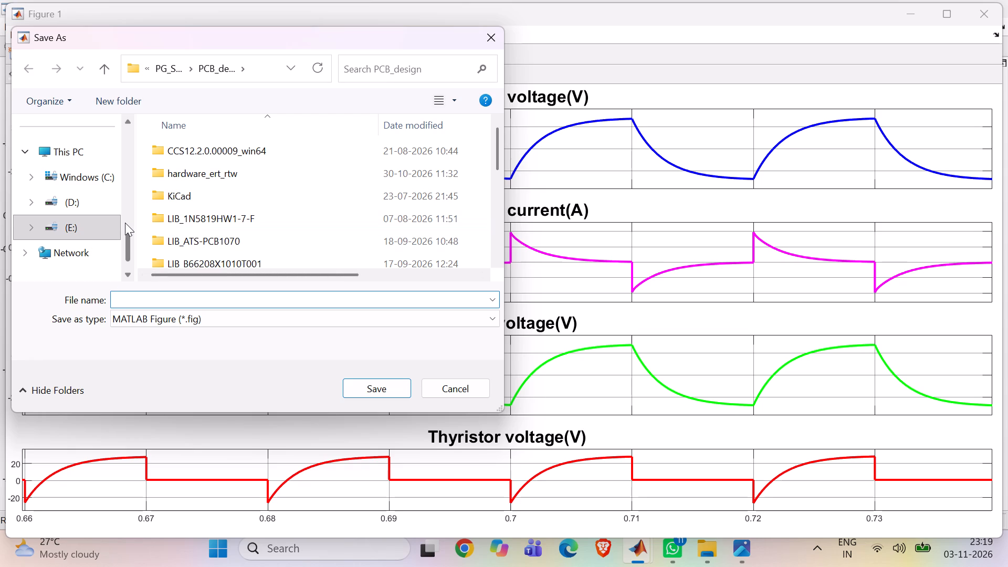
{"action": "type", "text": "R-0"}
{"action": "key", "text": "BackSpace"}
{"action": "type", "text": "50"}
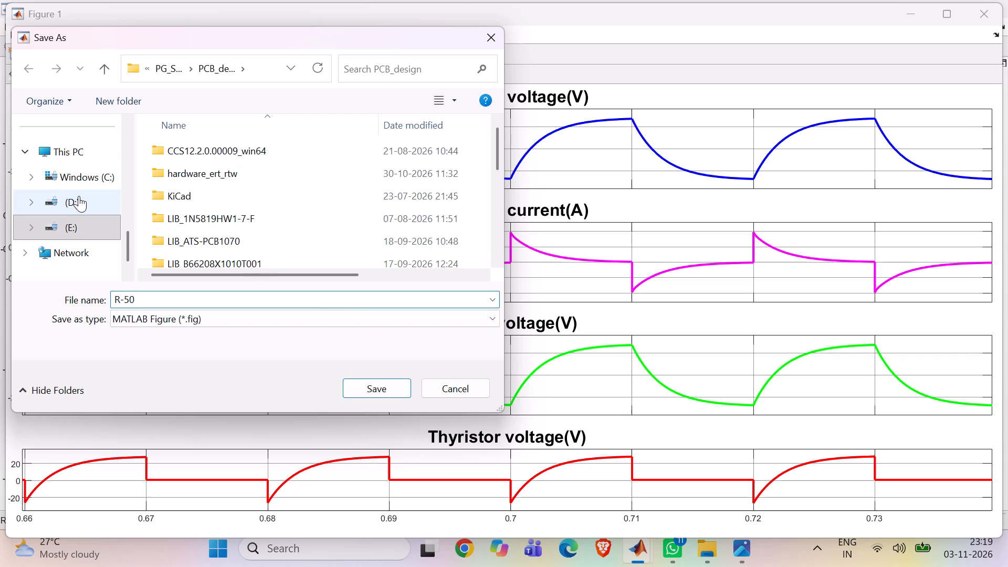
{"action": "scroll", "coordinate": [79, 196], "scroll_direction": "down", "scroll_amount": 3}
{"action": "scroll", "coordinate": [84, 169], "scroll_direction": "up", "scroll_amount": 1}
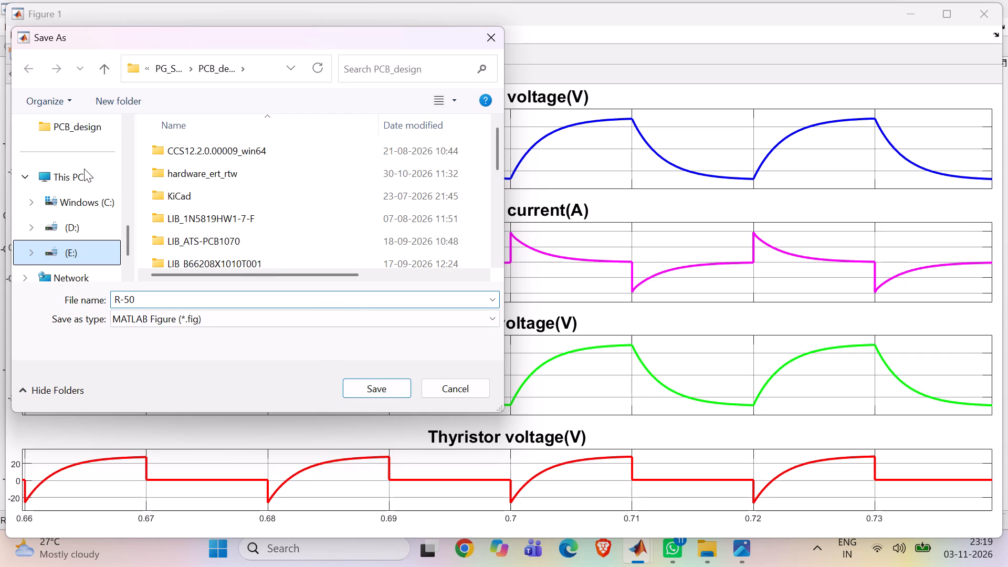
{"action": "scroll", "coordinate": [82, 150], "scroll_direction": "up", "scroll_amount": 1}
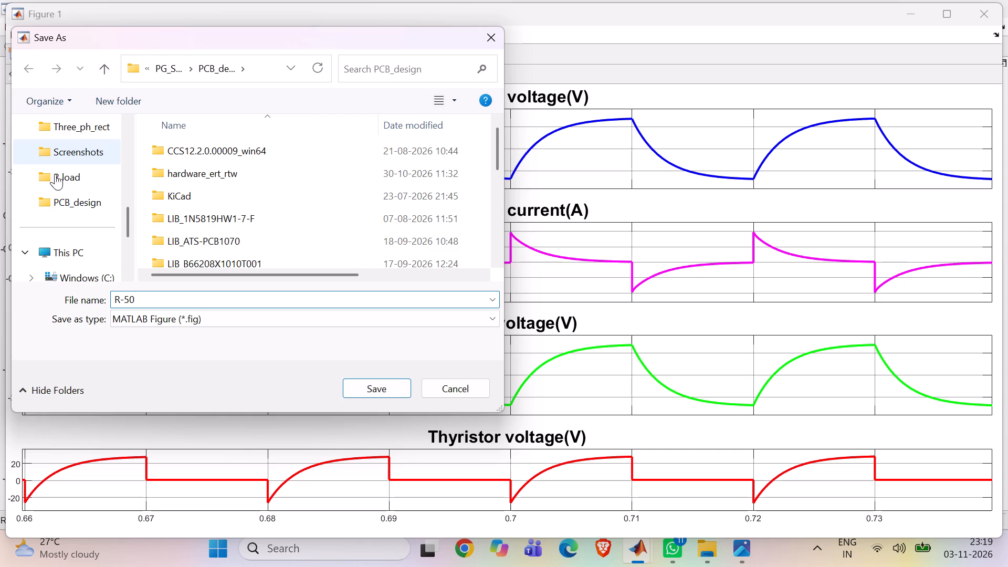
{"action": "left_click", "coordinate": [49, 181]}
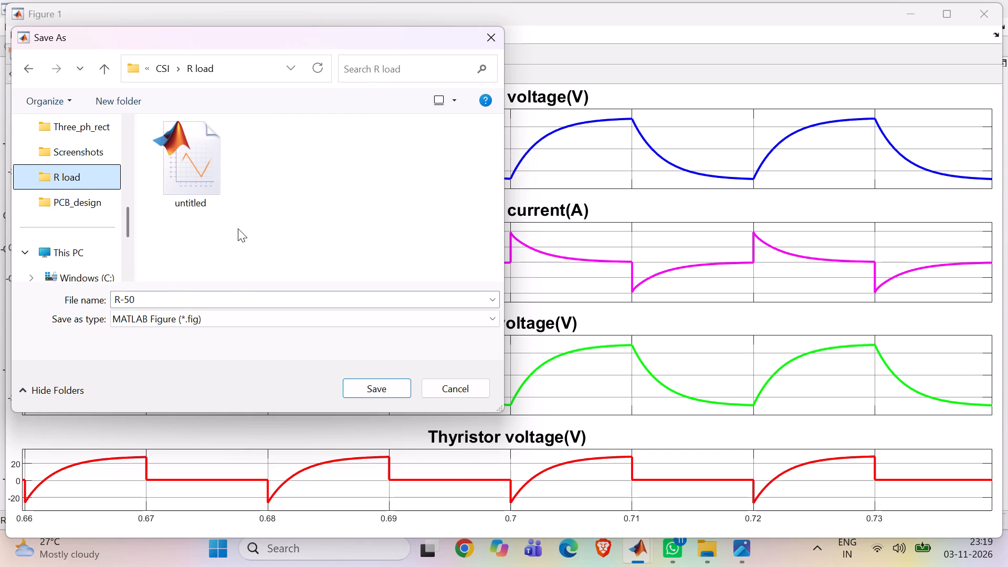
Set the file type to JPEG image (*.jpg), change the file name to R-0 and save the figure.
{"action": "left_click", "coordinate": [212, 322]}
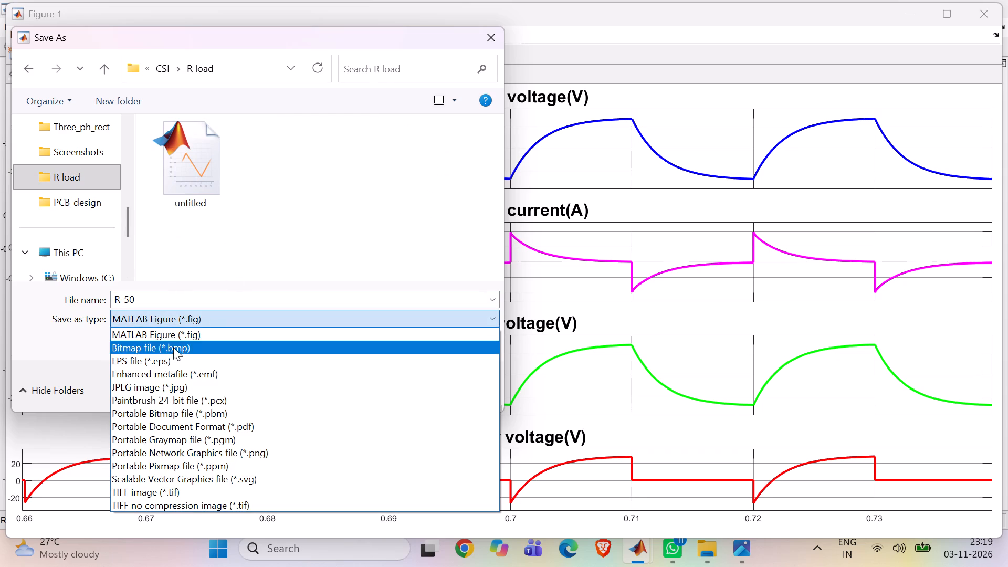
{"action": "scroll", "coordinate": [152, 369], "scroll_direction": "down", "scroll_amount": 6}
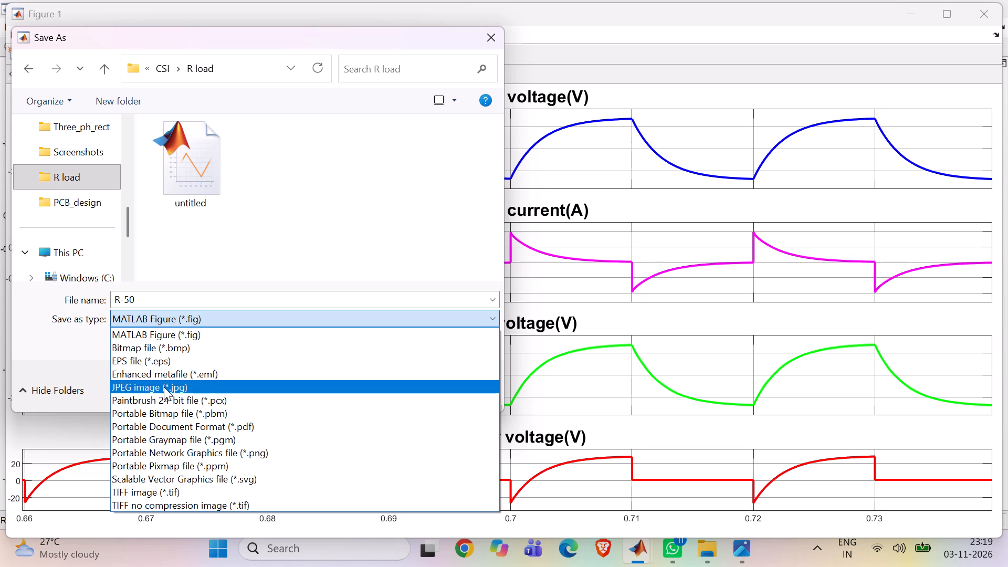
{"action": "left_click", "coordinate": [164, 387]}
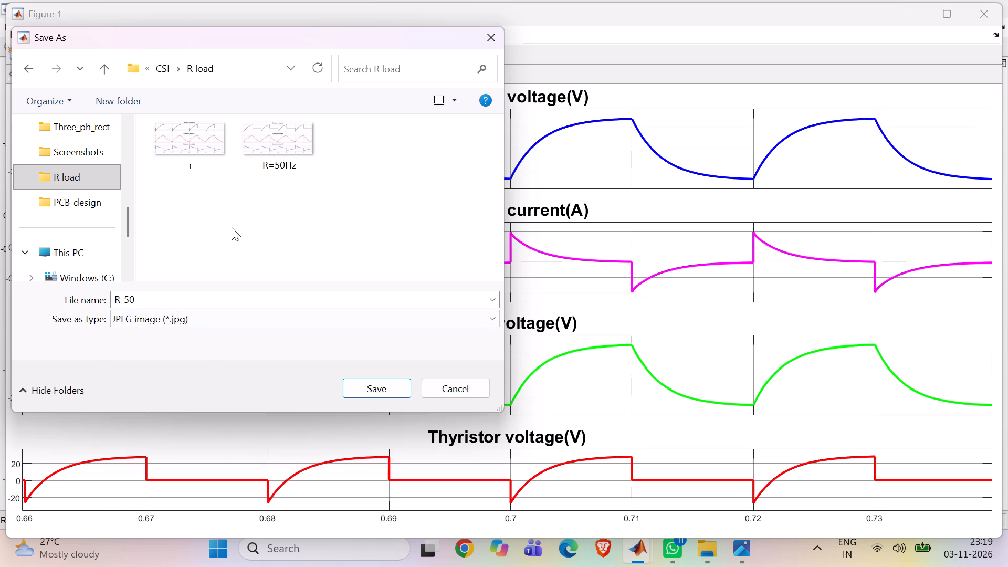
{"action": "left_click", "coordinate": [197, 302]}
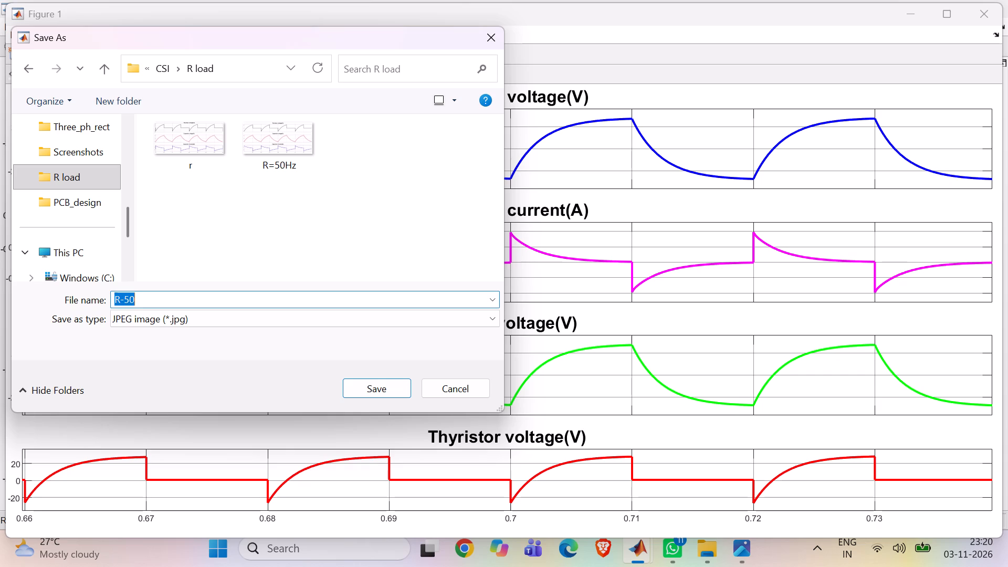
{"action": "left_click", "coordinate": [197, 302]}
{"action": "left_click", "coordinate": [131, 300]}
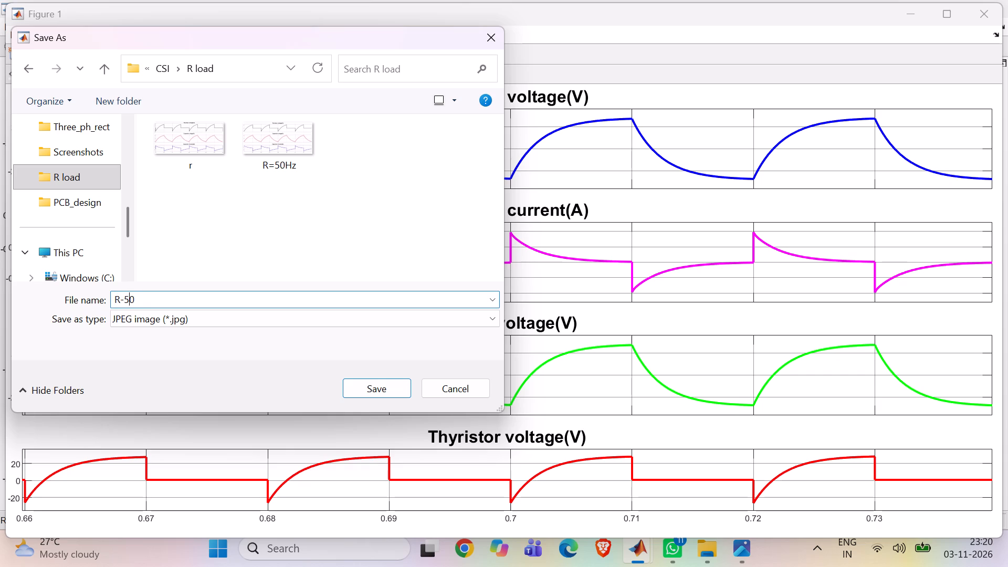
{"action": "key", "text": "BackSpace"}
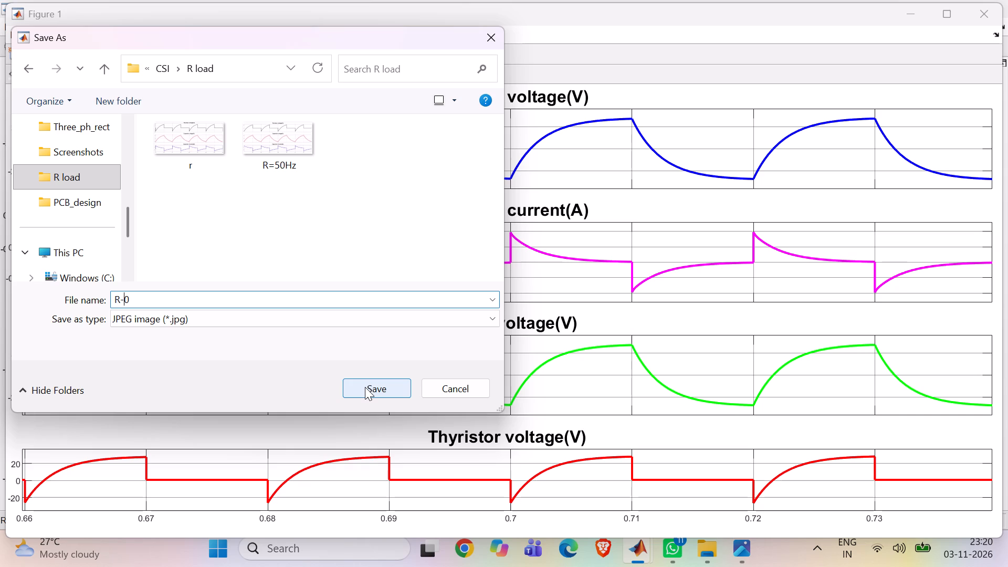
{"action": "left_click", "coordinate": [365, 387]}
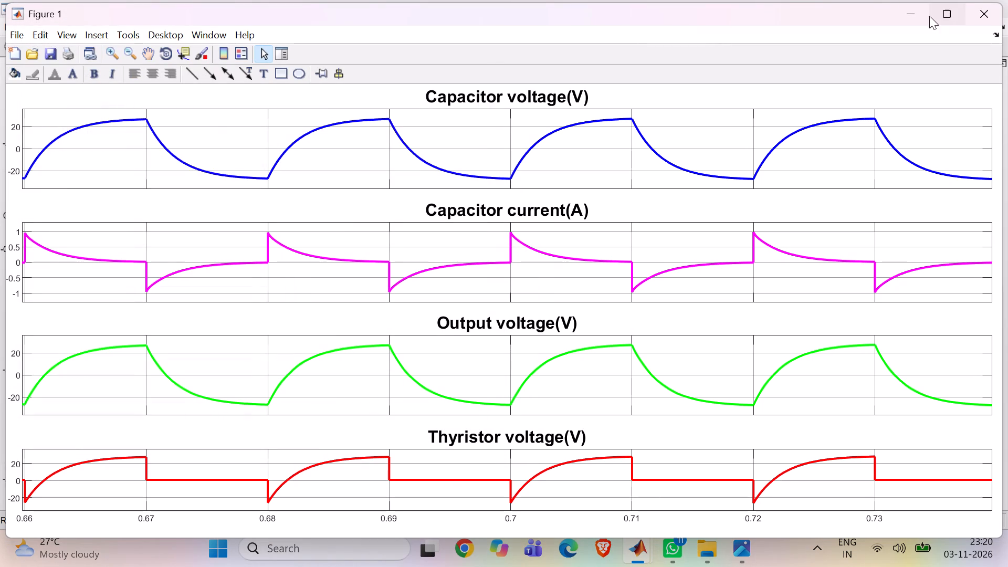
Return to the Ascsi model and set the Pulse Generator block's period to 1/75 s.
{"action": "left_click", "coordinate": [909, 18]}
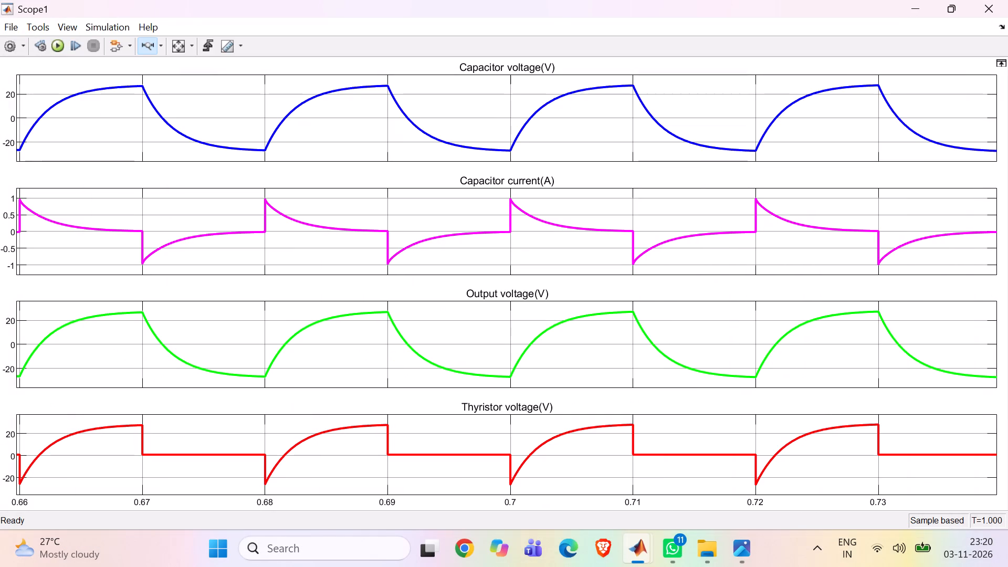
{"action": "left_click", "coordinate": [917, 6]}
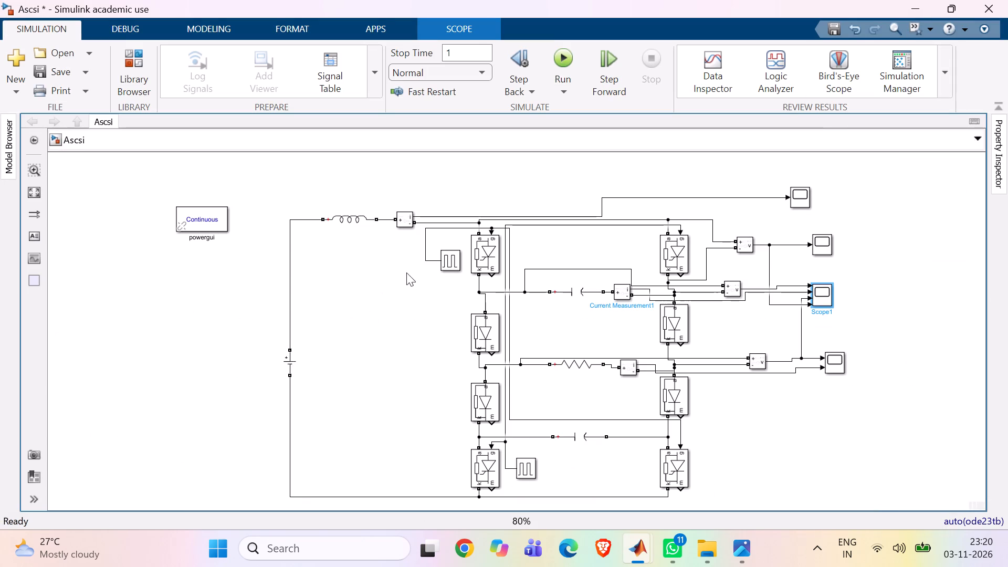
{"action": "double_click", "coordinate": [446, 255]}
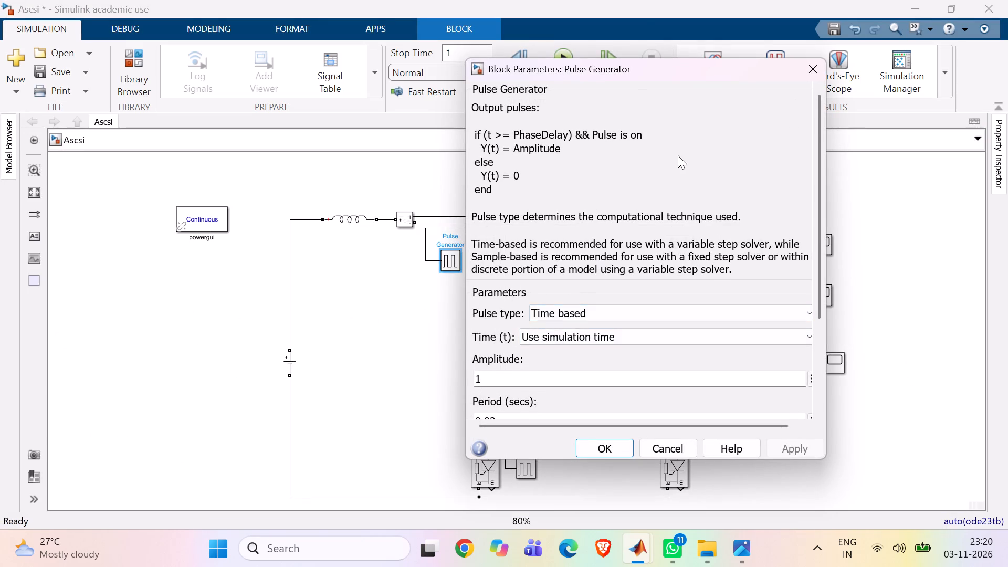
{"action": "scroll", "coordinate": [679, 155], "scroll_direction": "down", "scroll_amount": 3}
{"action": "scroll", "coordinate": [604, 283], "scroll_direction": "down", "scroll_amount": 2}
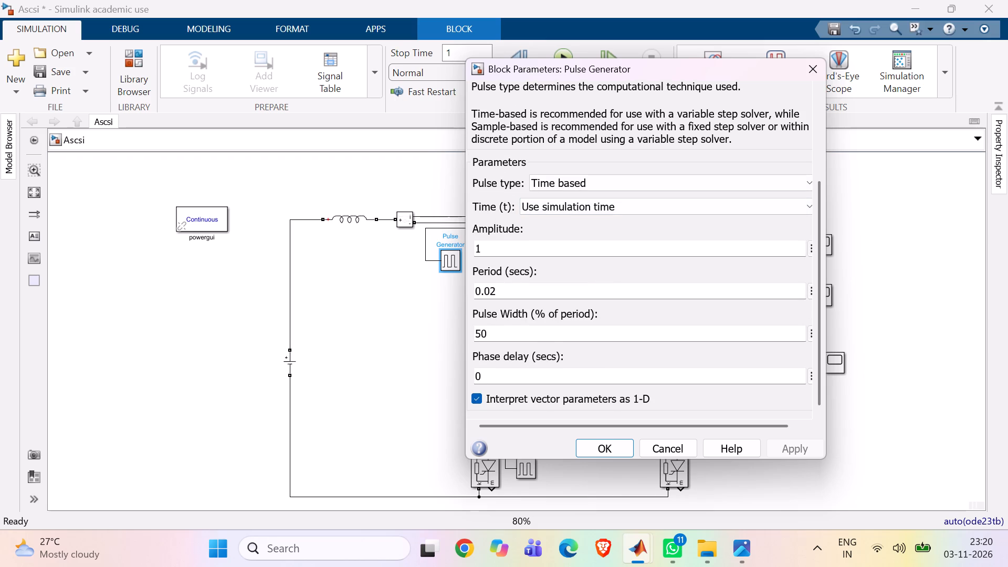
{"action": "left_click", "coordinate": [509, 292]}
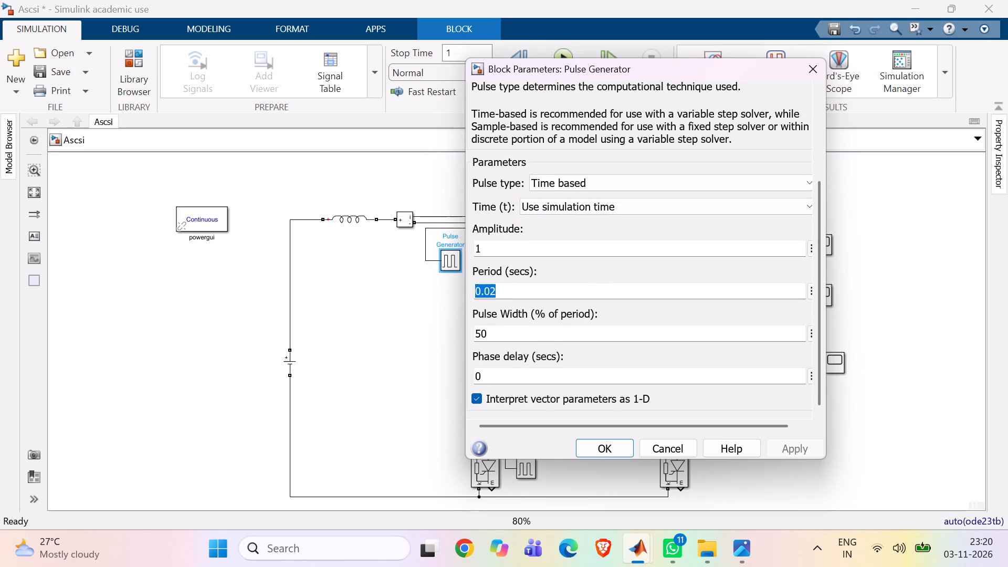
{"action": "key", "text": "BackSpace"}
{"action": "key", "text": "1"}
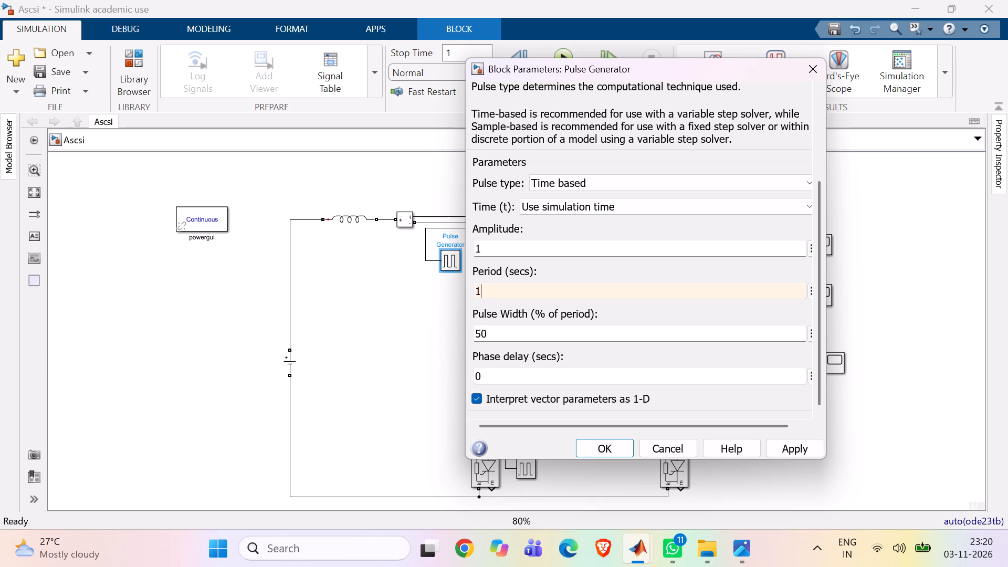
{"action": "type", "text": "/50"}
{"action": "key", "text": "Left"}
{"action": "key", "text": "Left"}
{"action": "key", "text": "Right"}
{"action": "key", "text": "Right"}
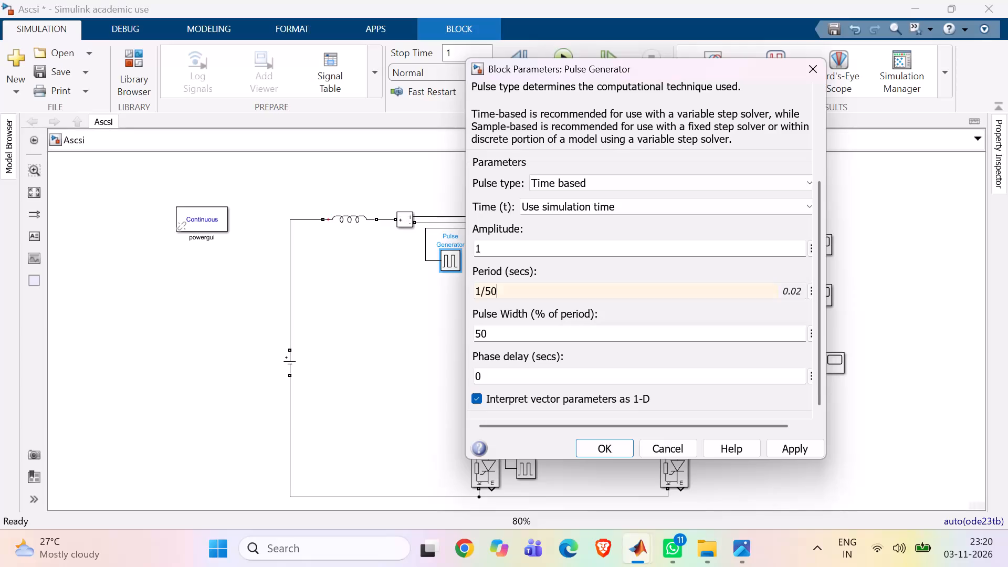
{"action": "key", "text": "BackSpace"}
{"action": "key", "text": "BackSpace"}
{"action": "type", "text": "75"}
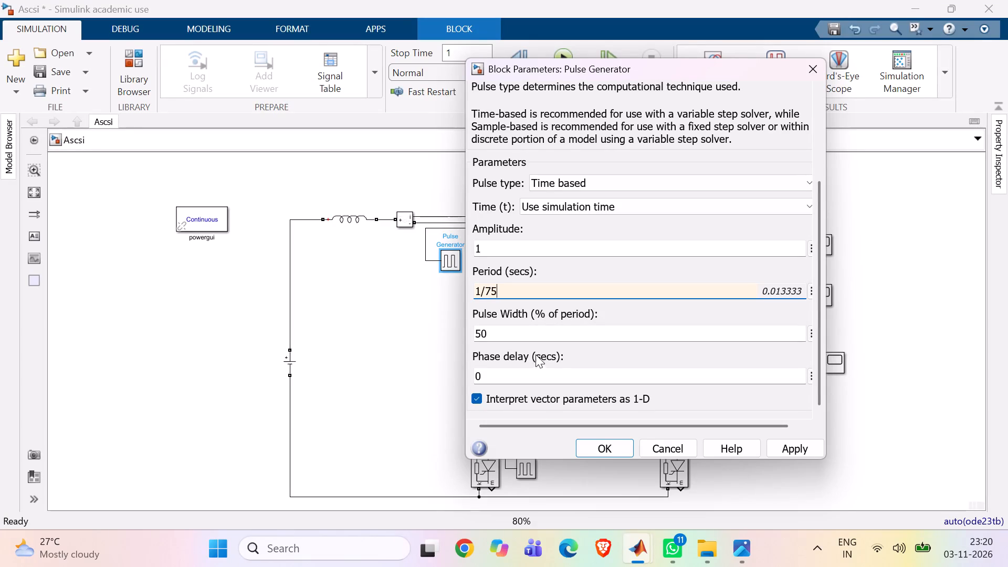
{"action": "left_click", "coordinate": [603, 446]}
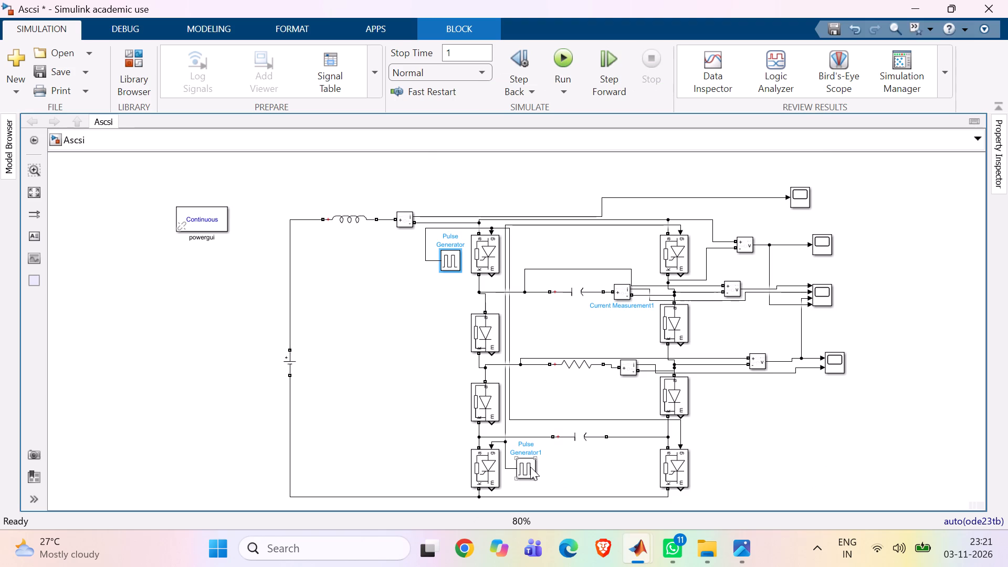
Set the Pulse Generator1 block's period to 1/75 s and clear the selection.
{"action": "double_click", "coordinate": [530, 467]}
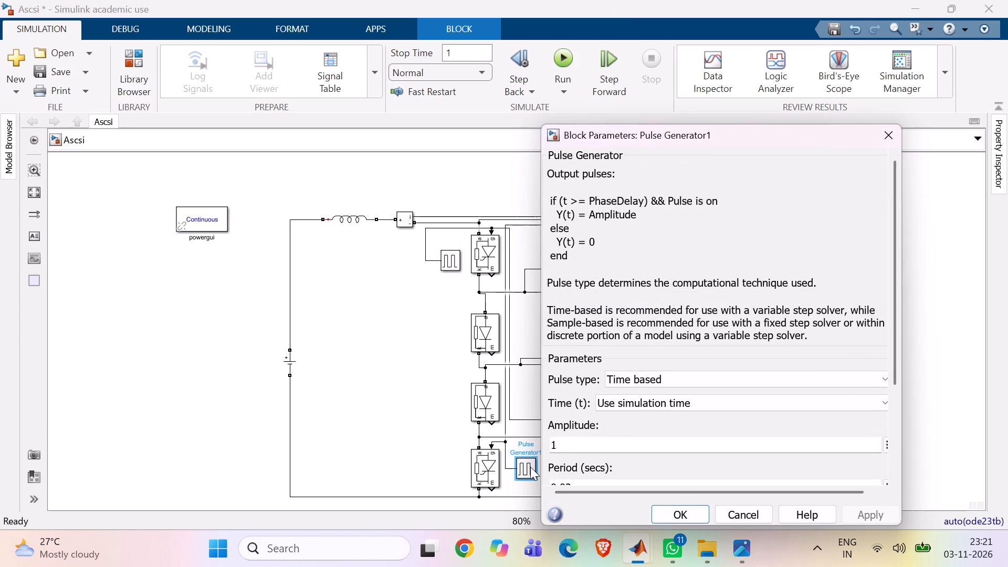
{"action": "scroll", "coordinate": [594, 349], "scroll_direction": "up", "scroll_amount": 2}
{"action": "scroll", "coordinate": [594, 349], "scroll_direction": "down", "scroll_amount": 4}
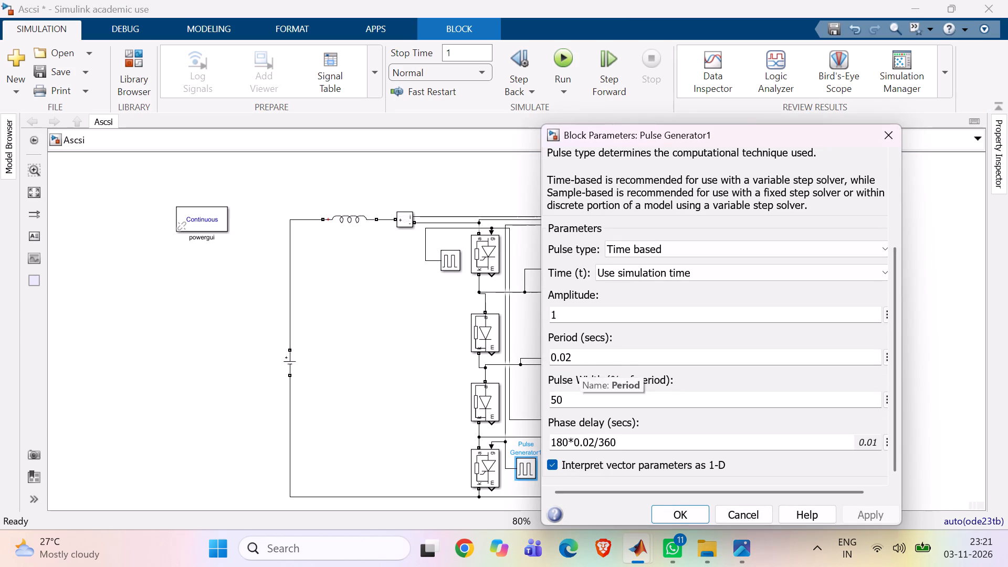
{"action": "left_click", "coordinate": [578, 364]}
{"action": "key", "text": "1"}
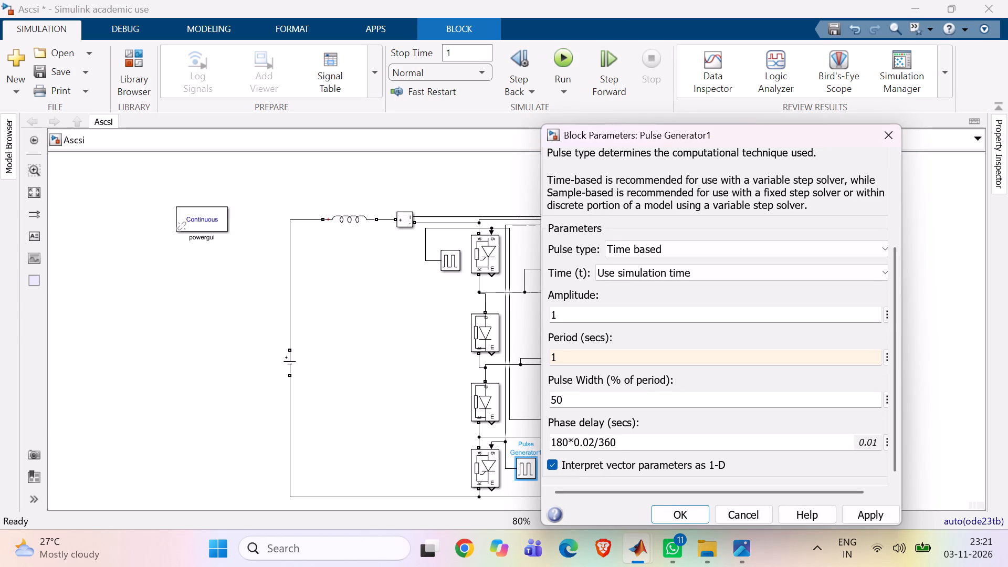
{"action": "type", "text": "/75"}
{"action": "key", "text": "Return"}
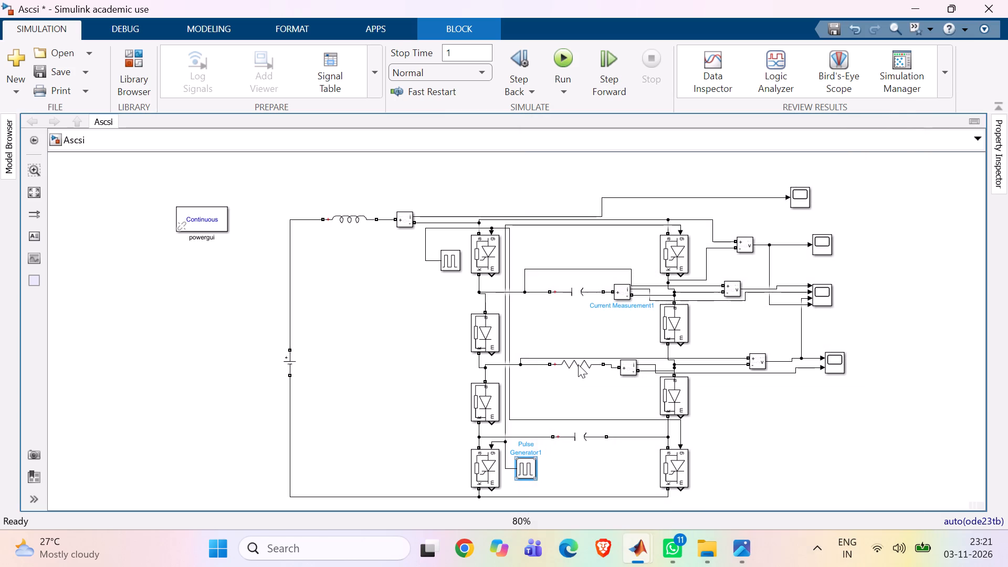
{"action": "left_click", "coordinate": [433, 405]}
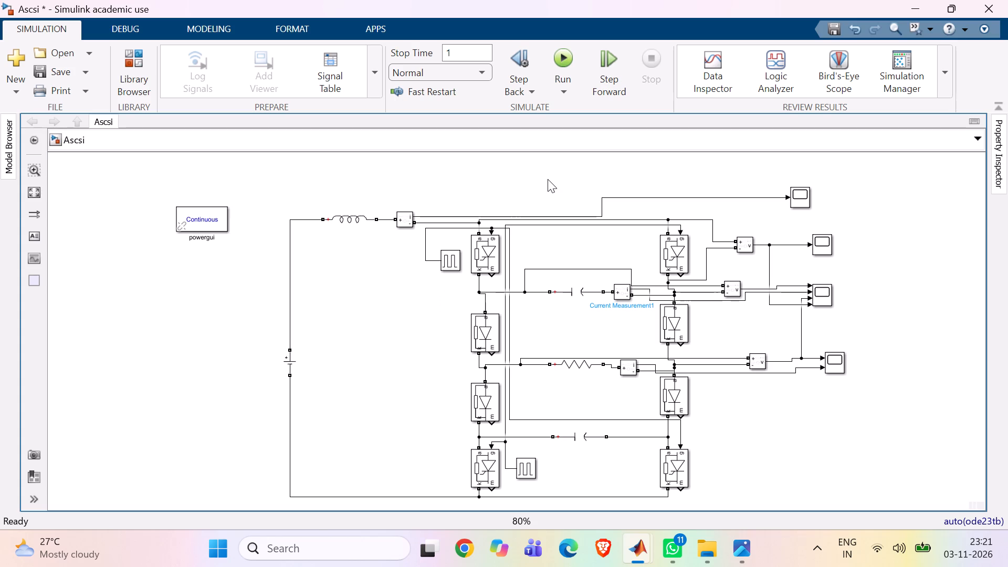
Run the simulation and examine Scope1's four waveforms, scaled to fit and zoomed to about 0.009–0.021 s.
{"action": "key", "text": "ctrl+t"}
{"action": "double_click", "coordinate": [822, 292]}
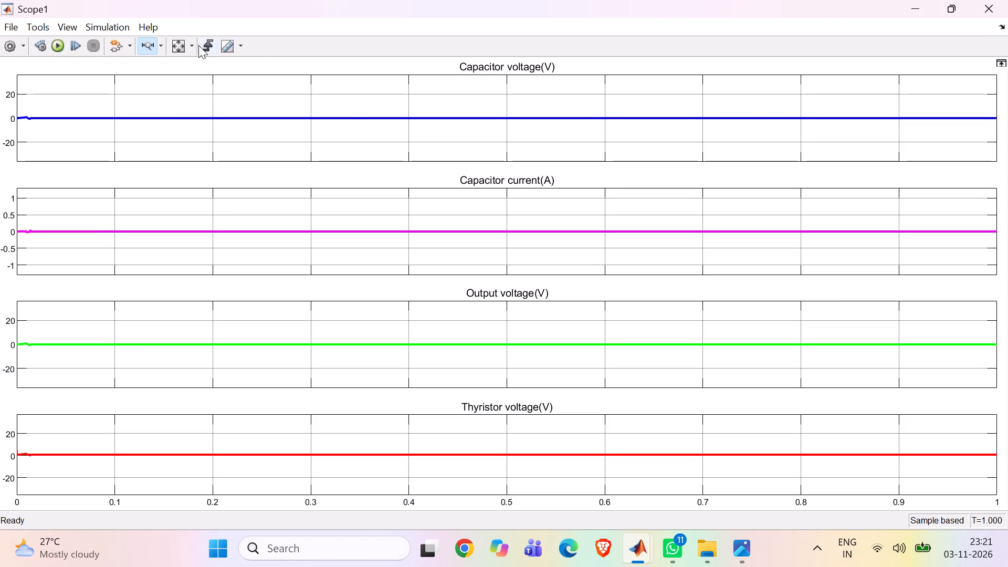
{"action": "left_click", "coordinate": [177, 38]}
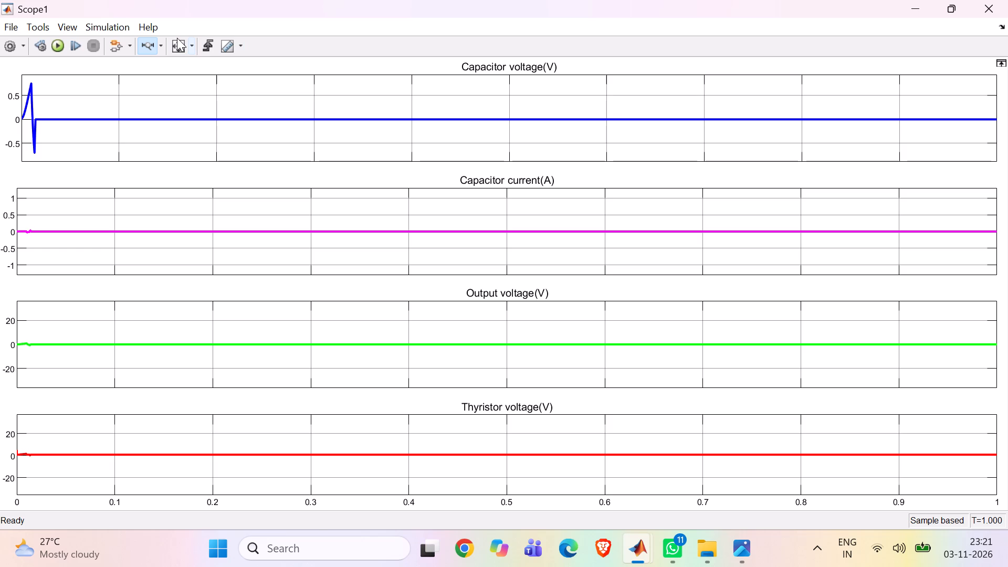
{"action": "left_click", "coordinate": [177, 45]}
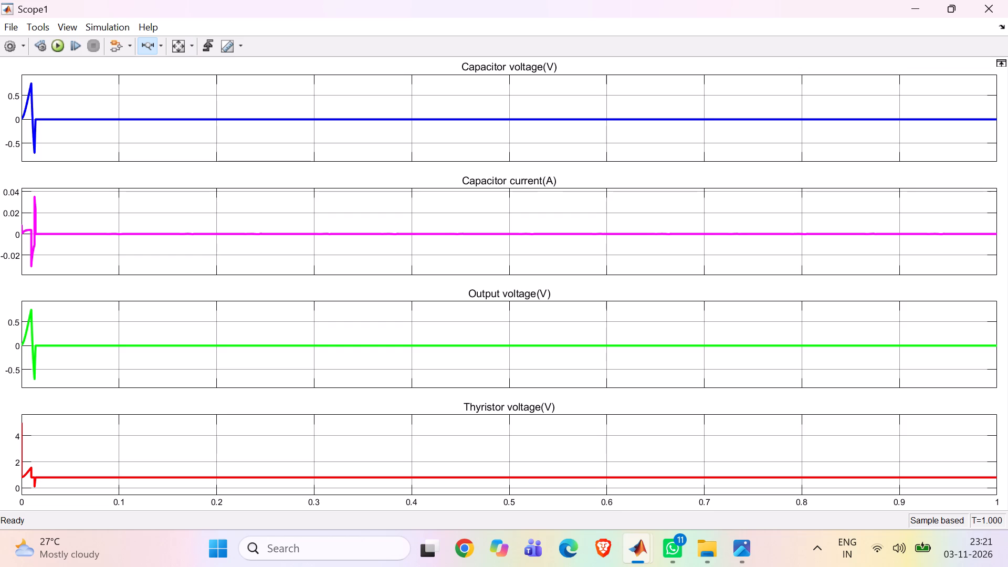
{"action": "left_click_drag", "start_coordinate": [30, 218], "coordinate": [42, 215]}
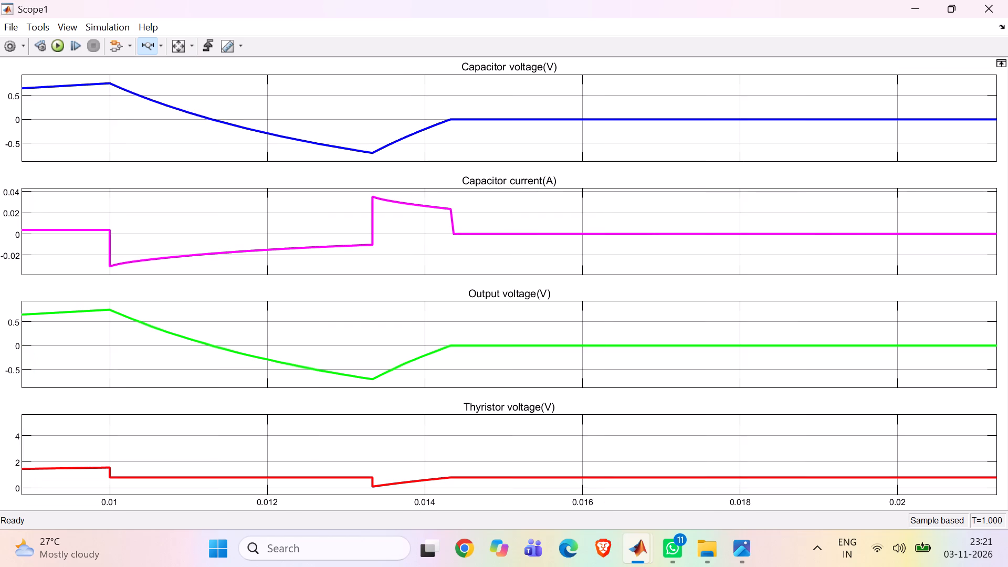
{"action": "left_click", "coordinate": [986, 2]}
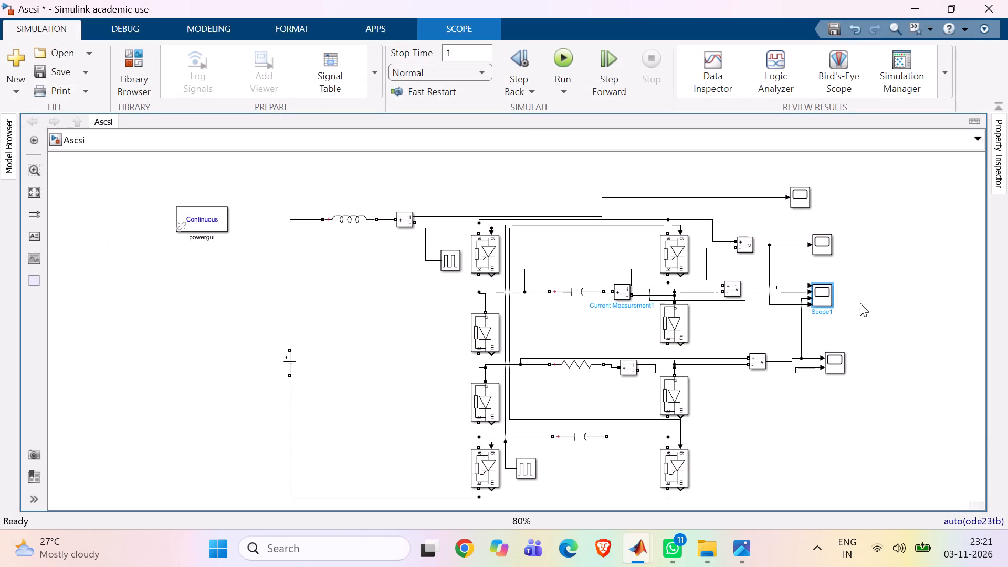
{"action": "left_click", "coordinate": [892, 292]}
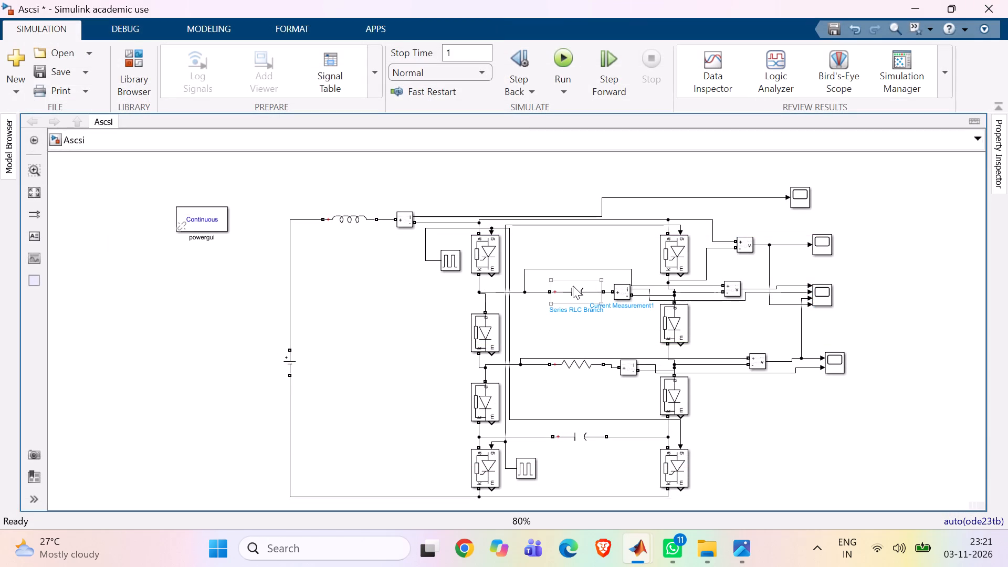
Check the capacitance of the upper capacitor's Series RLC Branch block.
{"action": "double_click", "coordinate": [573, 286]}
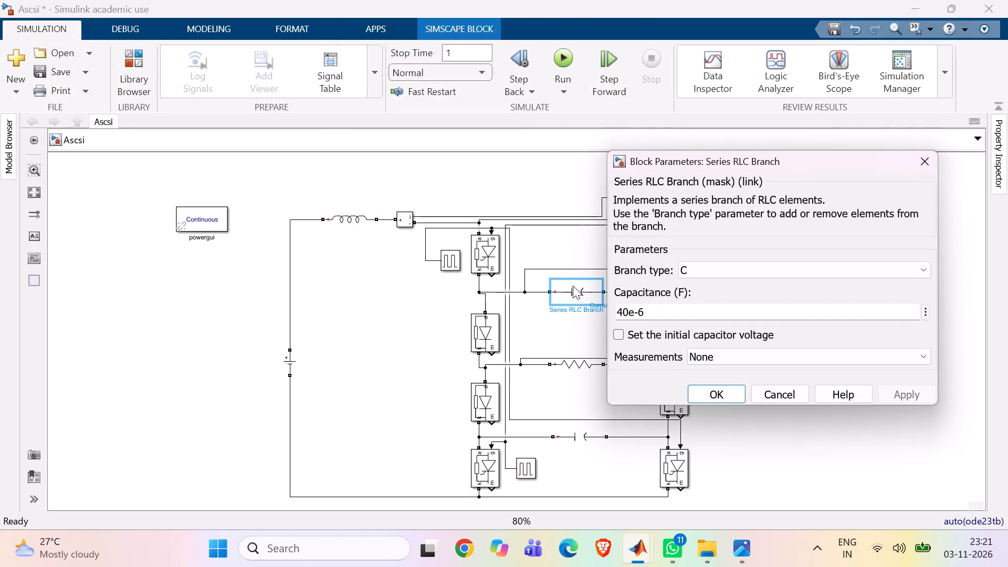
{"action": "left_click", "coordinate": [709, 392]}
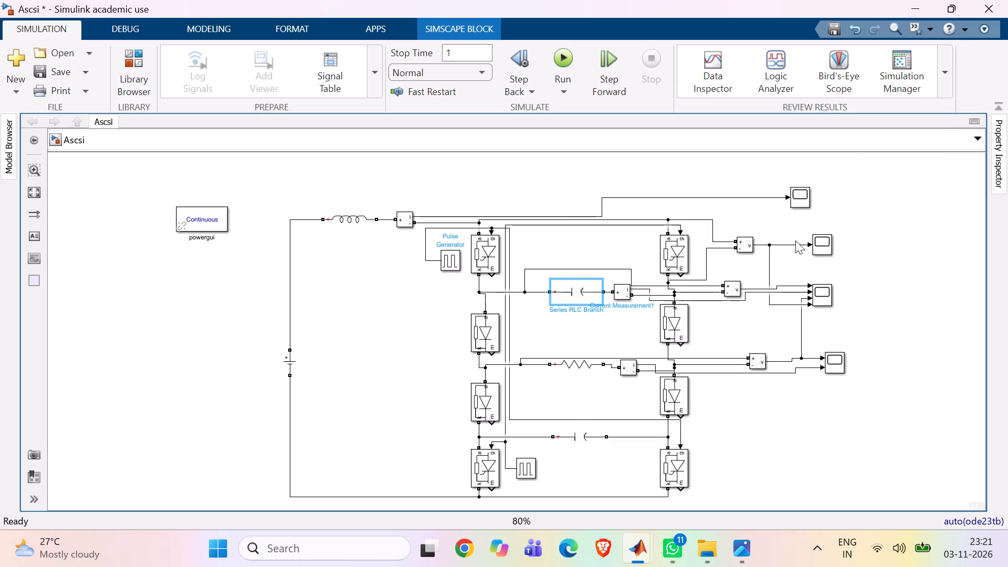
Set the Pulse Generator block's period to 1/50 s.
{"action": "double_click", "coordinate": [446, 261]}
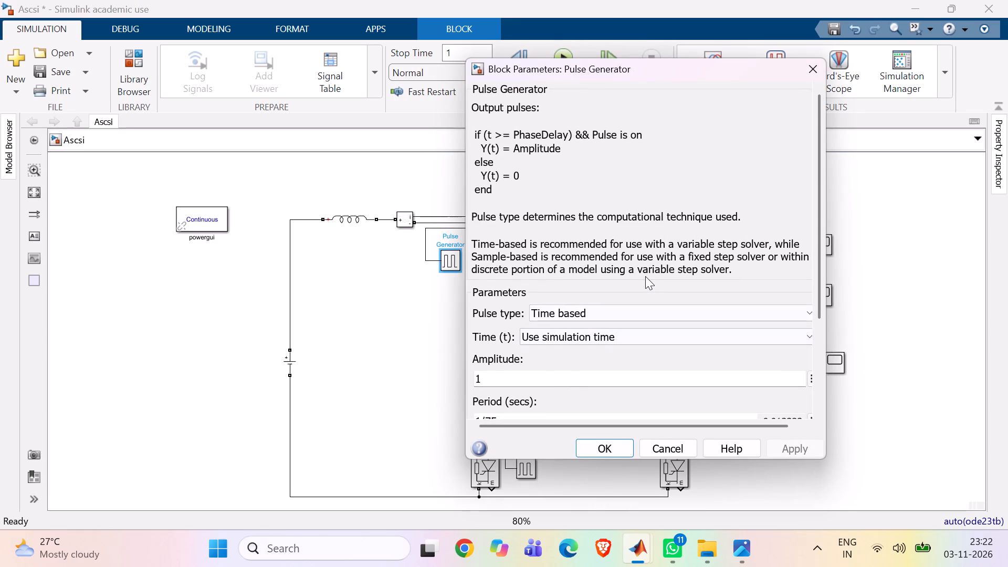
{"action": "scroll", "coordinate": [645, 276], "scroll_direction": "down", "scroll_amount": 5}
{"action": "left_click", "coordinate": [514, 352]}
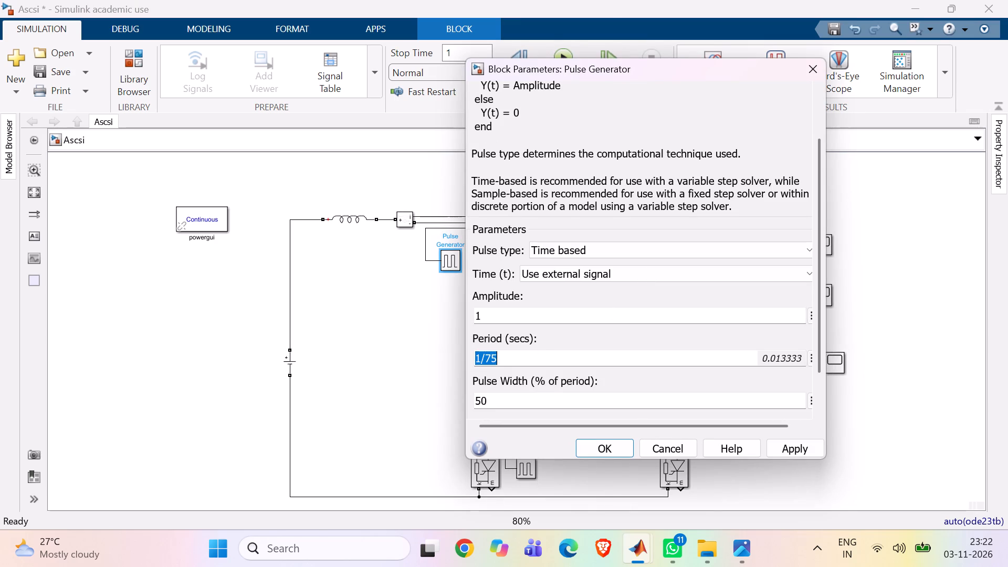
{"action": "left_click", "coordinate": [514, 352]}
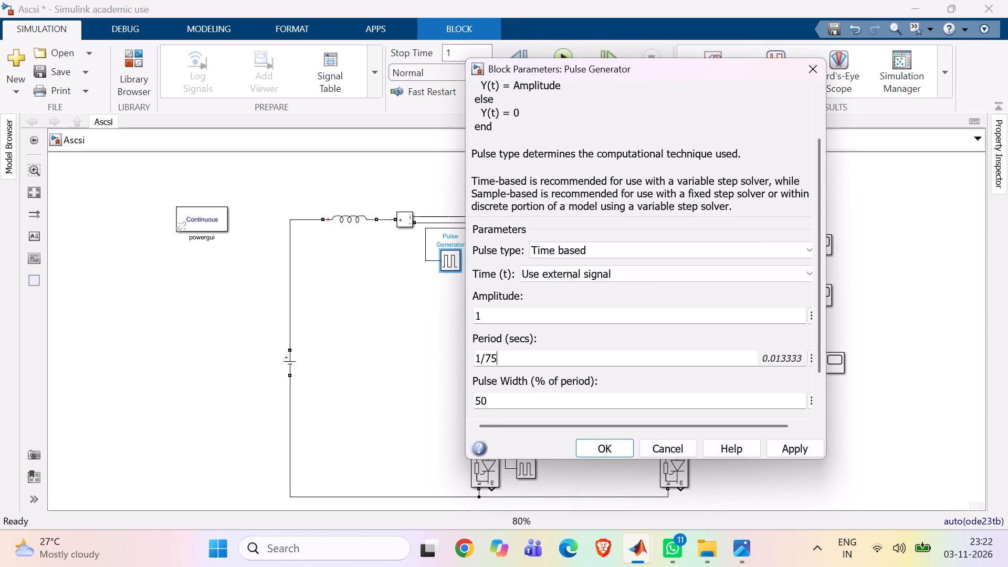
{"action": "key", "text": "BackSpace"}
{"action": "key", "text": "BackSpace"}
{"action": "type", "text": "50"}
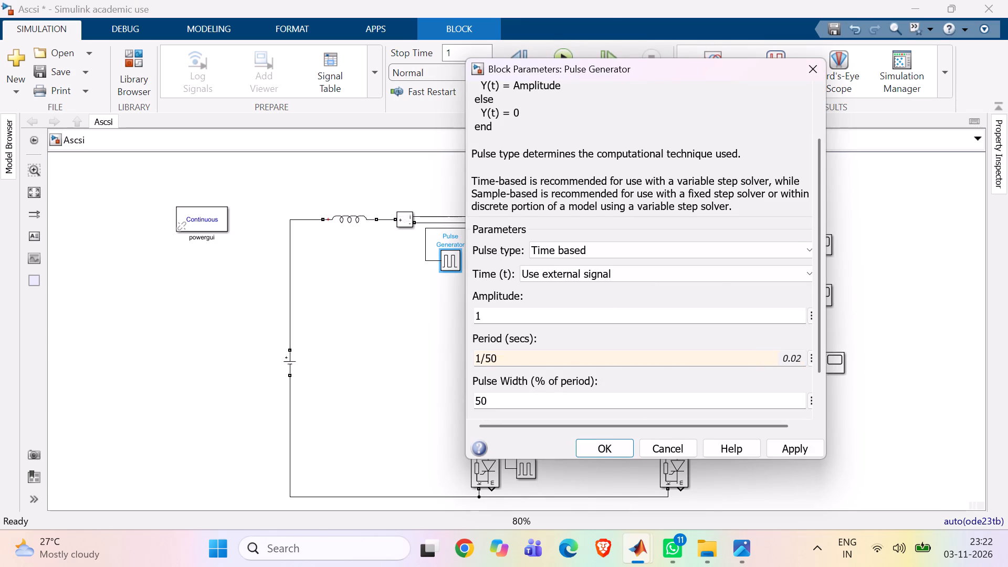
{"action": "key", "text": "Return"}
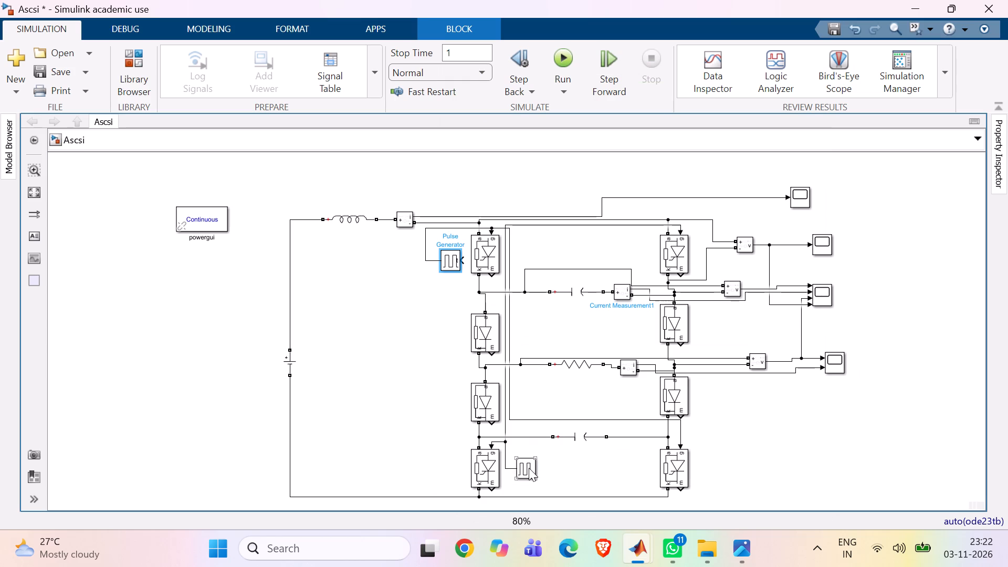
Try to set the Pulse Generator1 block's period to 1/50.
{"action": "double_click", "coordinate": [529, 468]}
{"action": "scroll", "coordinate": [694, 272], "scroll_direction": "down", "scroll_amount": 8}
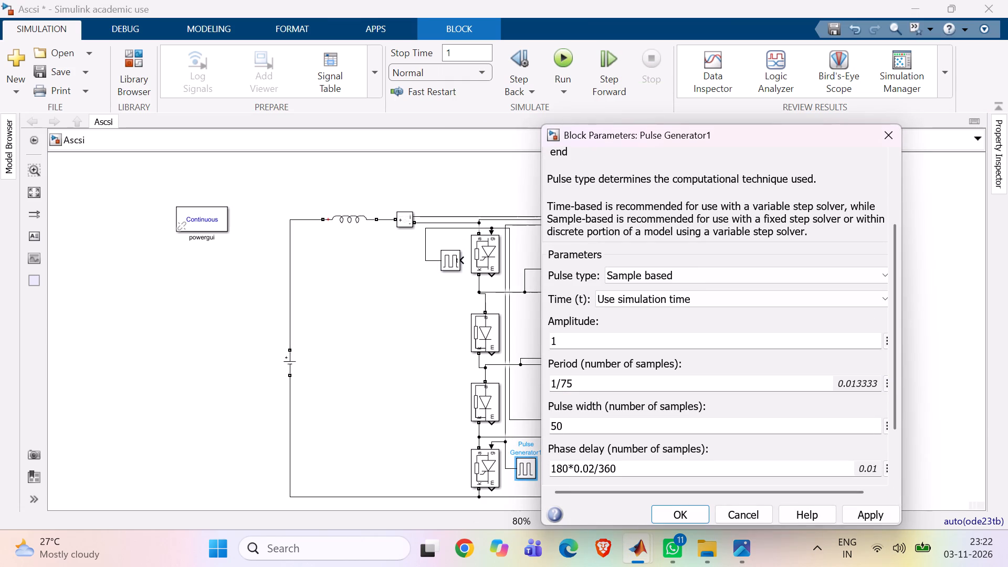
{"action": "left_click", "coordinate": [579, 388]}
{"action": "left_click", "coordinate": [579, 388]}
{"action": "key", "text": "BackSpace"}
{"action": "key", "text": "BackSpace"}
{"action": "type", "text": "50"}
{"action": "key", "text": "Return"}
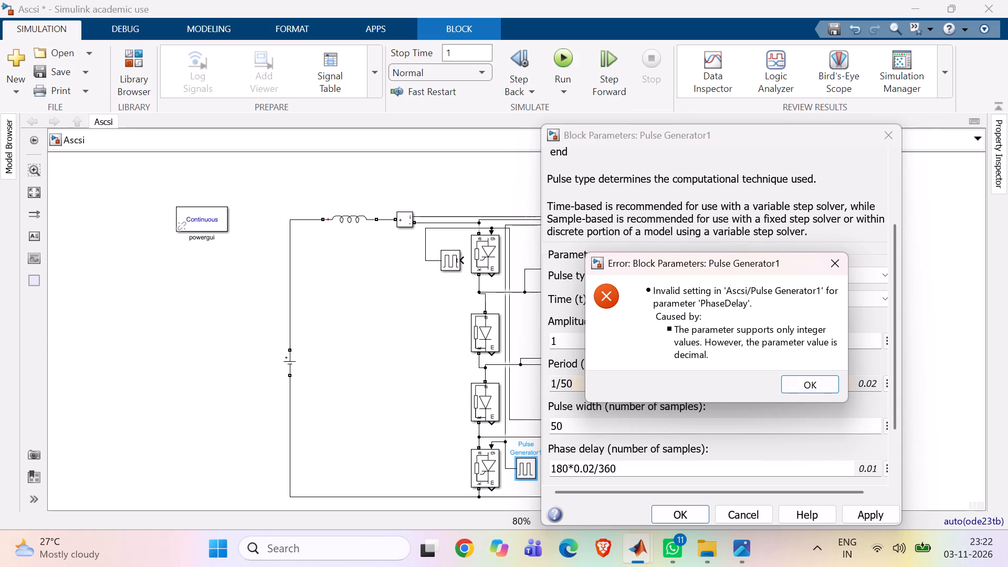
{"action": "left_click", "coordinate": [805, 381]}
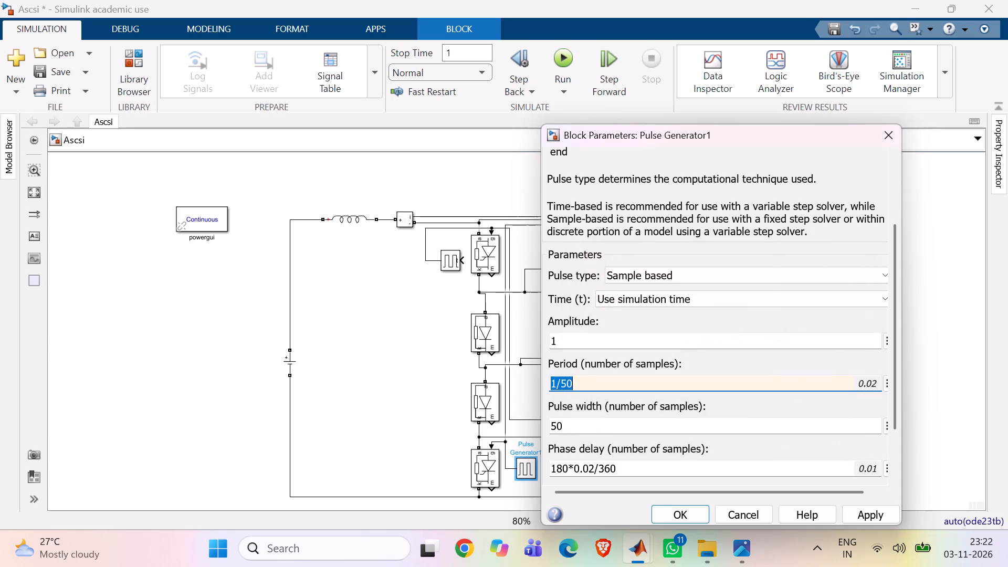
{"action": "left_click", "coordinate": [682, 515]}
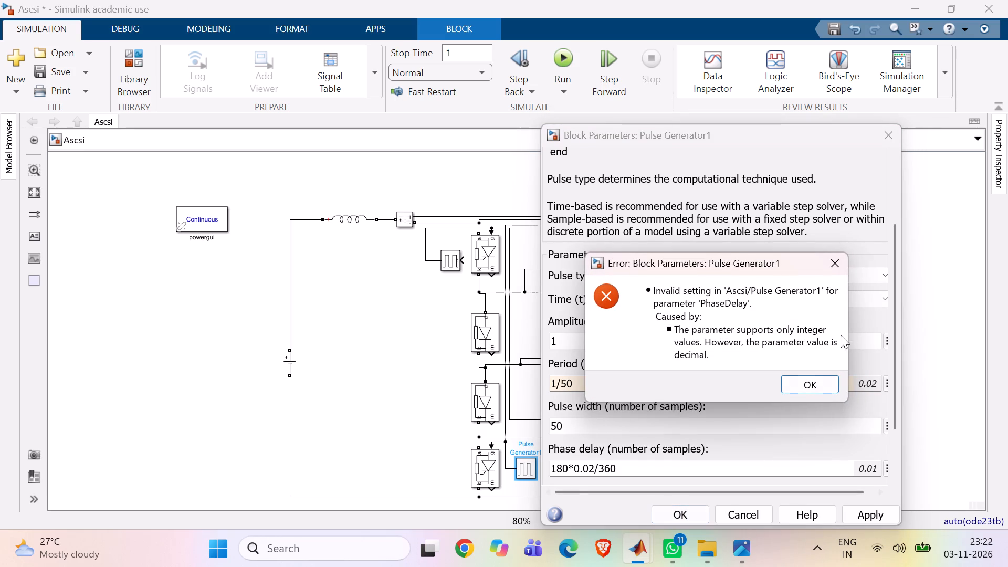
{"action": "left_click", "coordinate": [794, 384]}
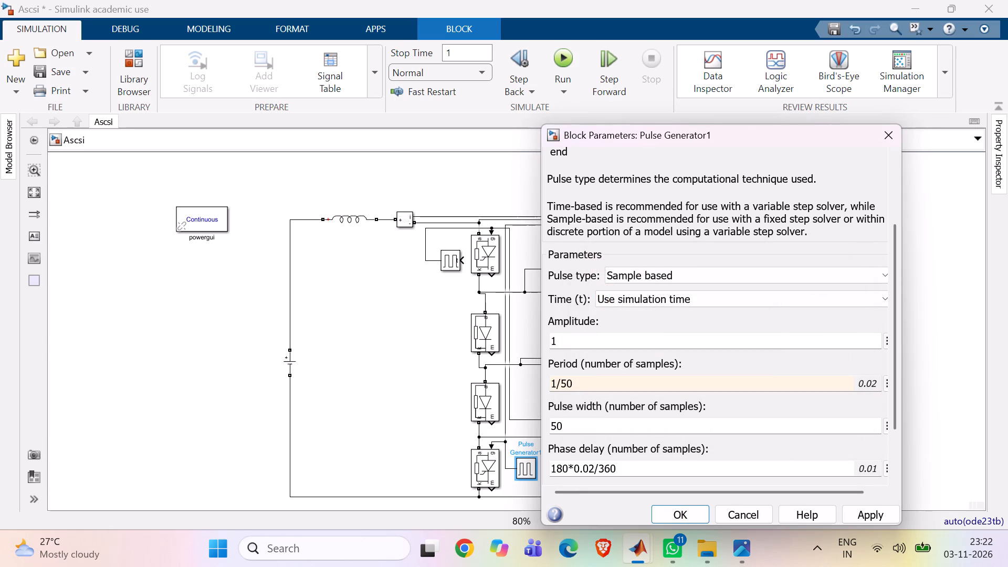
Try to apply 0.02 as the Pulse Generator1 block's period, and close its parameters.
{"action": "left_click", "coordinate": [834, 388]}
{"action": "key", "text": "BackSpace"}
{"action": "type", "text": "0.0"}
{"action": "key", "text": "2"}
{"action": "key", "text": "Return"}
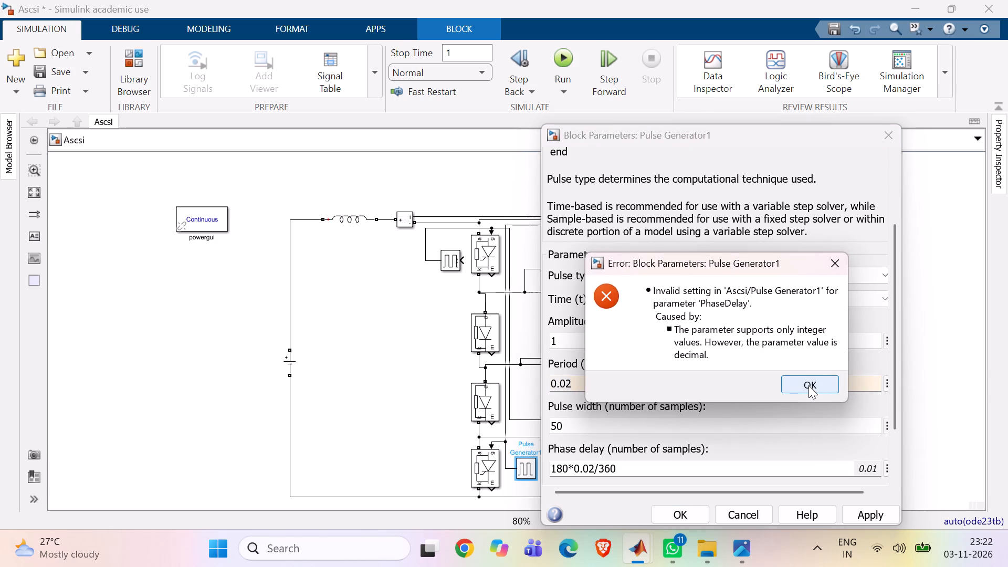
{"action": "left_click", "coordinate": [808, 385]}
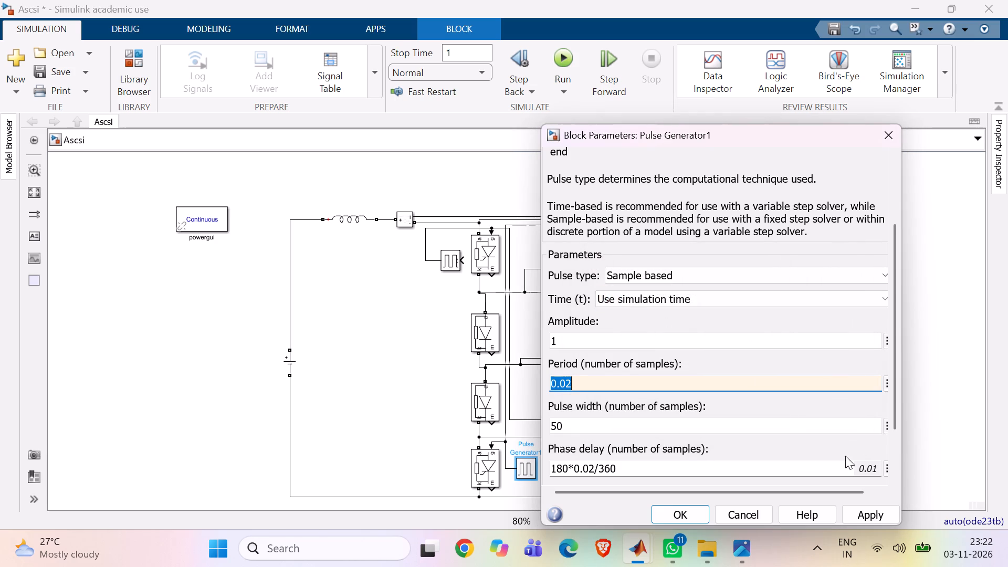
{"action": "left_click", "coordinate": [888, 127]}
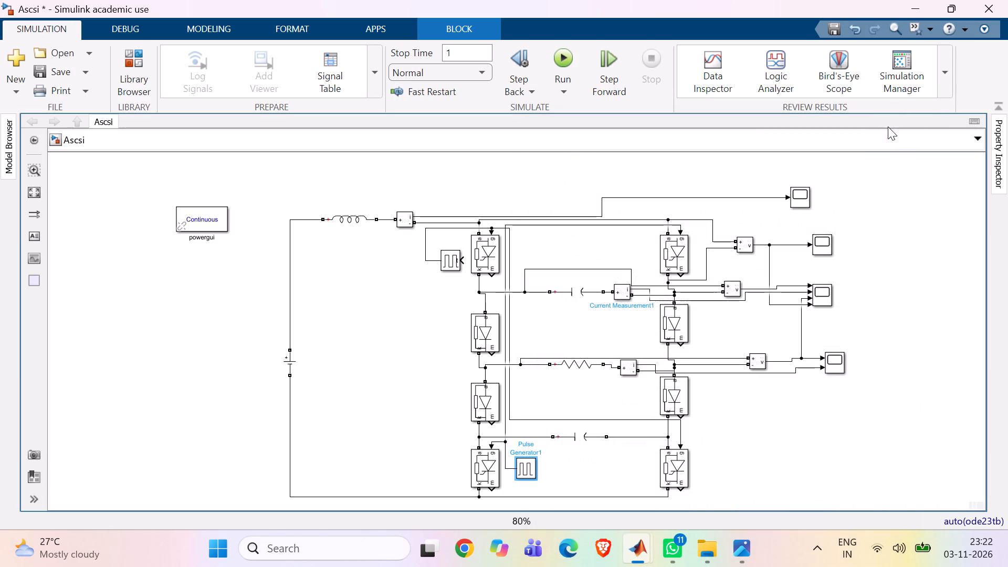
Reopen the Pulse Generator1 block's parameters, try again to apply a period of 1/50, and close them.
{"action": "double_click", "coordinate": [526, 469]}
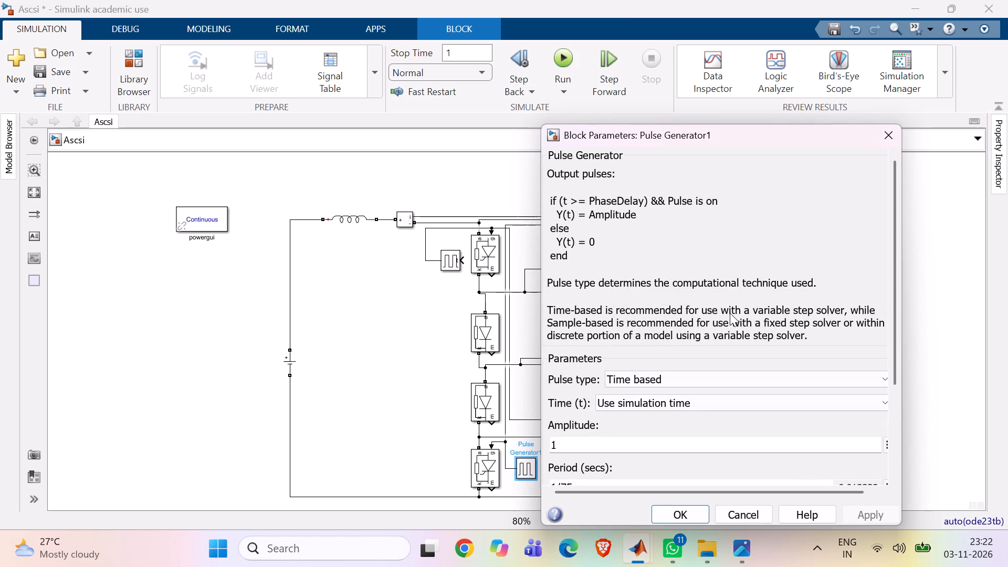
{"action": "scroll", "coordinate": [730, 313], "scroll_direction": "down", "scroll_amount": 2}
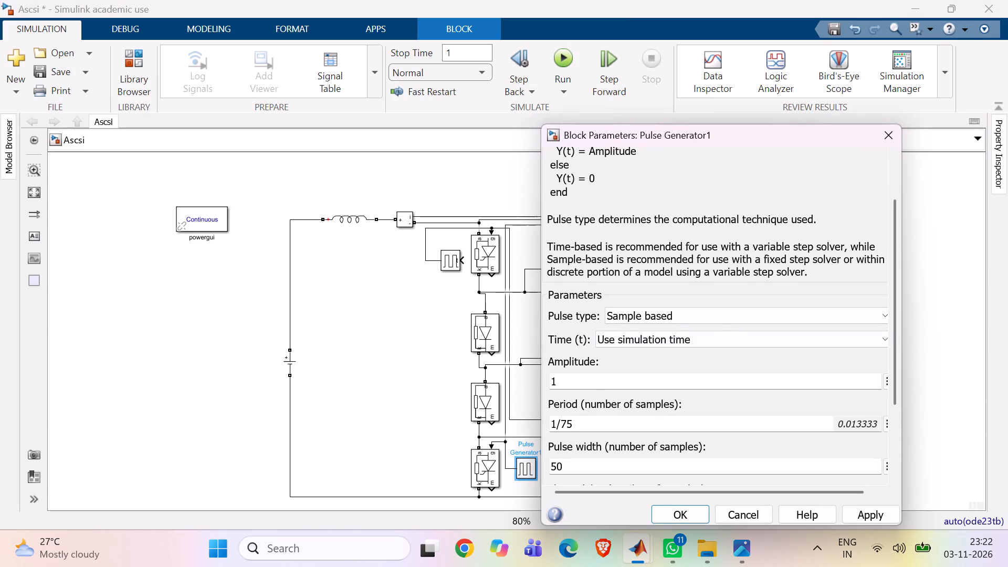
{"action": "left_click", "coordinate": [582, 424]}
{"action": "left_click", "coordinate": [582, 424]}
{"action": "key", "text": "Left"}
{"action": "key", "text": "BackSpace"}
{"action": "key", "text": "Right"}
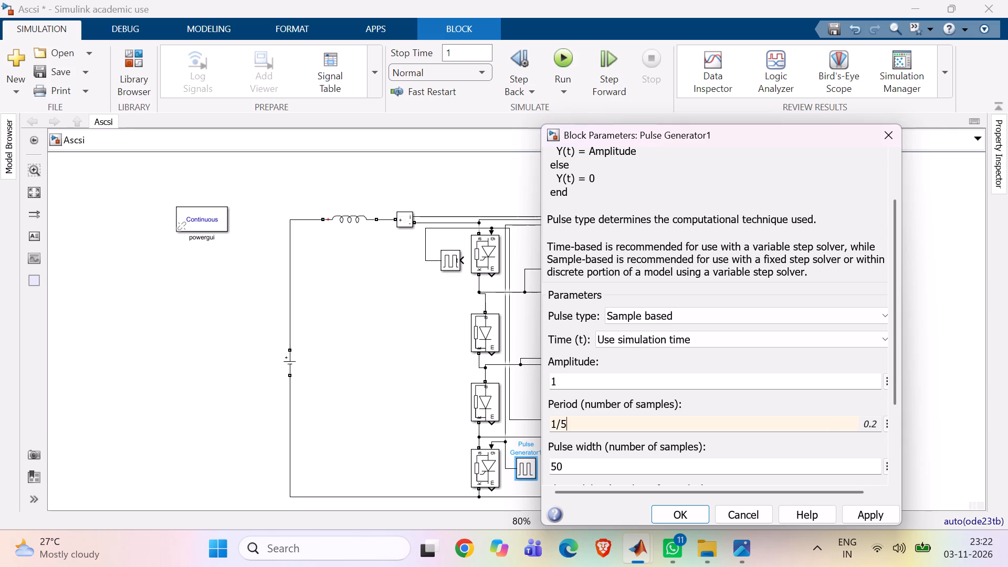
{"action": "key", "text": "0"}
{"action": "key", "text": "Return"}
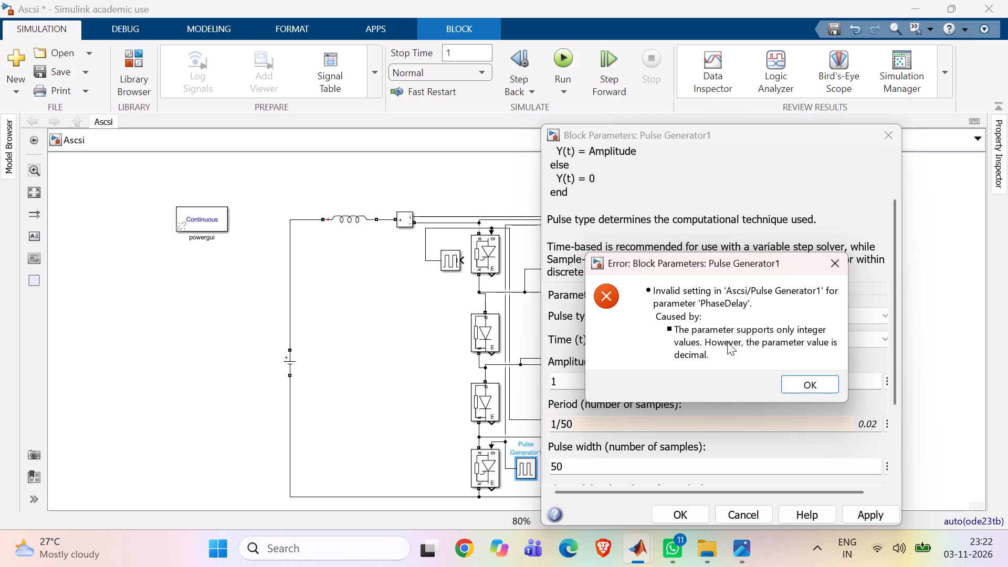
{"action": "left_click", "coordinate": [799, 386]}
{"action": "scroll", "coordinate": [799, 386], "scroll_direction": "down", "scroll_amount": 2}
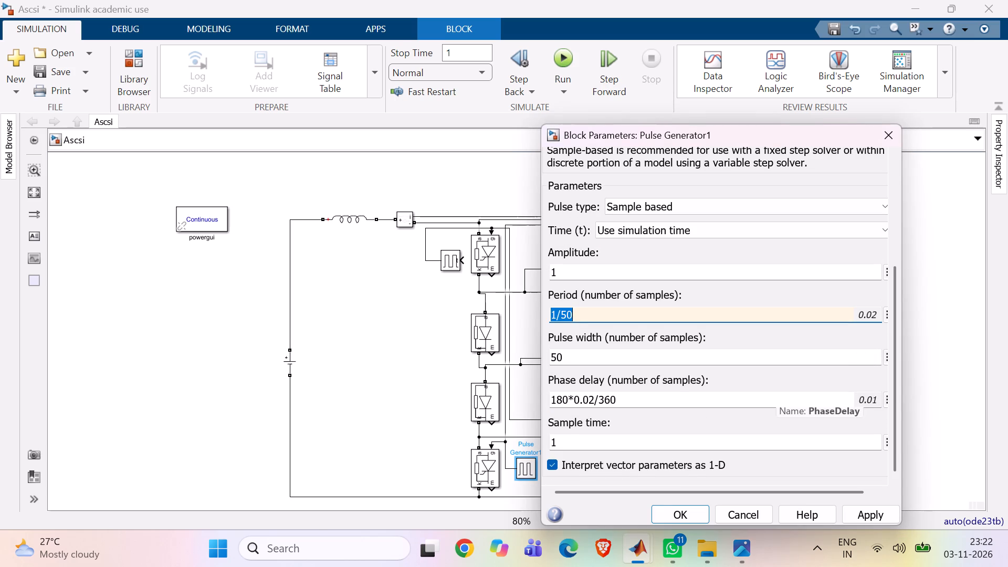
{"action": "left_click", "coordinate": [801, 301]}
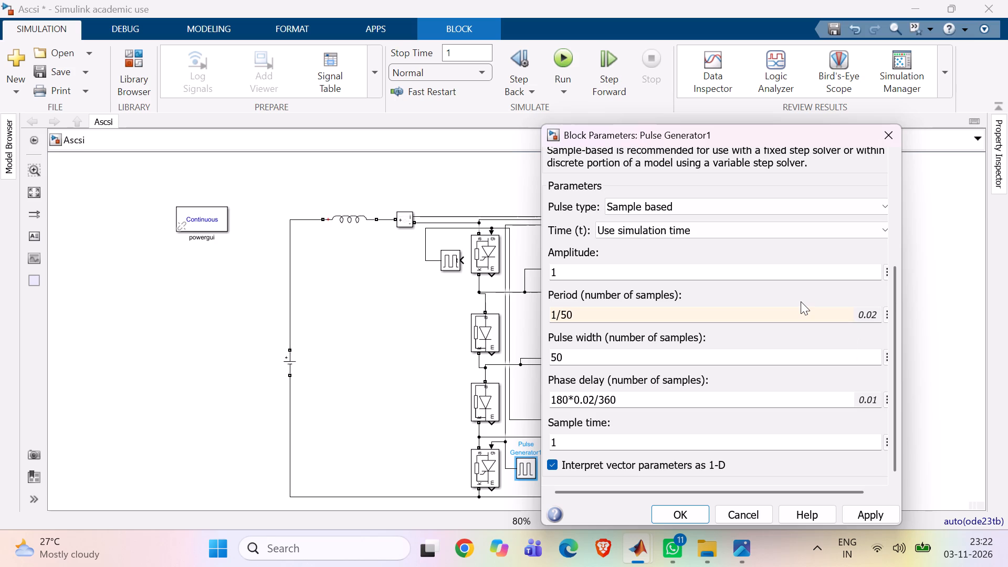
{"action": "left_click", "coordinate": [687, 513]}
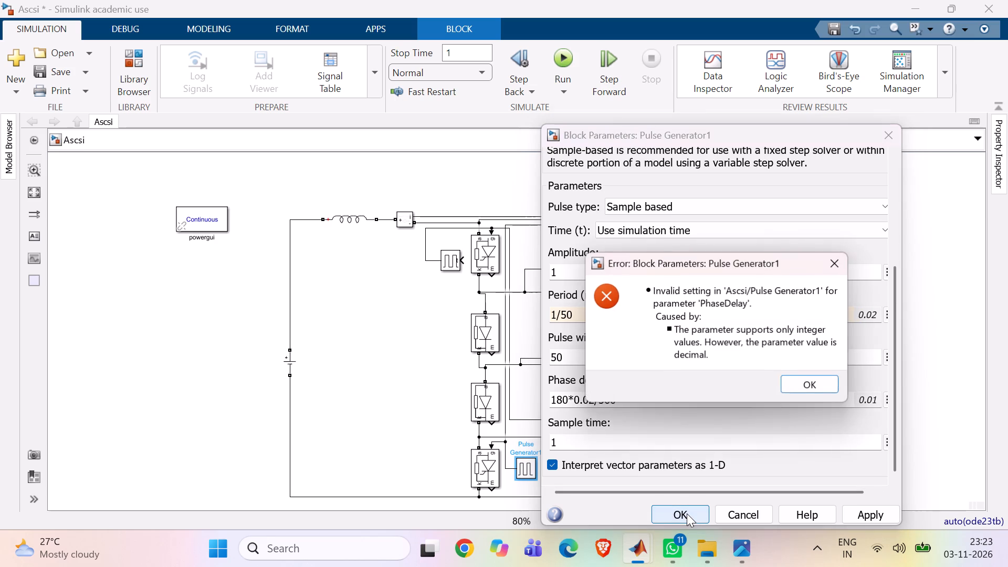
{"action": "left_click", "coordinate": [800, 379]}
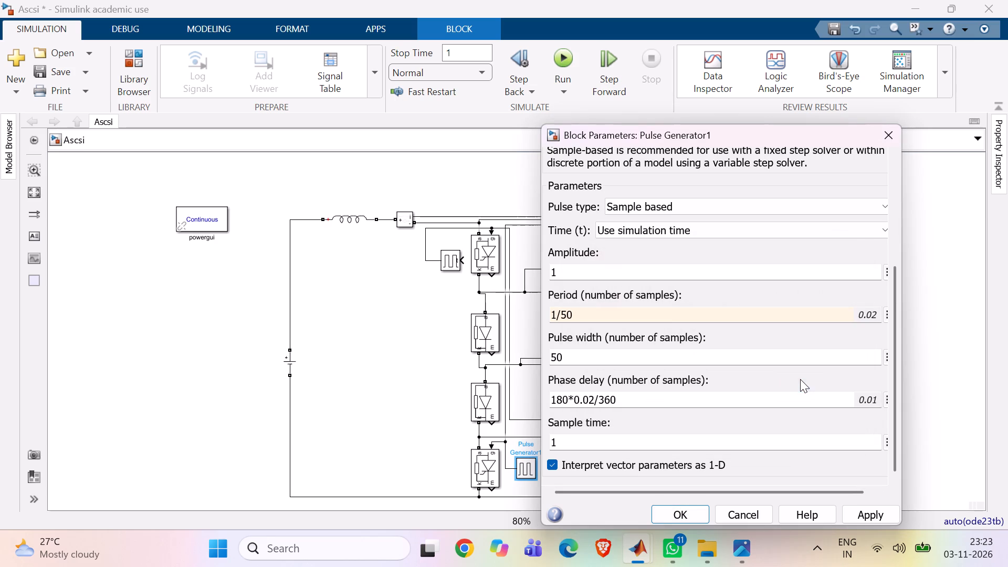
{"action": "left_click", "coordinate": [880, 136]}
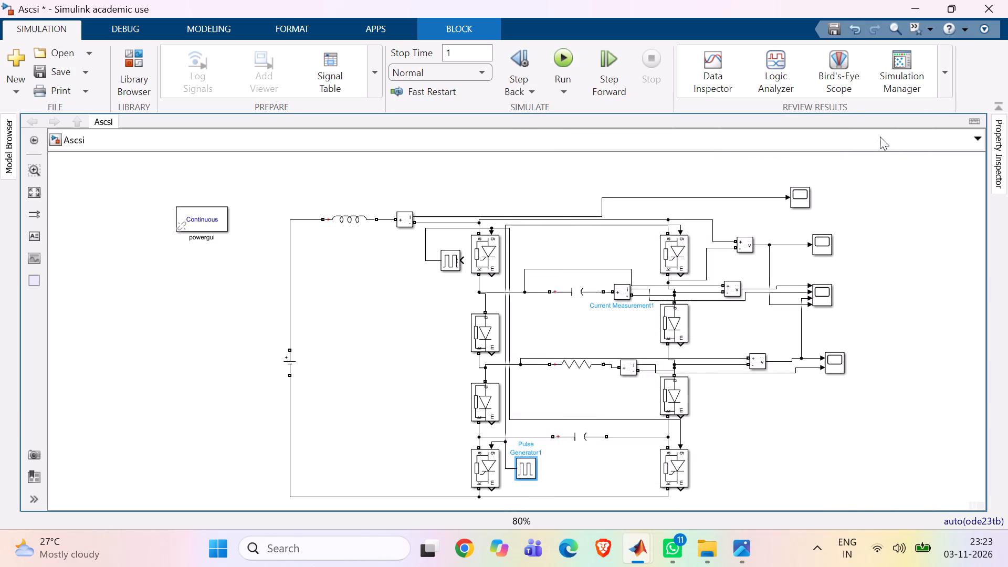
Run the Ascsi model's simulation again.
{"action": "key", "text": "ctrl+t"}
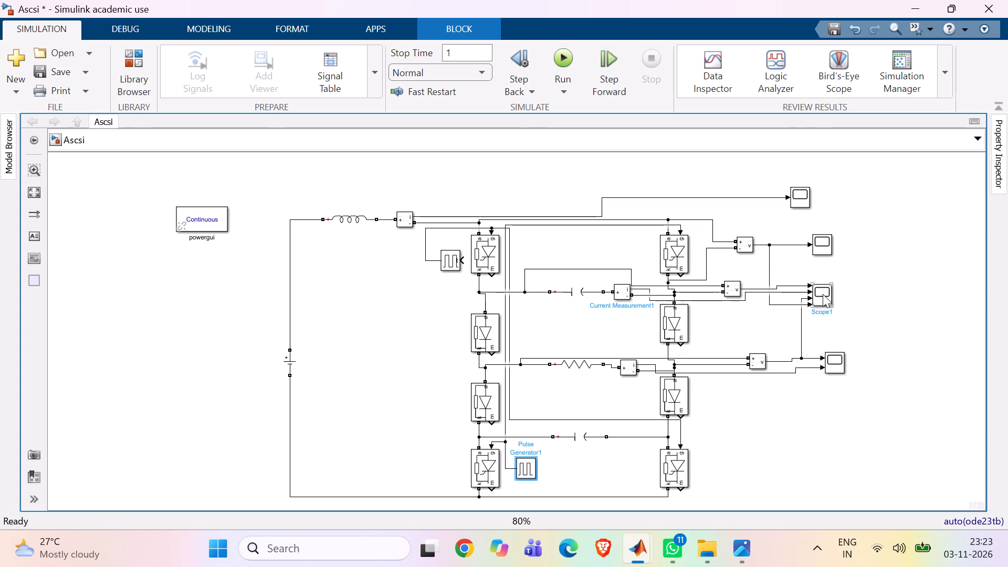
View the capacitor, output and thyristor waveforms in Scope1, scaled to fit the axes, and close the scope.
{"action": "double_click", "coordinate": [823, 294]}
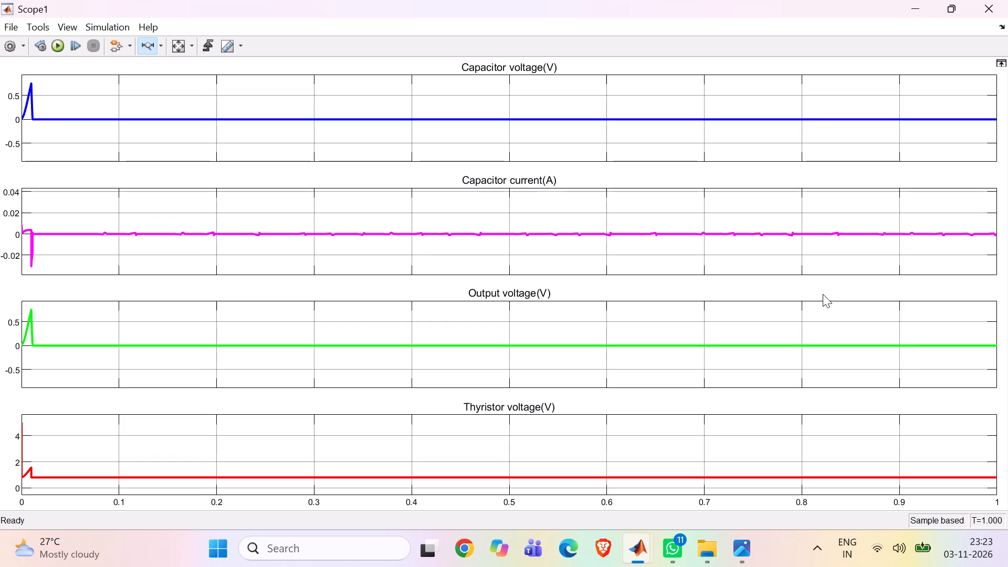
{"action": "left_click", "coordinate": [181, 47]}
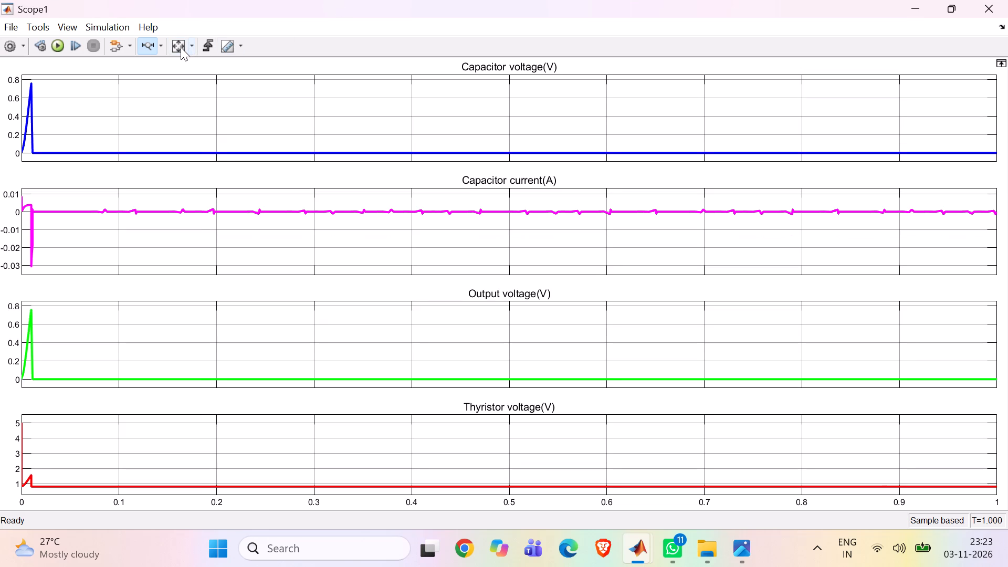
{"action": "left_click", "coordinate": [181, 47]}
{"action": "left_click", "coordinate": [997, 0]}
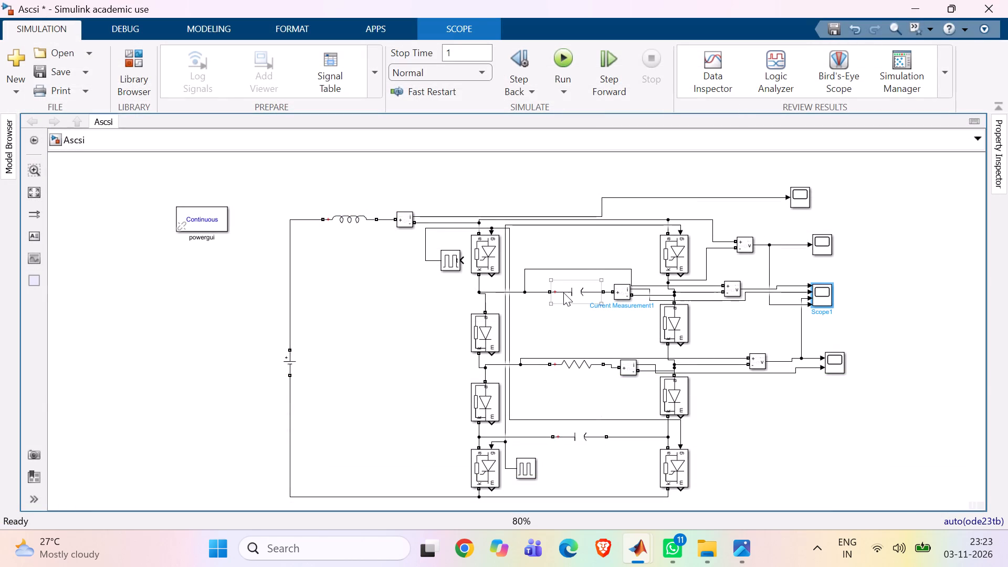
Set the Time (t) source of the Pulse Generator block to Use simulation time.
{"action": "double_click", "coordinate": [447, 261]}
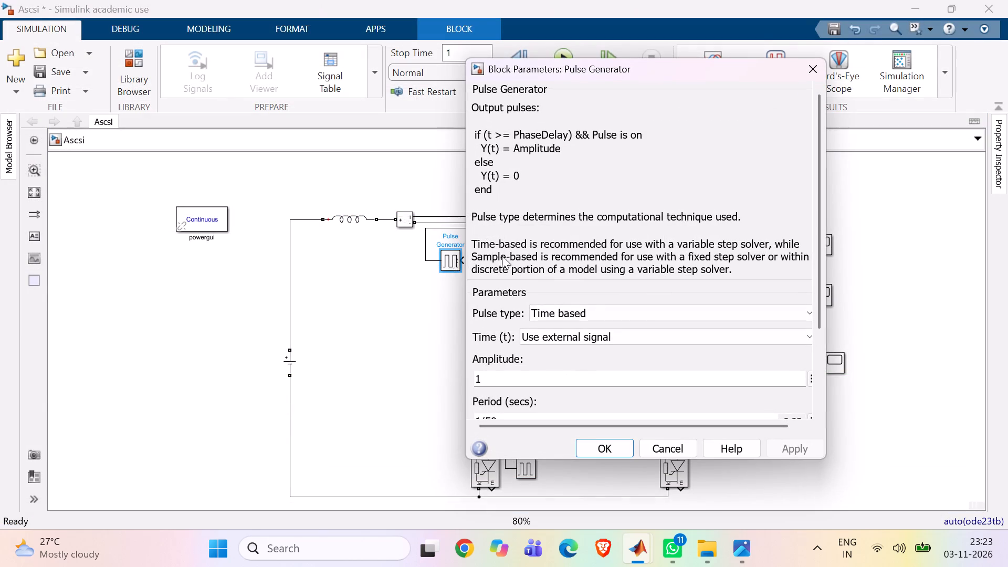
{"action": "left_click", "coordinate": [647, 334]}
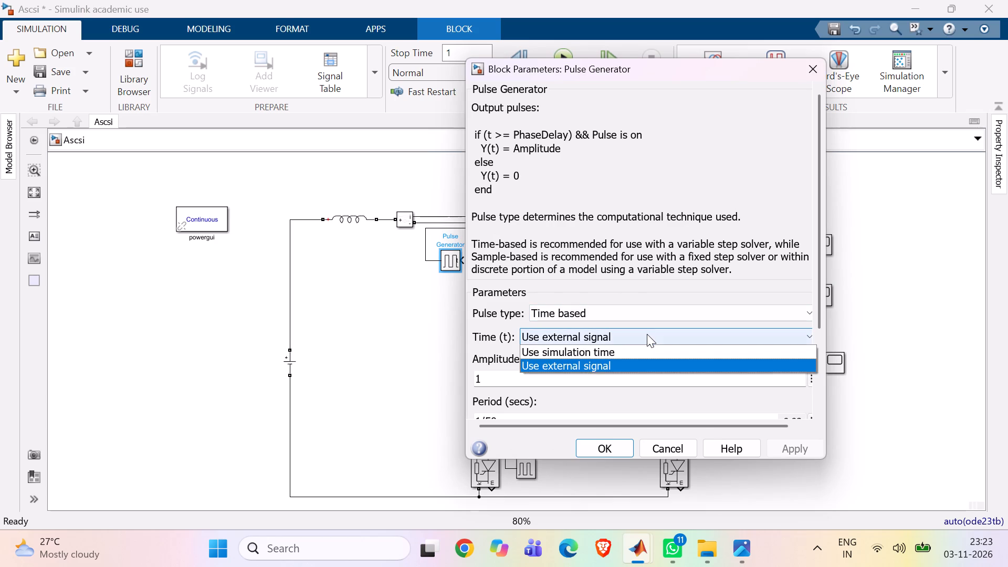
{"action": "left_click", "coordinate": [606, 355]}
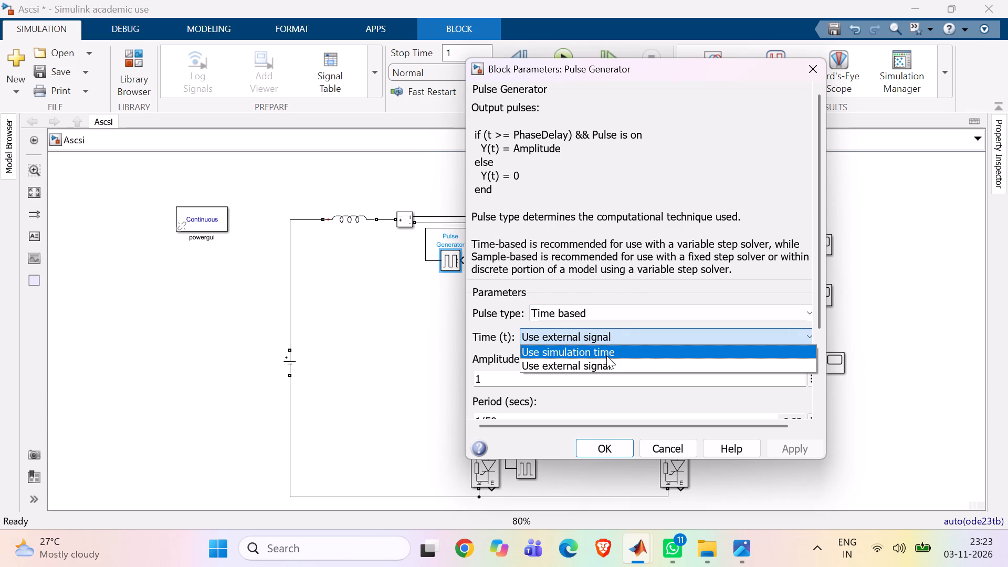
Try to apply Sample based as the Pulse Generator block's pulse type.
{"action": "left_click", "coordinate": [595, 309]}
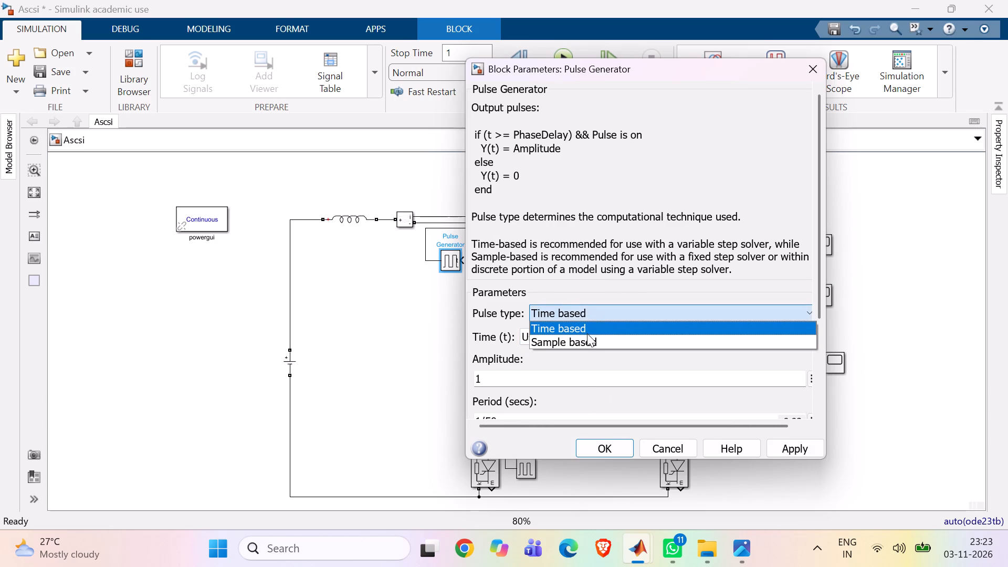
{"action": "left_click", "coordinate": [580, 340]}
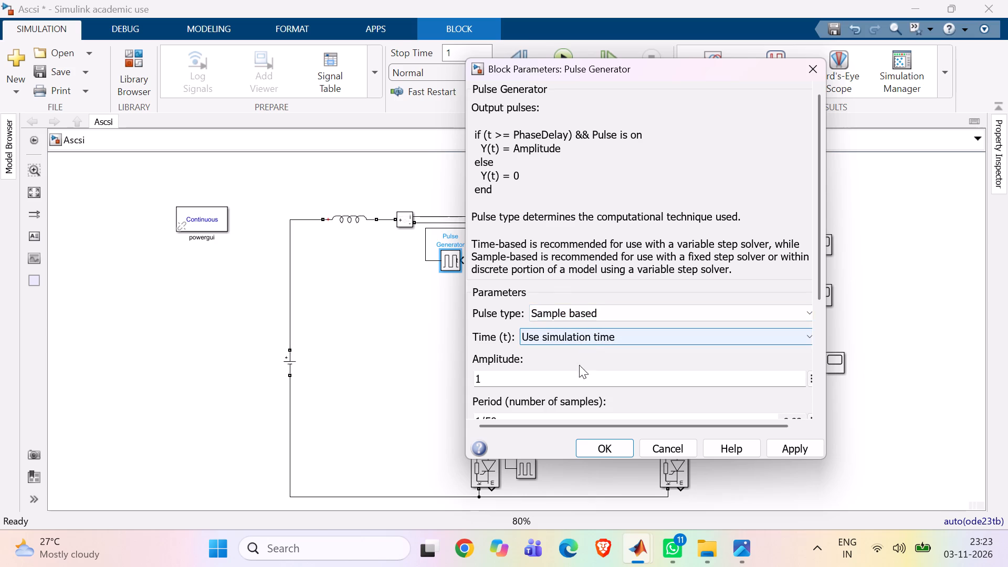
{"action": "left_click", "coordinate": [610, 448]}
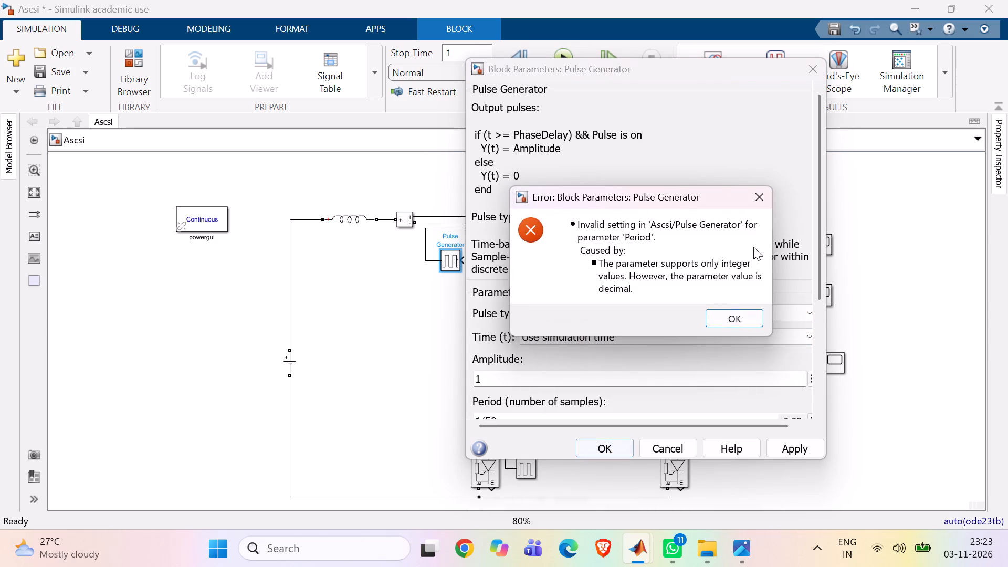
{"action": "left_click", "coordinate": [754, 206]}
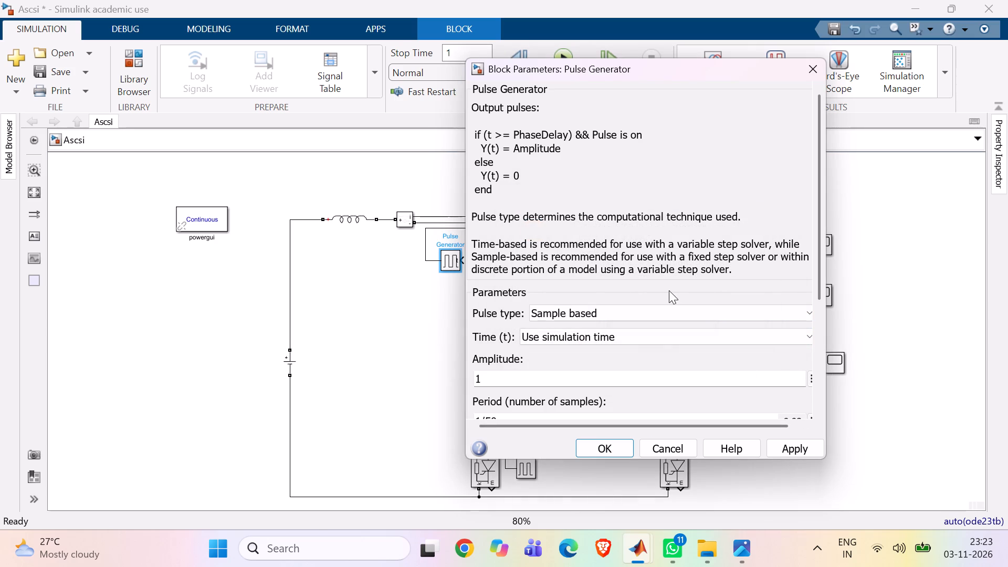
Set the Pulse Generator block's pulse type back to Time based and apply its parameters.
{"action": "left_click", "coordinate": [652, 307]}
{"action": "left_click", "coordinate": [617, 330]}
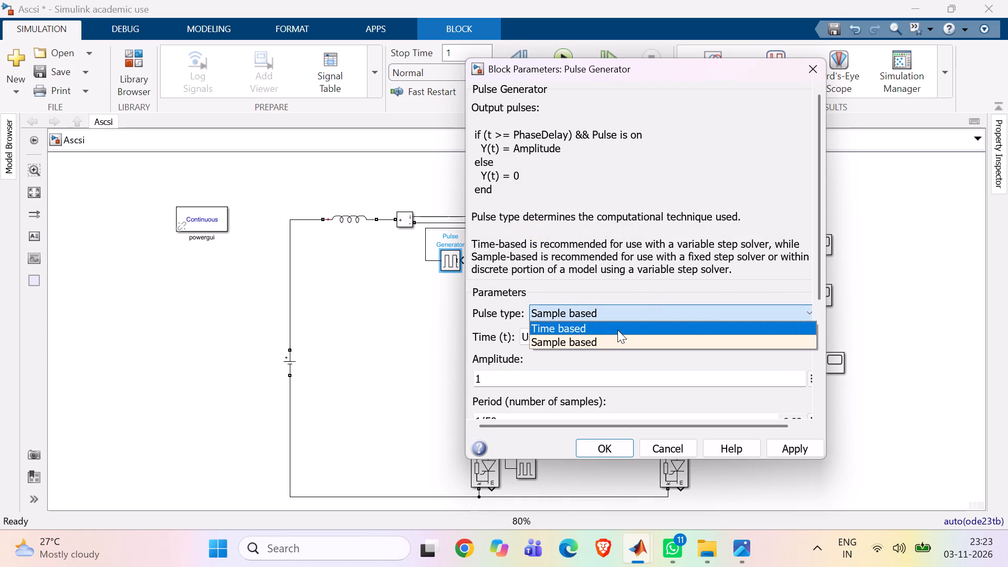
{"action": "left_click", "coordinate": [594, 450]}
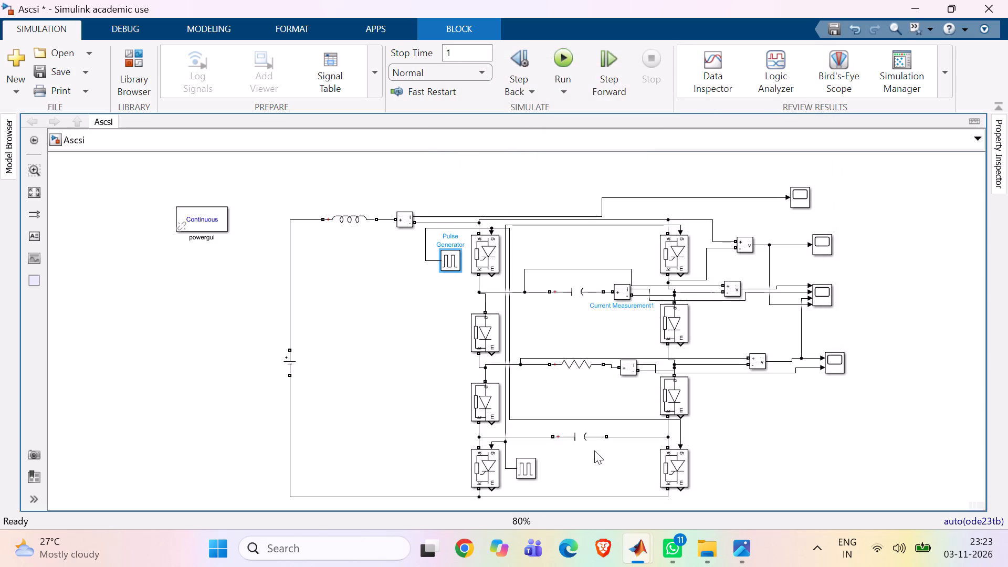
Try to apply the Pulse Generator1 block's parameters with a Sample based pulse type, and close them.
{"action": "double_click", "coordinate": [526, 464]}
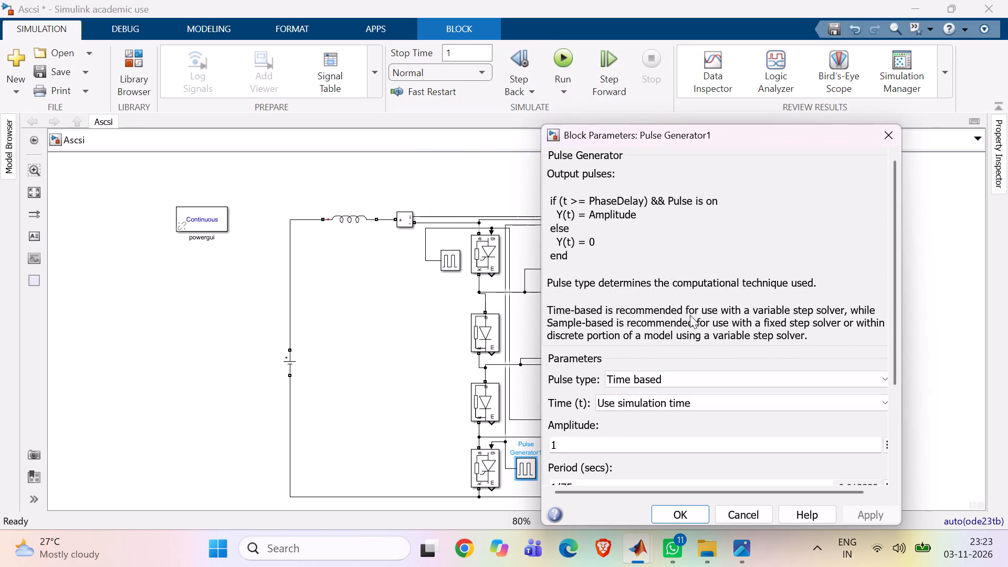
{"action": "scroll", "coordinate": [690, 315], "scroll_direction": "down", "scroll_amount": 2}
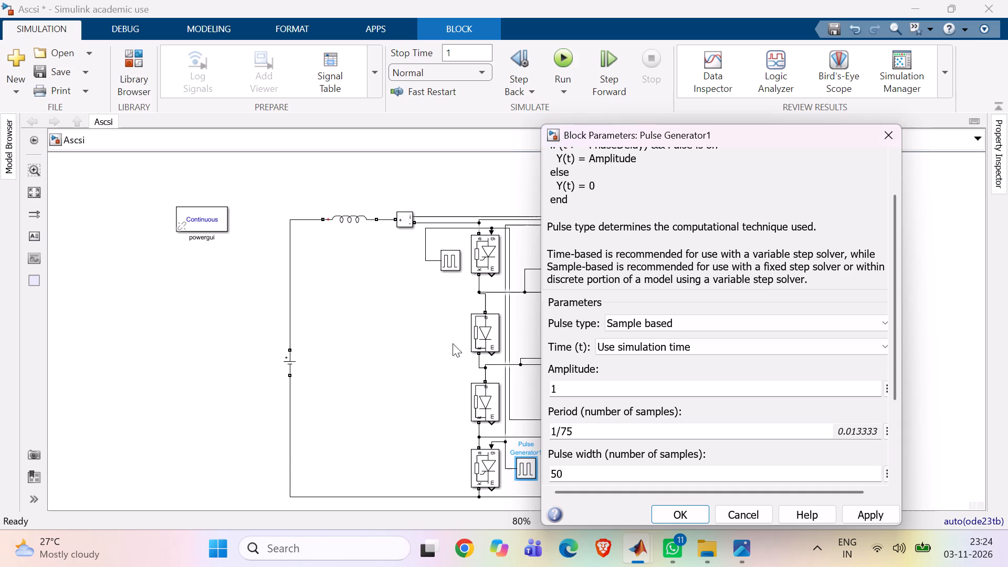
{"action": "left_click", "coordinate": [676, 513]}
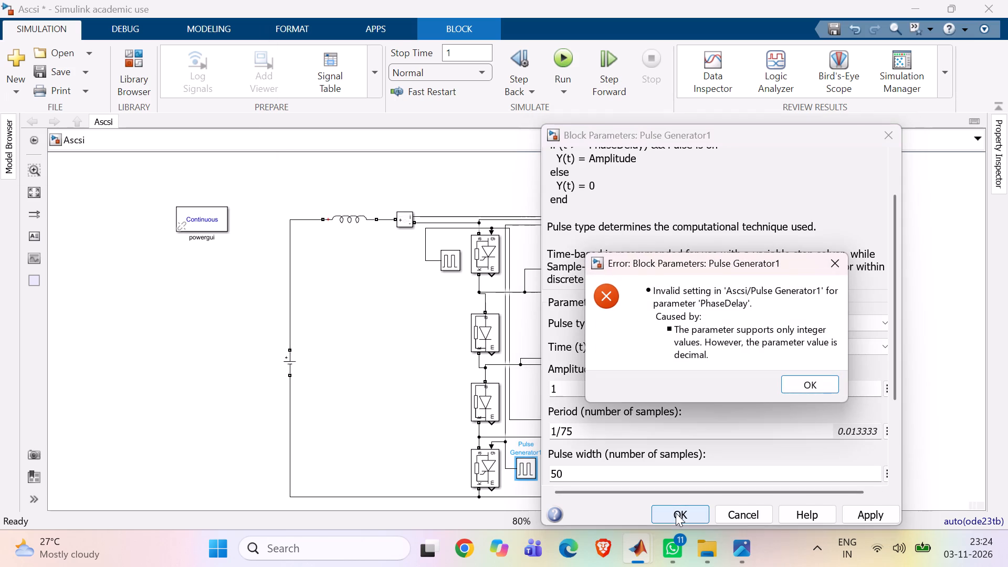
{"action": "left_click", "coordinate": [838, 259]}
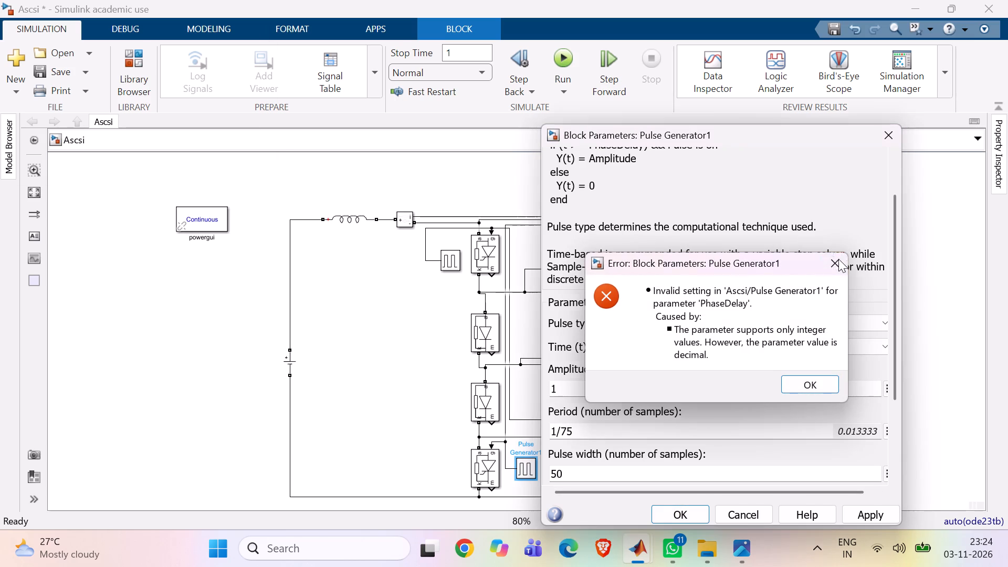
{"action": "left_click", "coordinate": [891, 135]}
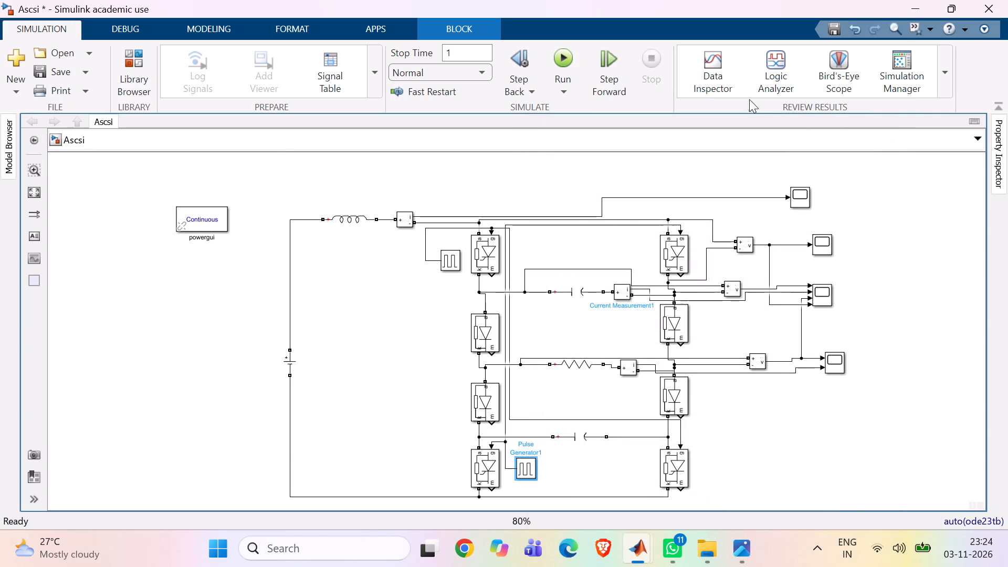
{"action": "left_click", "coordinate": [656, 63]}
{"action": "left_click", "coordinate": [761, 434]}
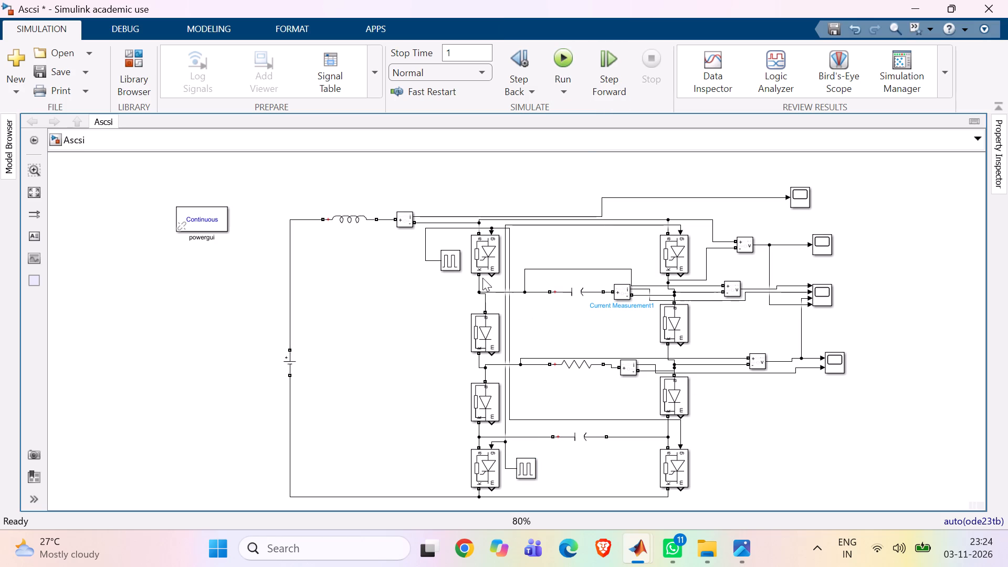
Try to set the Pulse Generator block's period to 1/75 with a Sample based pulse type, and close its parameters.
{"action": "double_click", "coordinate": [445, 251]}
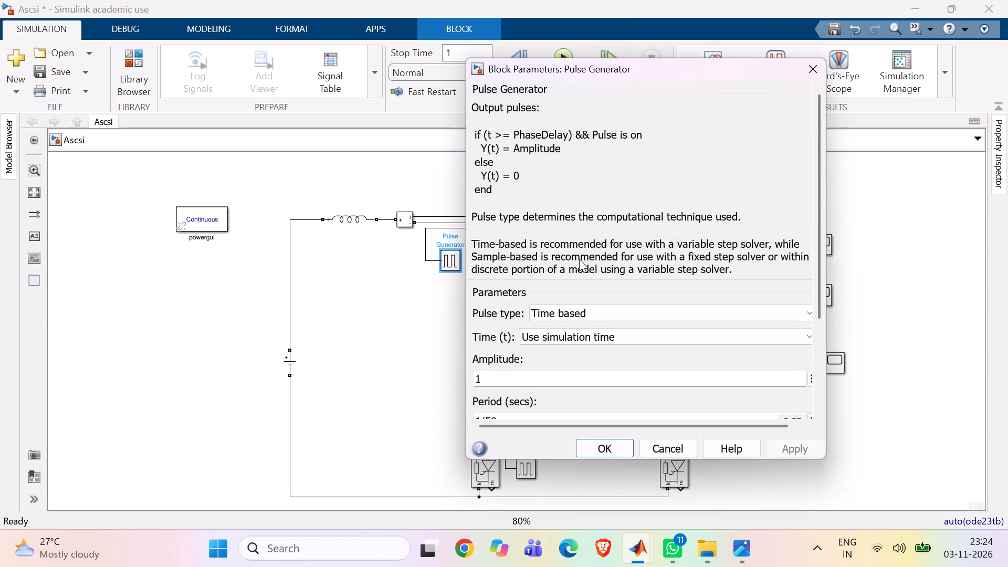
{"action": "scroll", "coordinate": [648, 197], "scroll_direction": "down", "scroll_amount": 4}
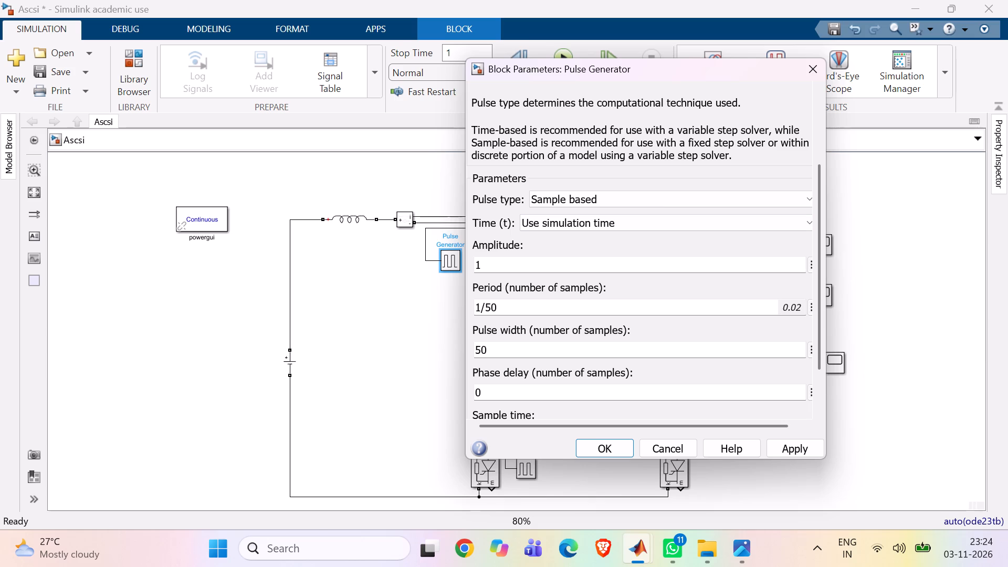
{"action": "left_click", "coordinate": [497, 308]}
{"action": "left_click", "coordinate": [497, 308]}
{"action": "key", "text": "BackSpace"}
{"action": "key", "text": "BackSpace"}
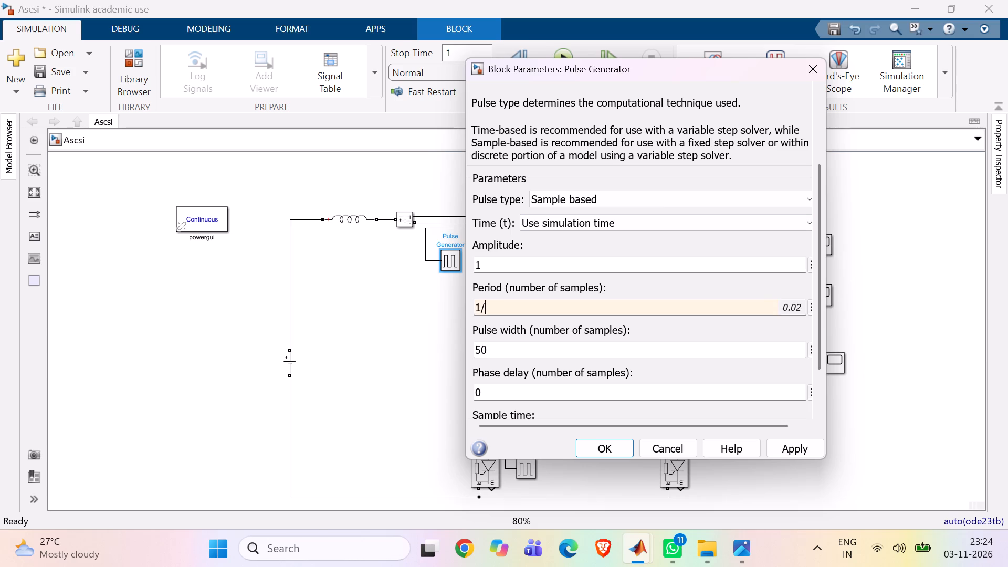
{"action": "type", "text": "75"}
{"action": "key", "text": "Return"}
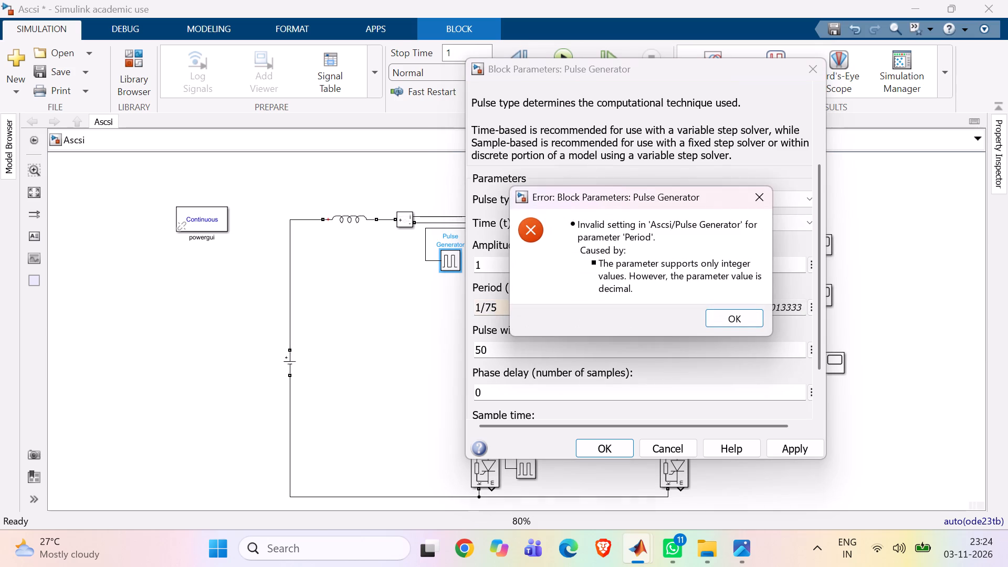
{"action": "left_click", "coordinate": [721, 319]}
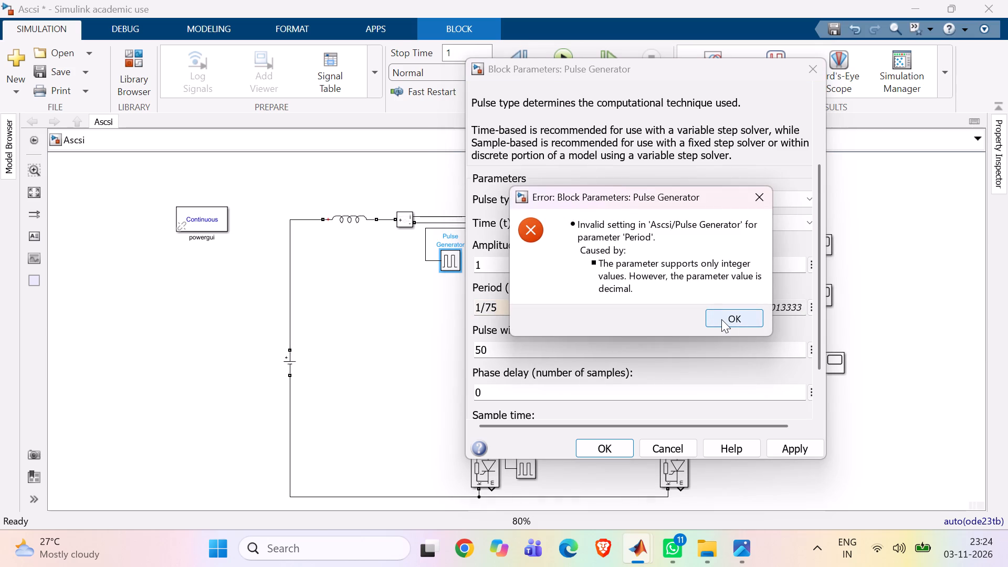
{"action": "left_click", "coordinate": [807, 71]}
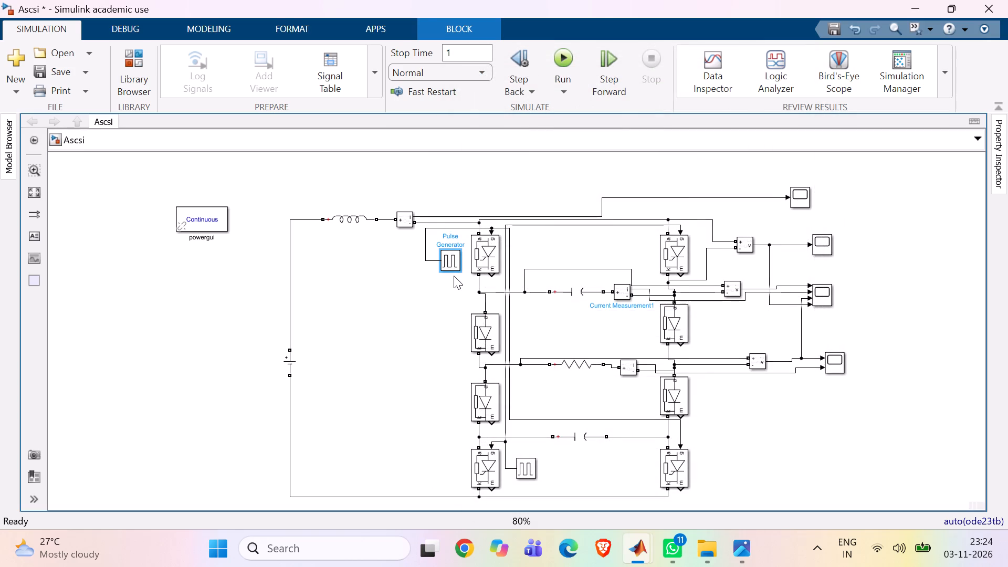
Reopen the Pulse Generator block's parameters to check them, and close them.
{"action": "double_click", "coordinate": [444, 264]}
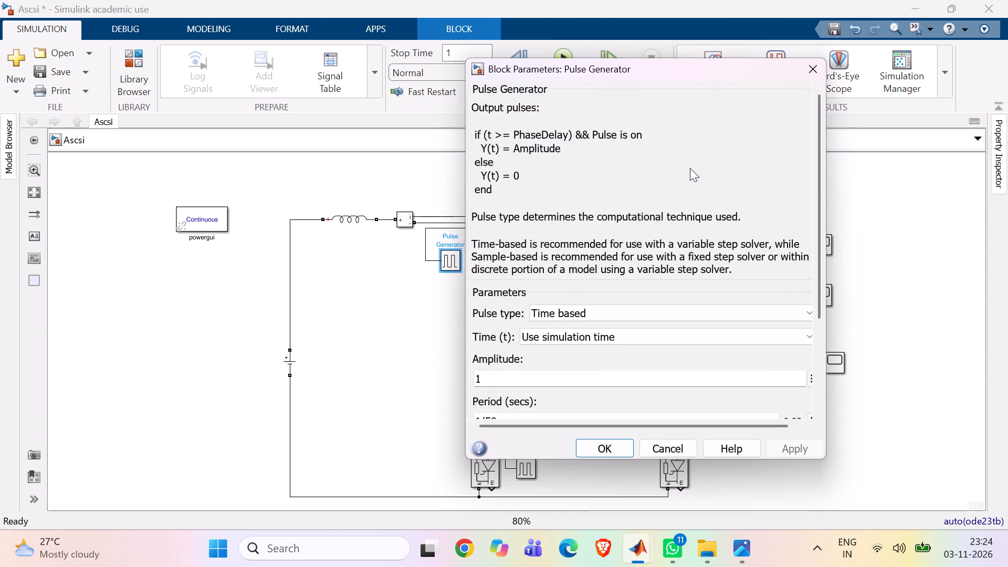
{"action": "scroll", "coordinate": [690, 168], "scroll_direction": "down", "scroll_amount": 3}
{"action": "left_click", "coordinate": [602, 453]}
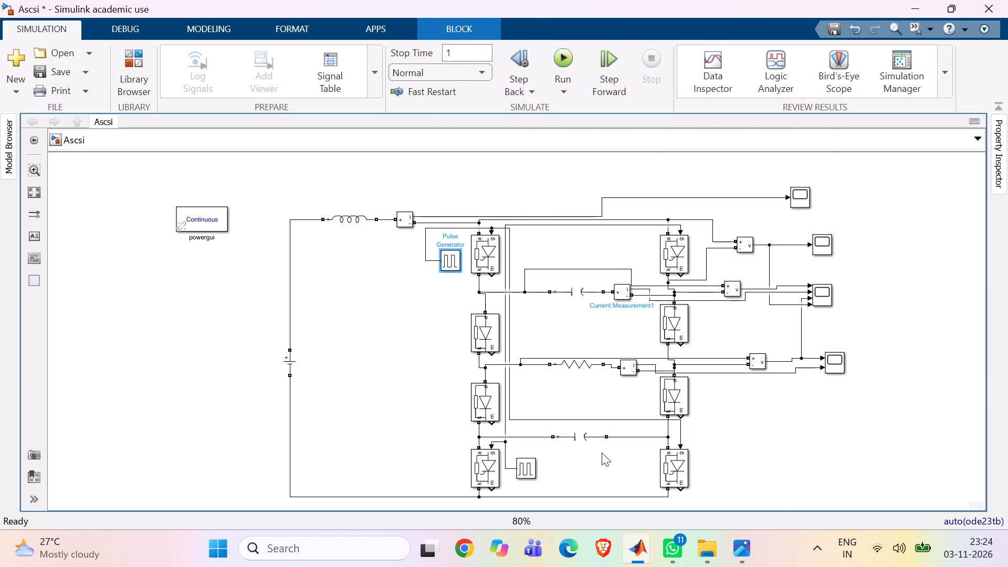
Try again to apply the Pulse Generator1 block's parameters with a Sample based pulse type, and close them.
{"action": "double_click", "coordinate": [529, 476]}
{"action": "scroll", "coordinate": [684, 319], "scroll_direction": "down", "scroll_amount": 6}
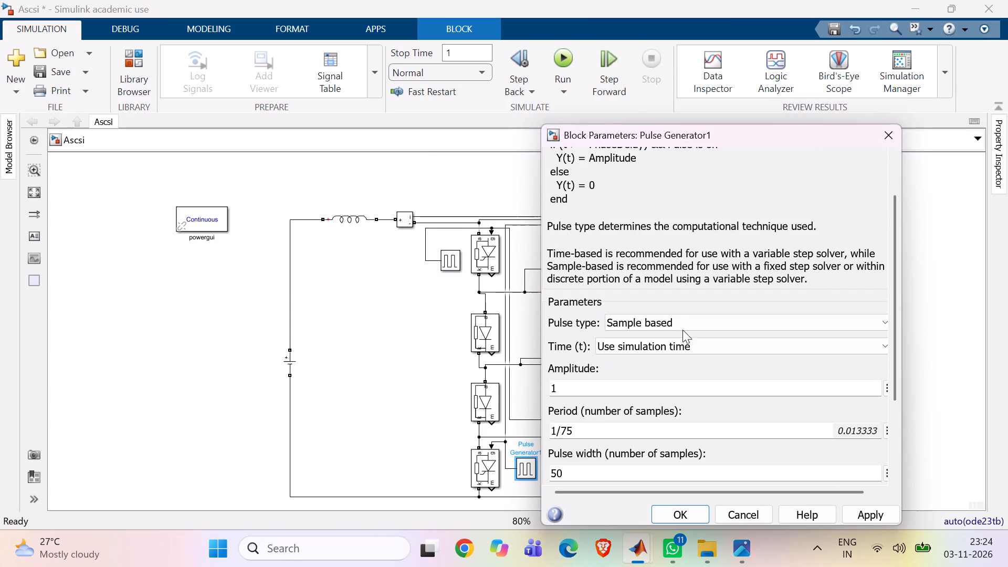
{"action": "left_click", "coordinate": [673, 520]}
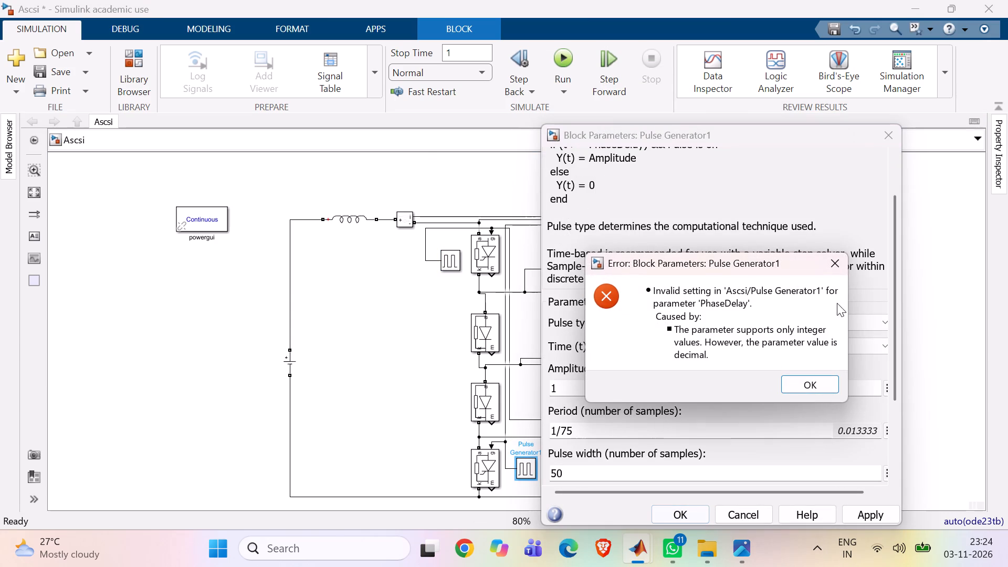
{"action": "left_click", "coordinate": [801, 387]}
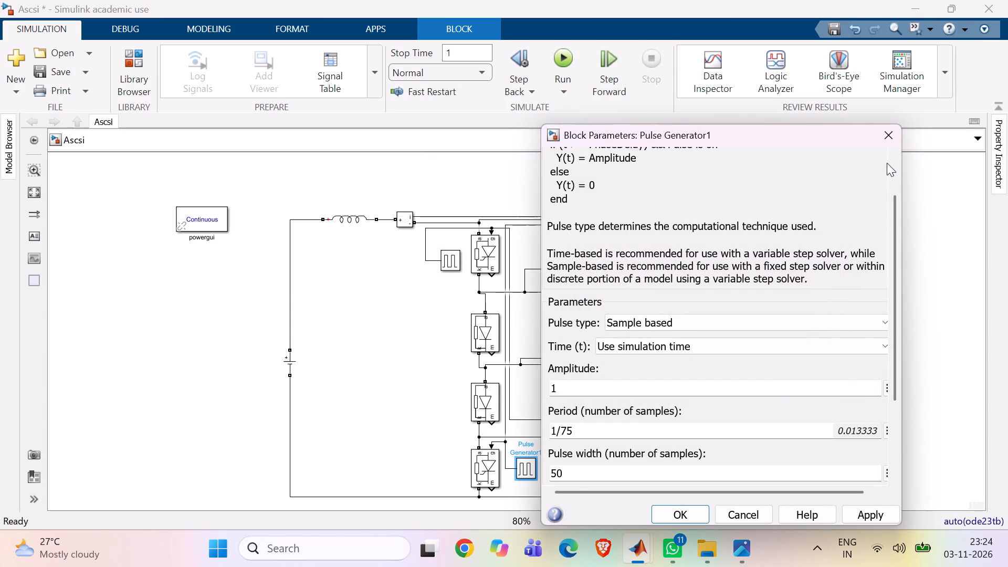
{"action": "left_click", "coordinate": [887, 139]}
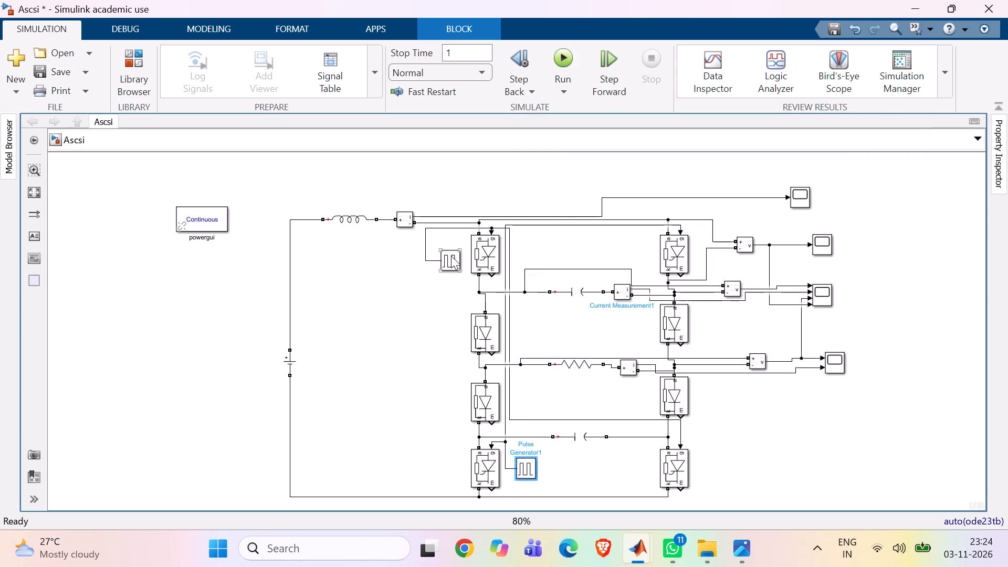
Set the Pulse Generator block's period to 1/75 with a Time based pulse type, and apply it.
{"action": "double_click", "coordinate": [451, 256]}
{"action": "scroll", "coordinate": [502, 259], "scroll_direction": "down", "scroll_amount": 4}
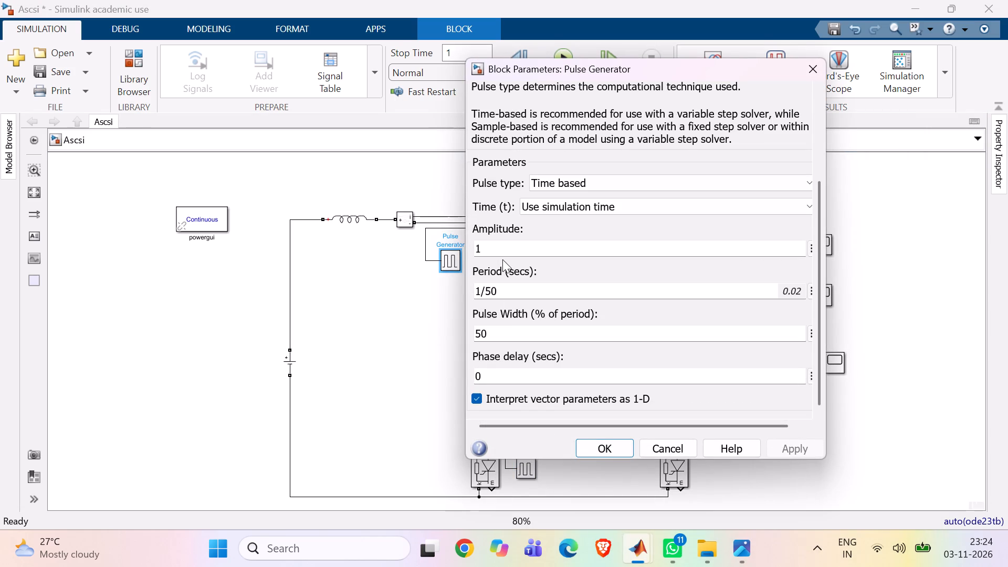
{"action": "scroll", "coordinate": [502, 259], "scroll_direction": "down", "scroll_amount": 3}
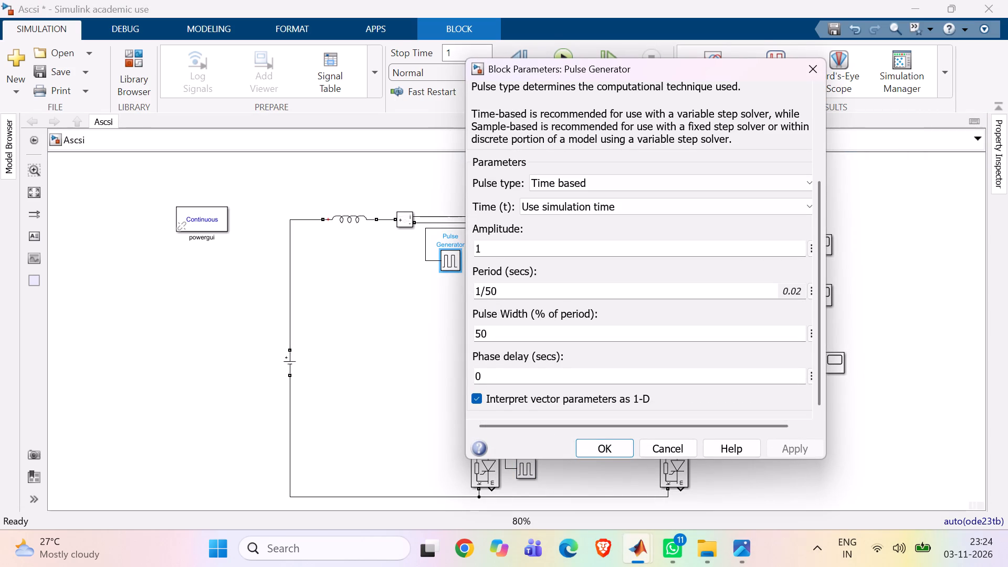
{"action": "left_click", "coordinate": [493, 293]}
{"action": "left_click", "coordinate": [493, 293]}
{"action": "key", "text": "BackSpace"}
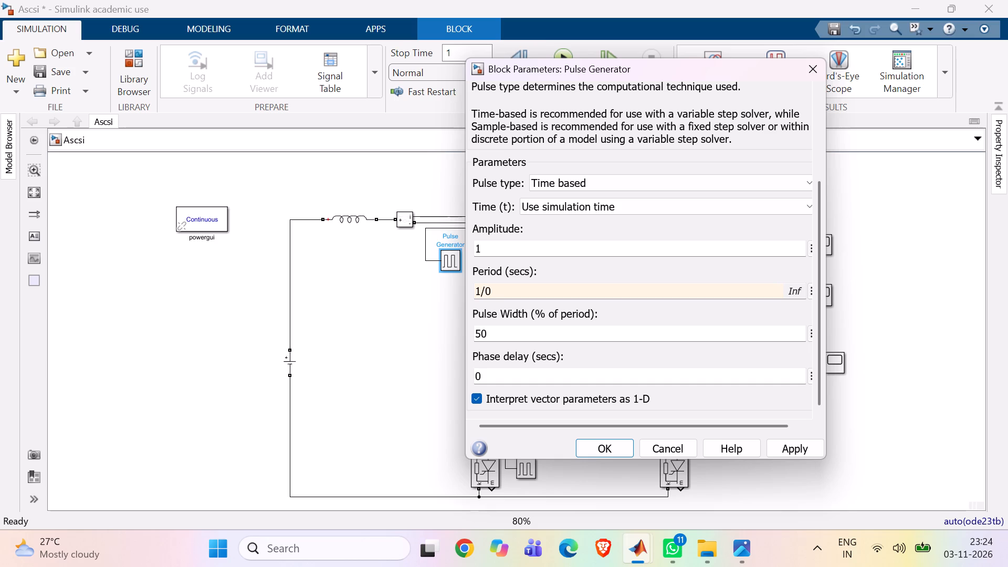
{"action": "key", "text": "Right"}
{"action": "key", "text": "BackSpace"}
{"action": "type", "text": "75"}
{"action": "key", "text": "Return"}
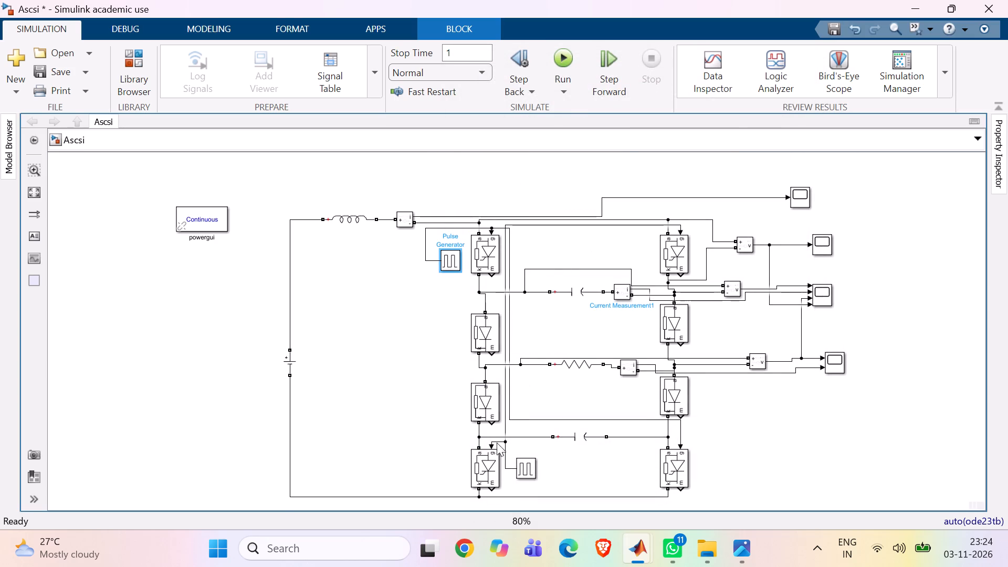
Check the Pulse Generator1 block's parameters, keeping the Time based pulse type and Use simulation time, and close them.
{"action": "double_click", "coordinate": [526, 461]}
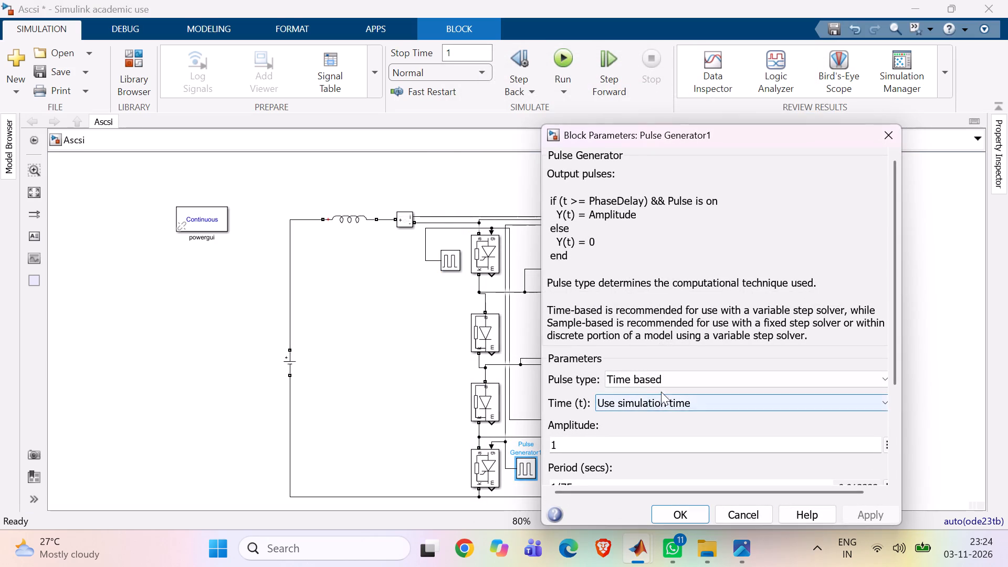
{"action": "left_click", "coordinate": [667, 383]}
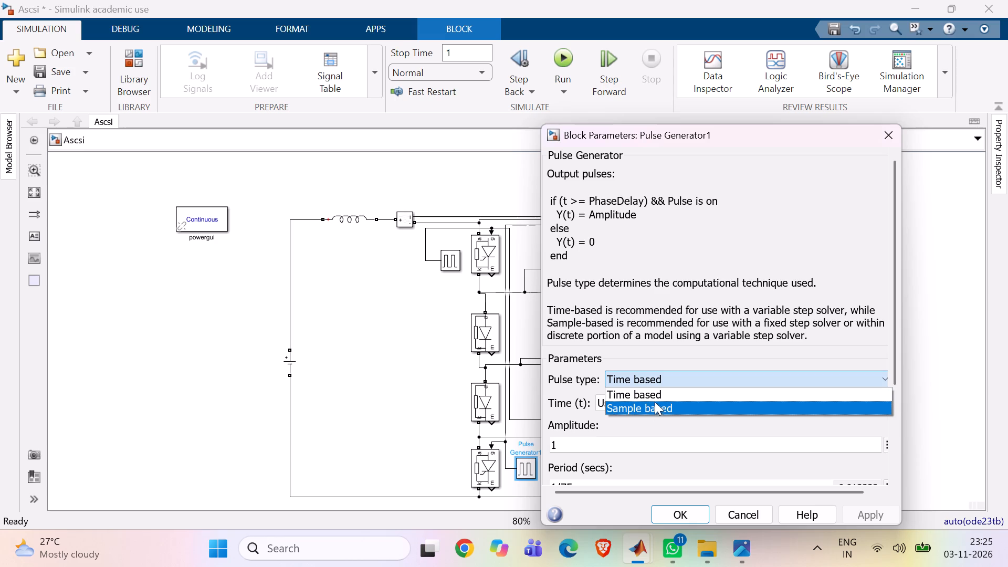
{"action": "left_click", "coordinate": [656, 400]}
{"action": "left_click", "coordinate": [656, 400]}
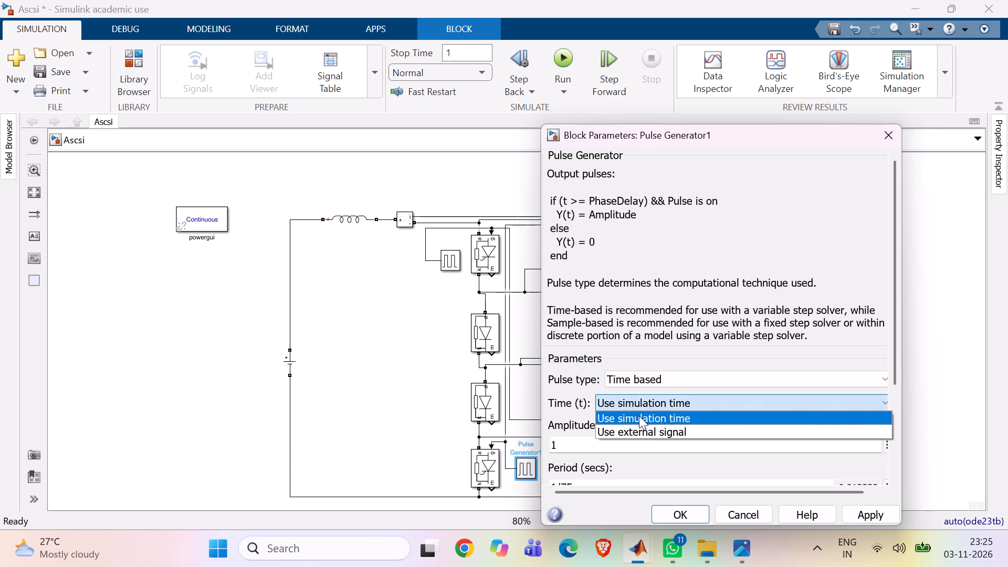
{"action": "left_click", "coordinate": [637, 416]}
{"action": "scroll", "coordinate": [637, 416], "scroll_direction": "down", "scroll_amount": 1}
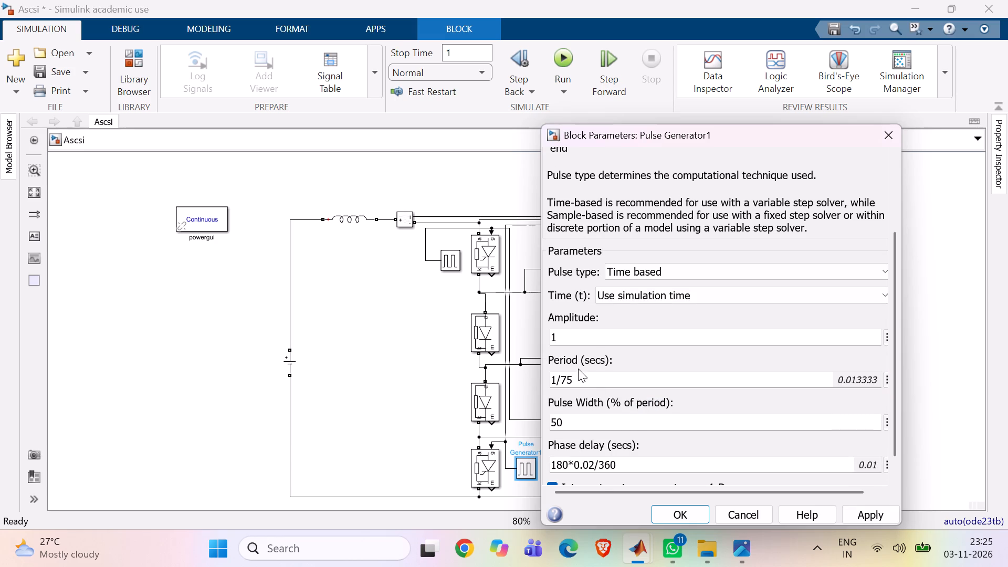
{"action": "left_click", "coordinate": [672, 506]}
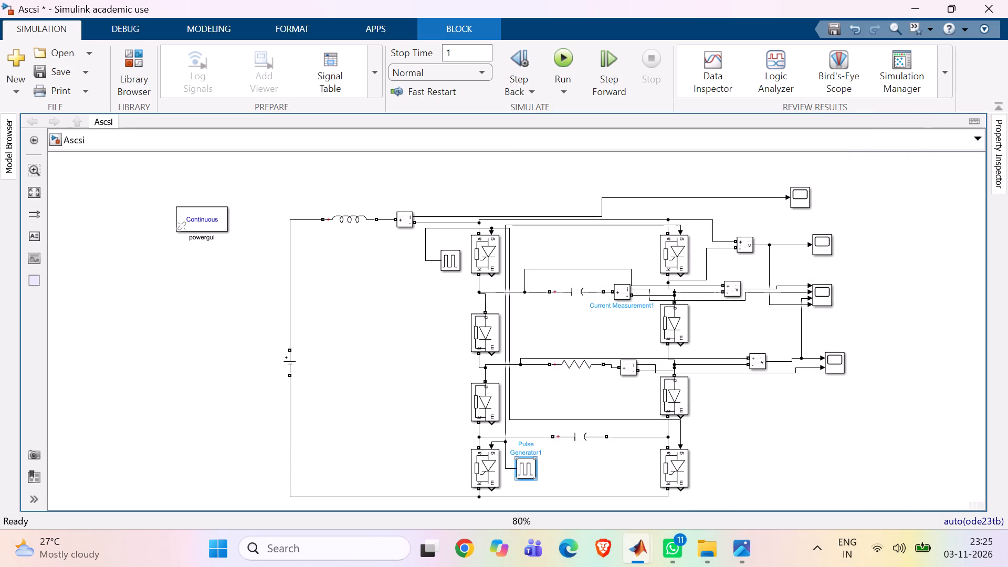
Run the simulation, examine the Scope1 waveforms scaled to fit their axes, and close the scope.
{"action": "key", "text": "ctrl+t"}
{"action": "double_click", "coordinate": [818, 292]}
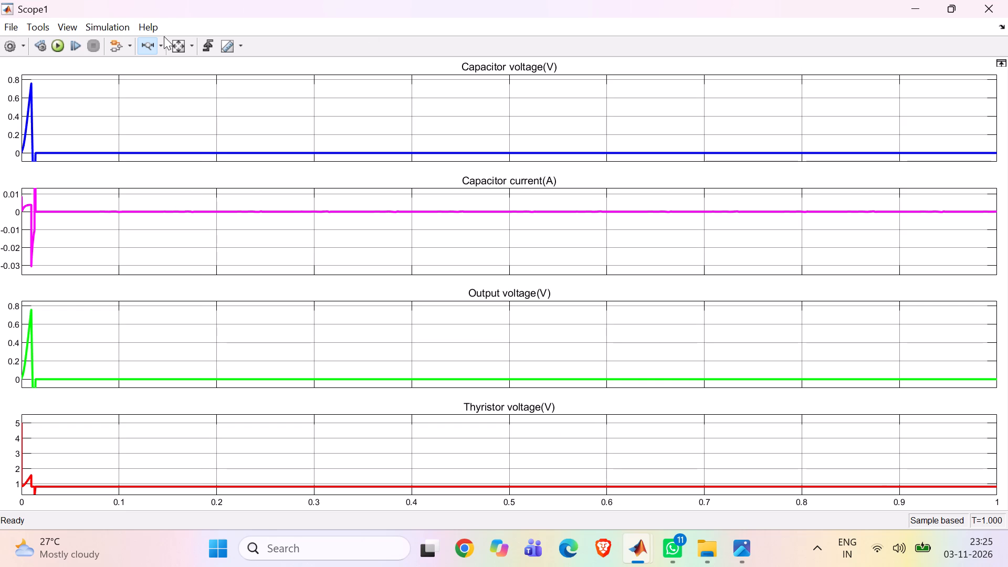
{"action": "left_click", "coordinate": [183, 43]}
{"action": "left_click", "coordinate": [183, 43]}
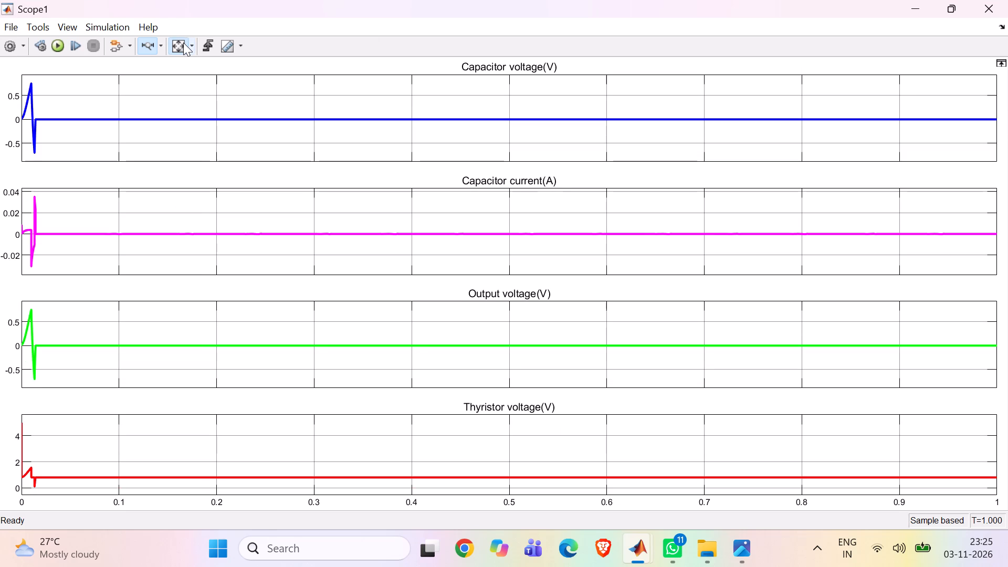
{"action": "left_click", "coordinate": [986, 0]}
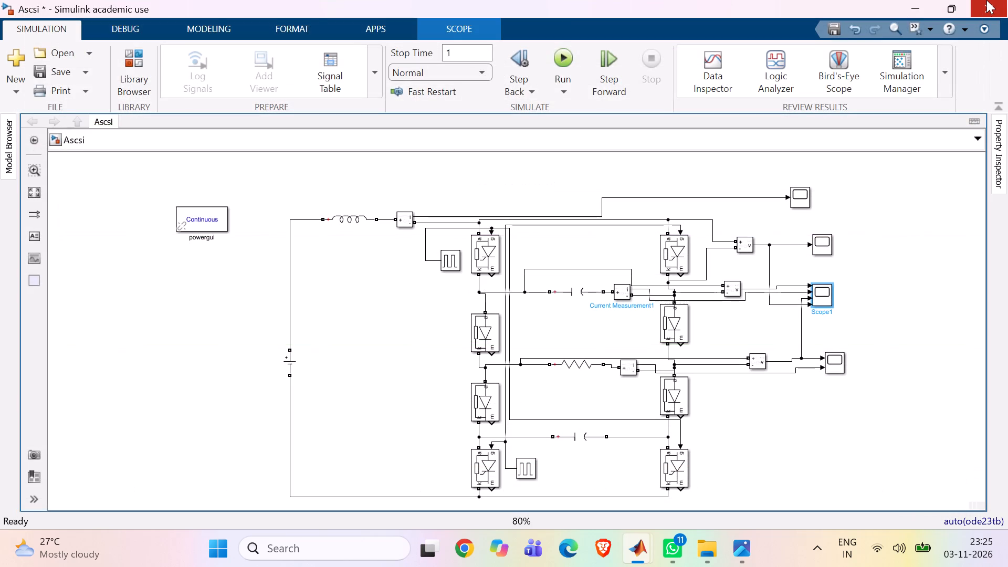
Set the Pulse Generator block's period to 1/50 with a Time based pulse type, and apply it.
{"action": "double_click", "coordinate": [455, 254]}
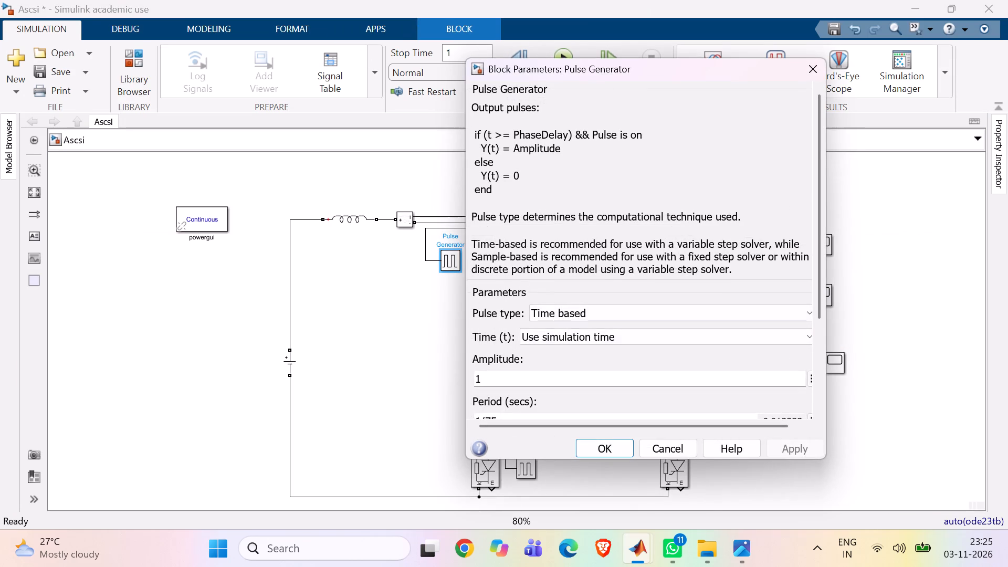
{"action": "scroll", "coordinate": [612, 222], "scroll_direction": "down", "scroll_amount": 6}
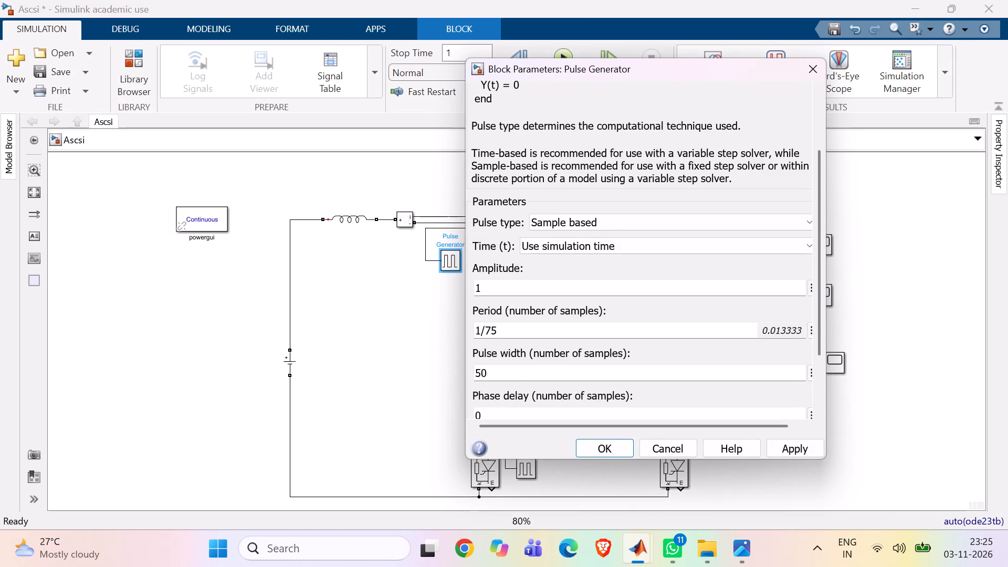
{"action": "left_click", "coordinate": [499, 333]}
{"action": "left_click", "coordinate": [499, 333]}
{"action": "key", "text": "BackSpace"}
{"action": "key", "text": "BackSpace"}
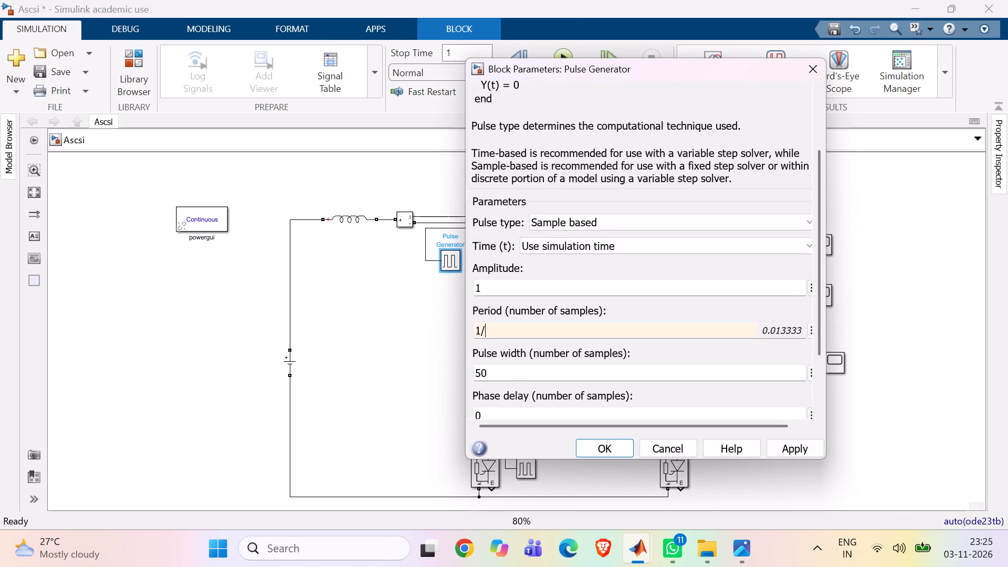
{"action": "type", "text": "59"}
{"action": "key", "text": "BackSpace"}
{"action": "key", "text": "0"}
{"action": "left_click", "coordinate": [601, 453]}
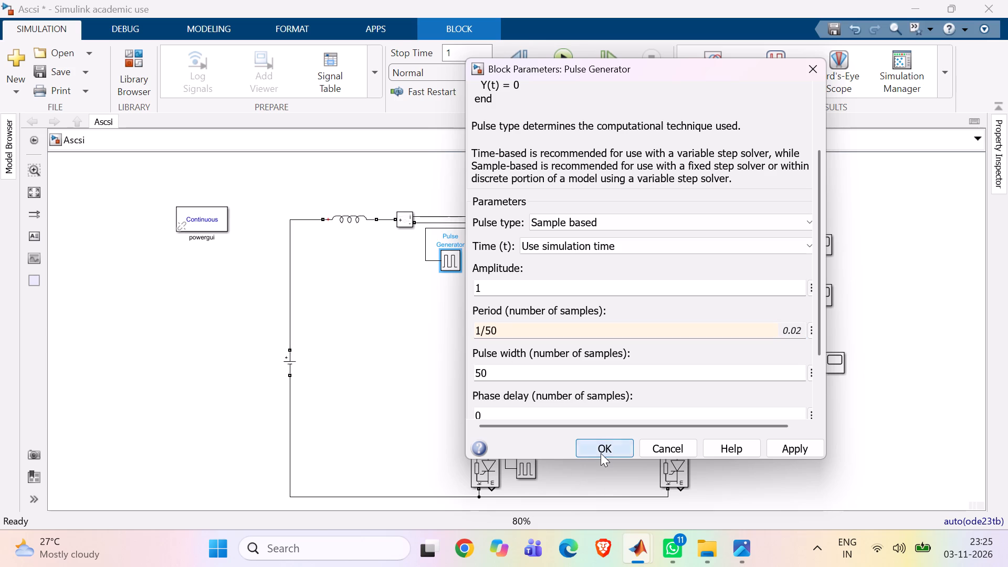
{"action": "left_click", "coordinate": [721, 317]}
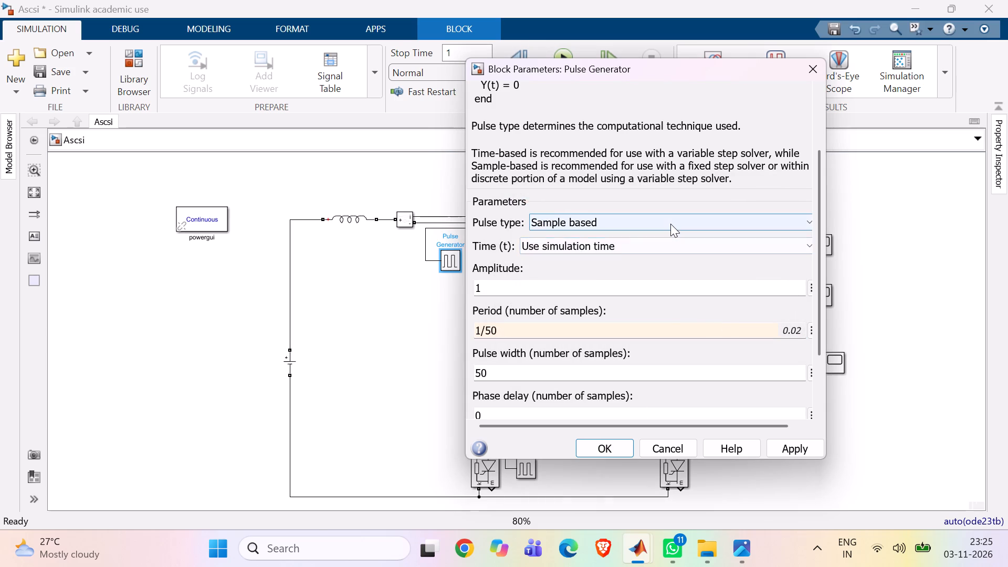
{"action": "left_click", "coordinate": [670, 224]}
{"action": "left_click", "coordinate": [645, 236]}
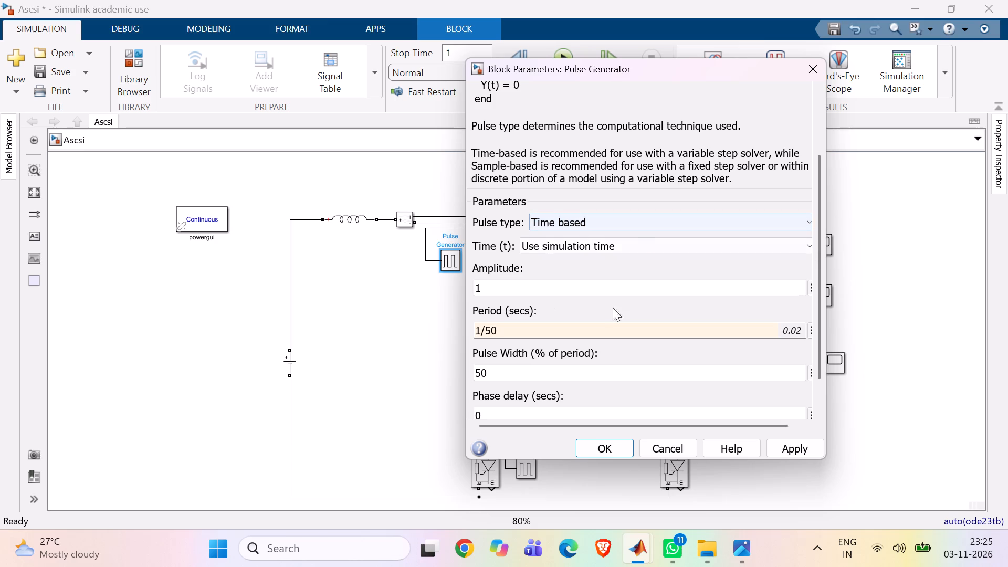
{"action": "left_click", "coordinate": [585, 445]}
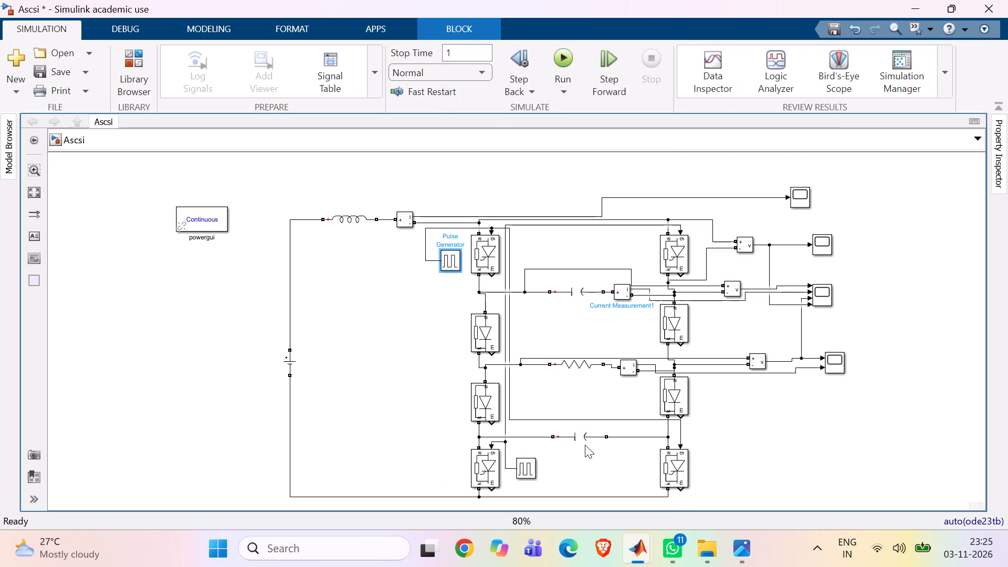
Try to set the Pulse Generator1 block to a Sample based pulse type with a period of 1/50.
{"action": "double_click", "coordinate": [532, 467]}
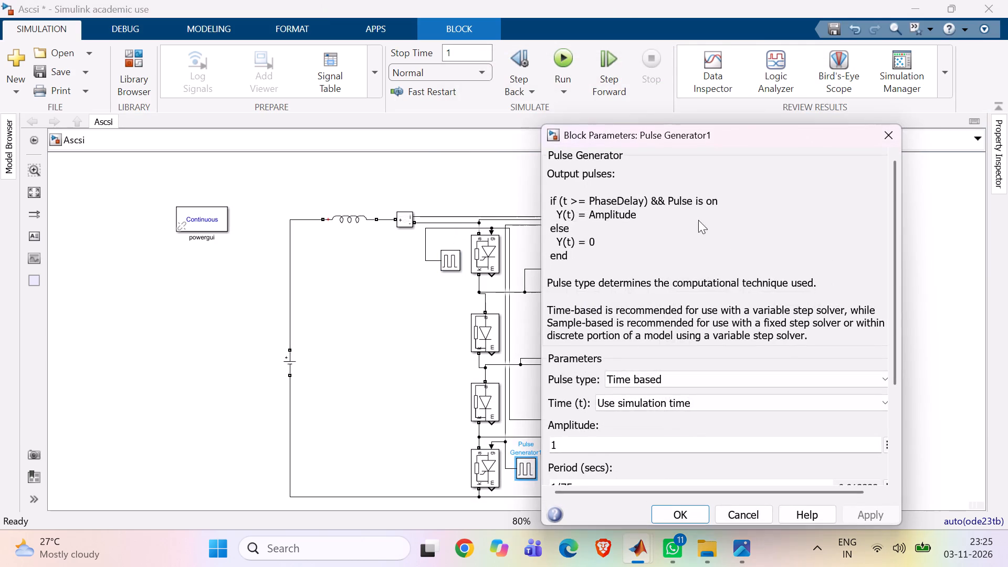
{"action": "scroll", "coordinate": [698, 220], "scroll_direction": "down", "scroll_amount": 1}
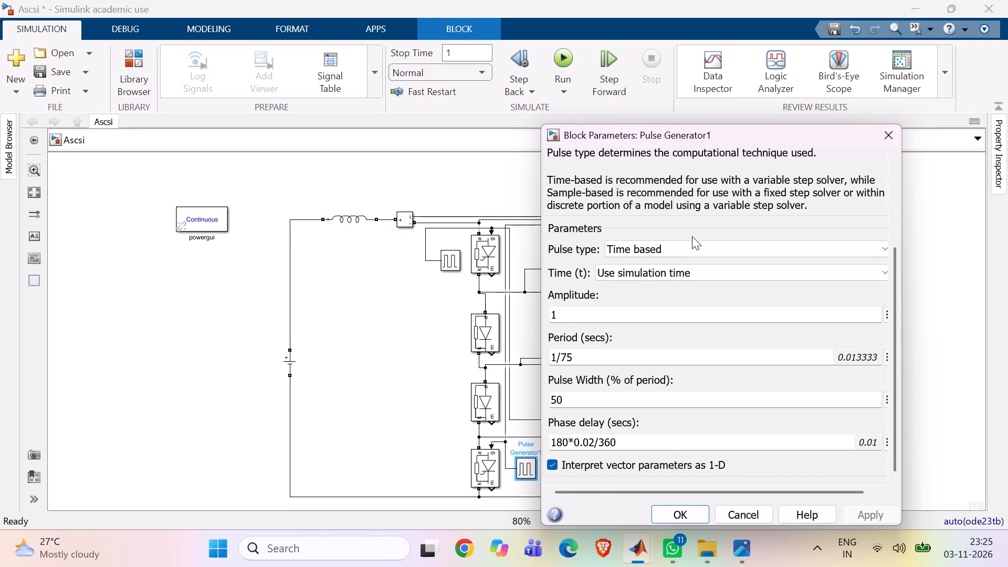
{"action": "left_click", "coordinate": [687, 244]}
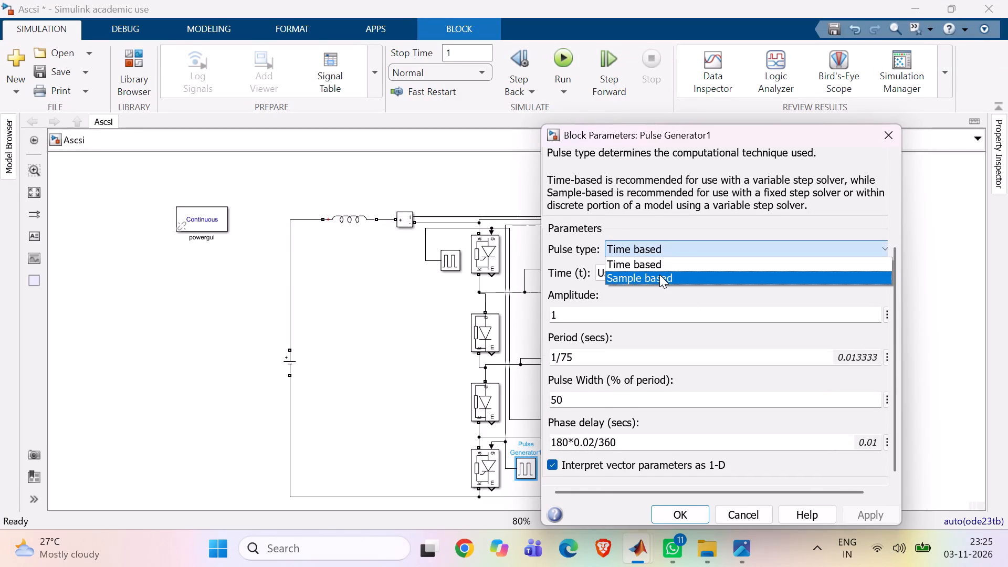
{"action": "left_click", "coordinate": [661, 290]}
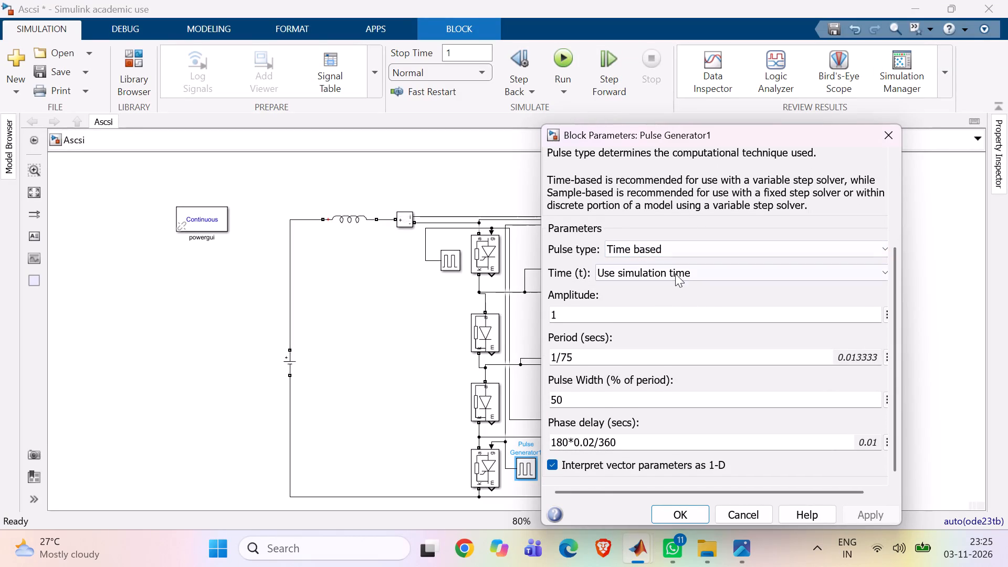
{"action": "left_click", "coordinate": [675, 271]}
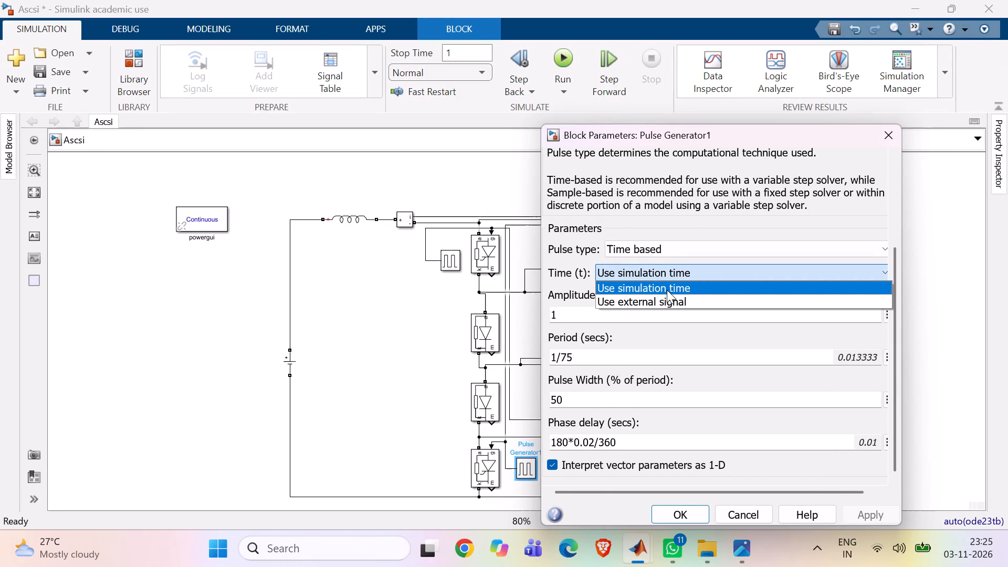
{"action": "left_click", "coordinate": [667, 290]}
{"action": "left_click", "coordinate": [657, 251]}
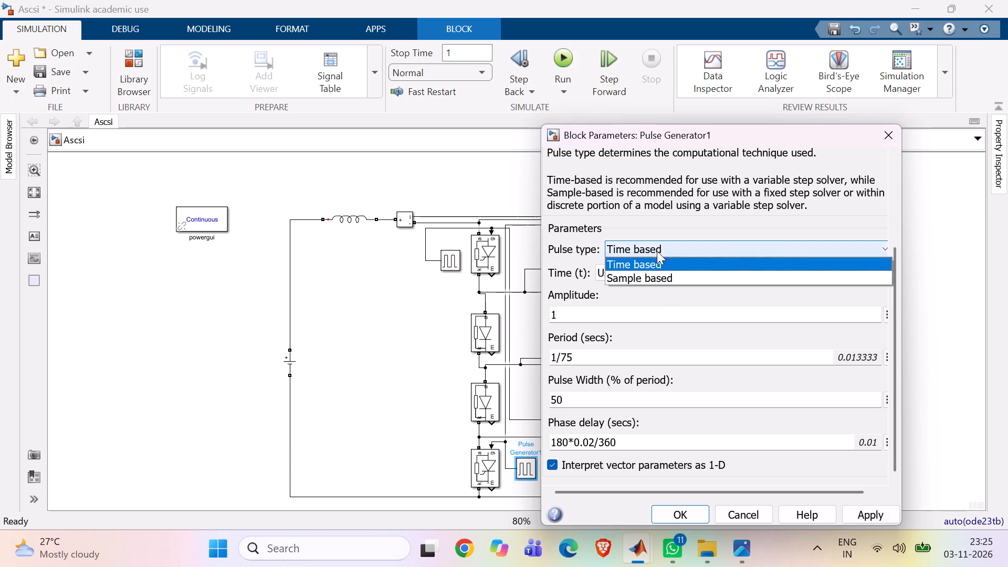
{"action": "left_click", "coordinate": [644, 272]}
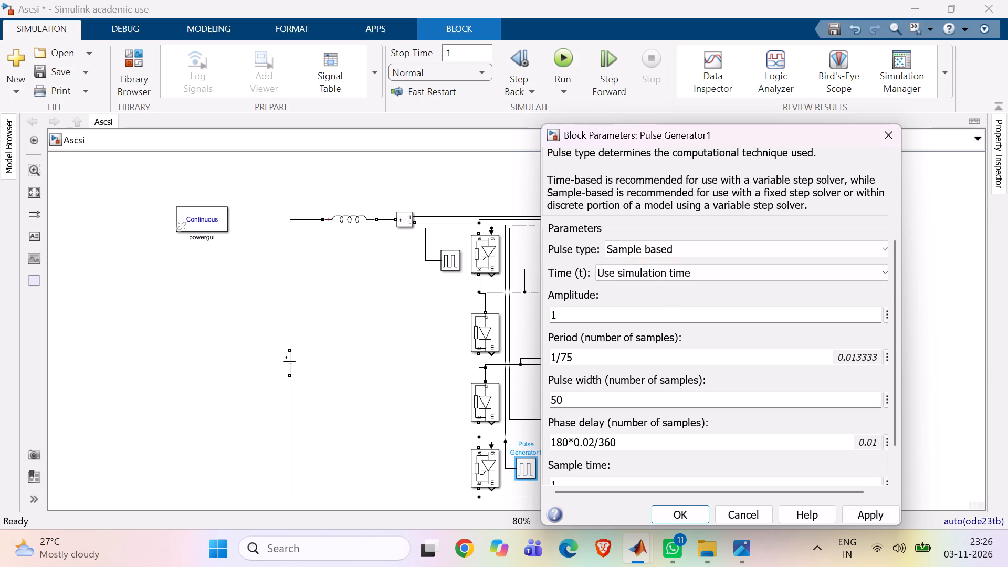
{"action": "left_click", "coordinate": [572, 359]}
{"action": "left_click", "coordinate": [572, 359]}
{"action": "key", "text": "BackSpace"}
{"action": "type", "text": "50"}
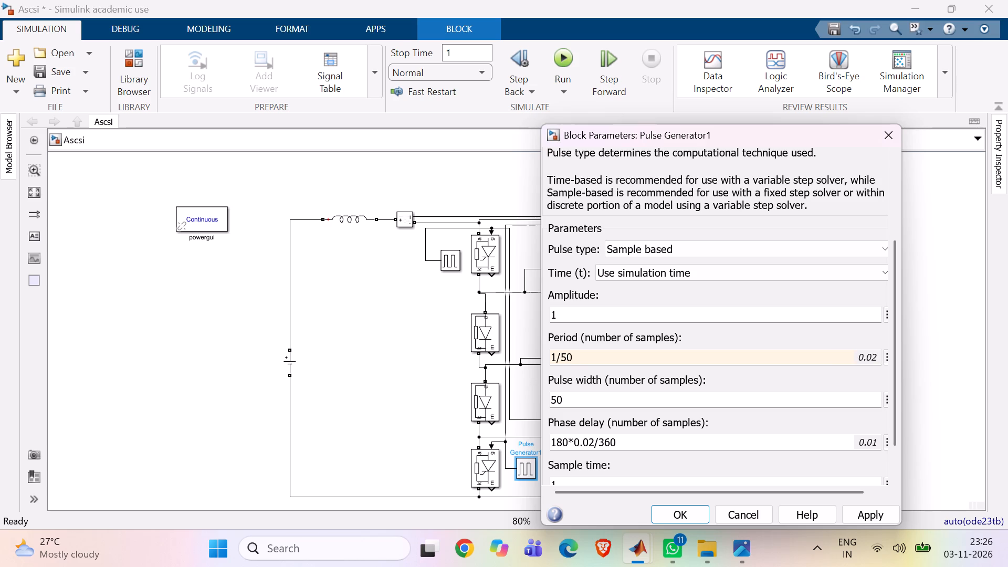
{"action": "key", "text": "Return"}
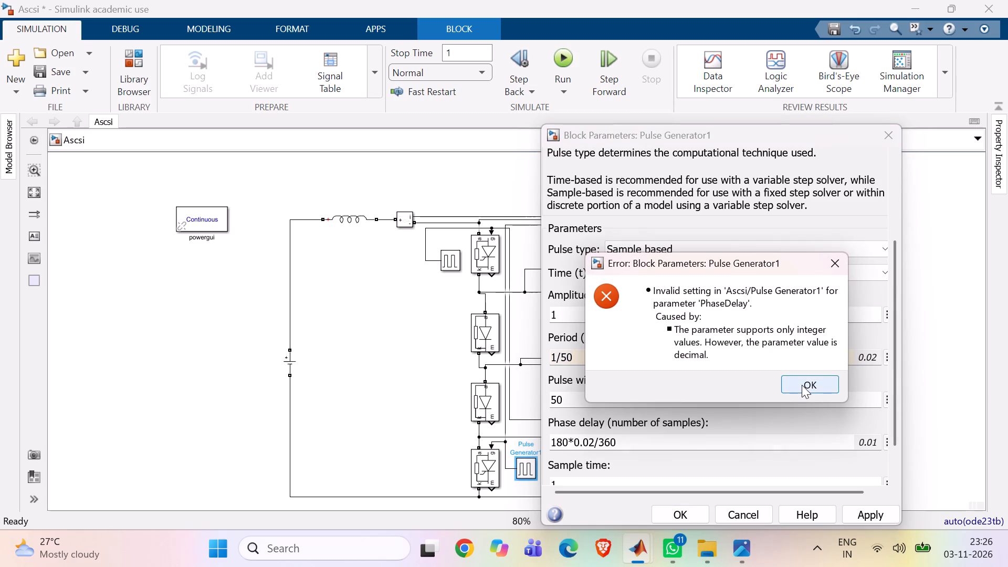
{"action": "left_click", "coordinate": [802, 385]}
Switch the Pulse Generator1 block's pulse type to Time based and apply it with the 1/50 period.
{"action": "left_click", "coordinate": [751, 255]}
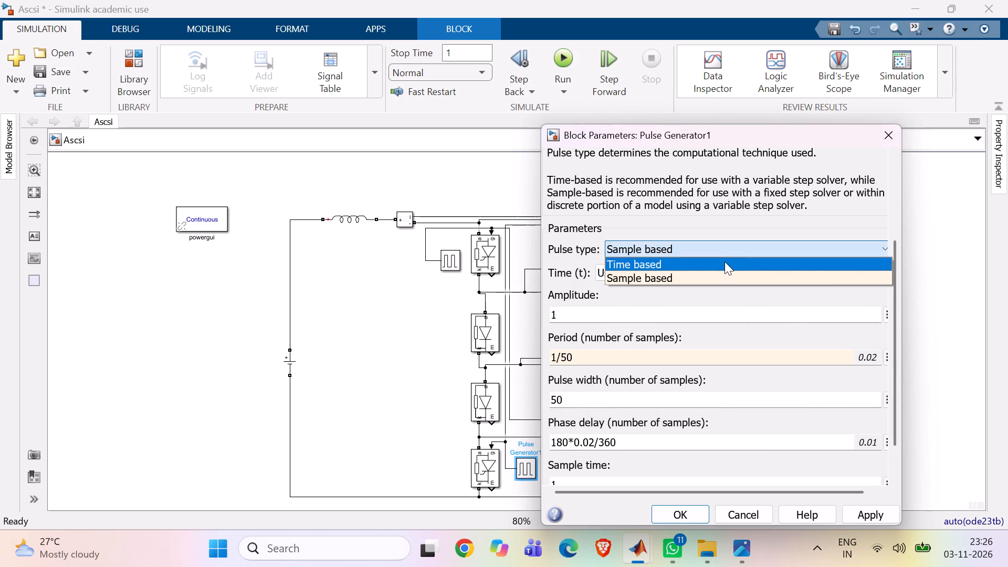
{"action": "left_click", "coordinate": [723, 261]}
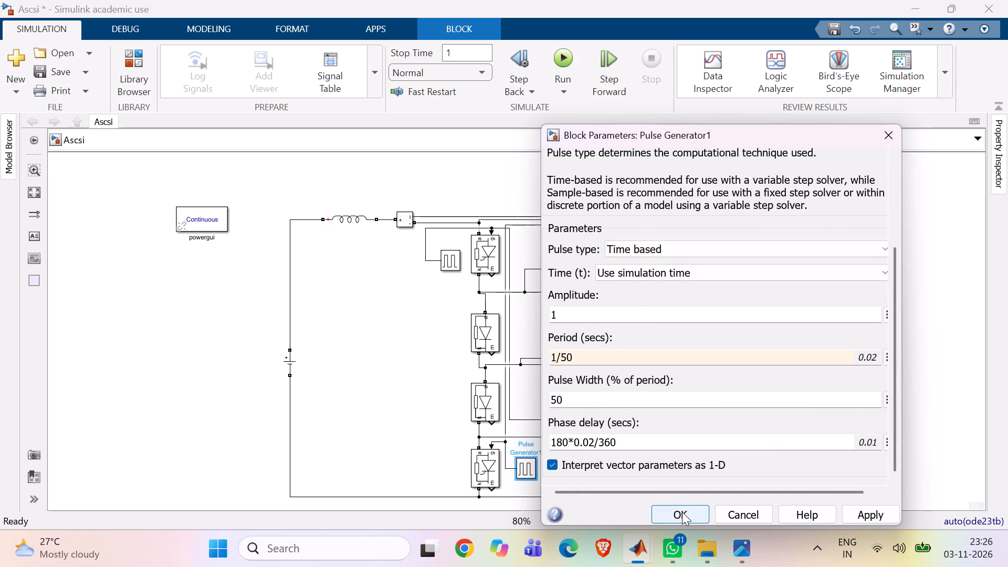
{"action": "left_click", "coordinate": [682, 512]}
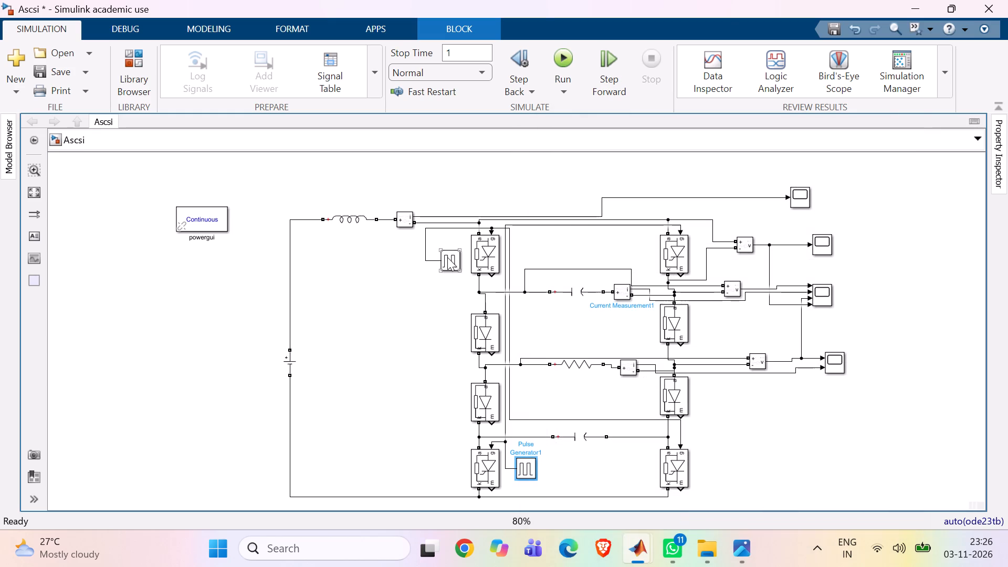
Check the Pulse Generator block's pulse type and time source, and close its parameters.
{"action": "double_click", "coordinate": [443, 254]}
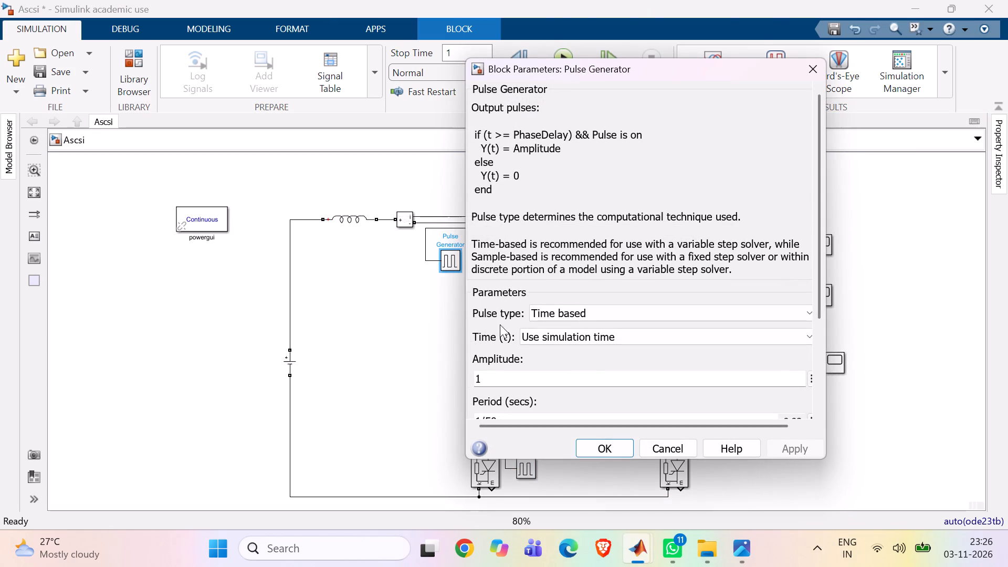
{"action": "left_click", "coordinate": [604, 458]}
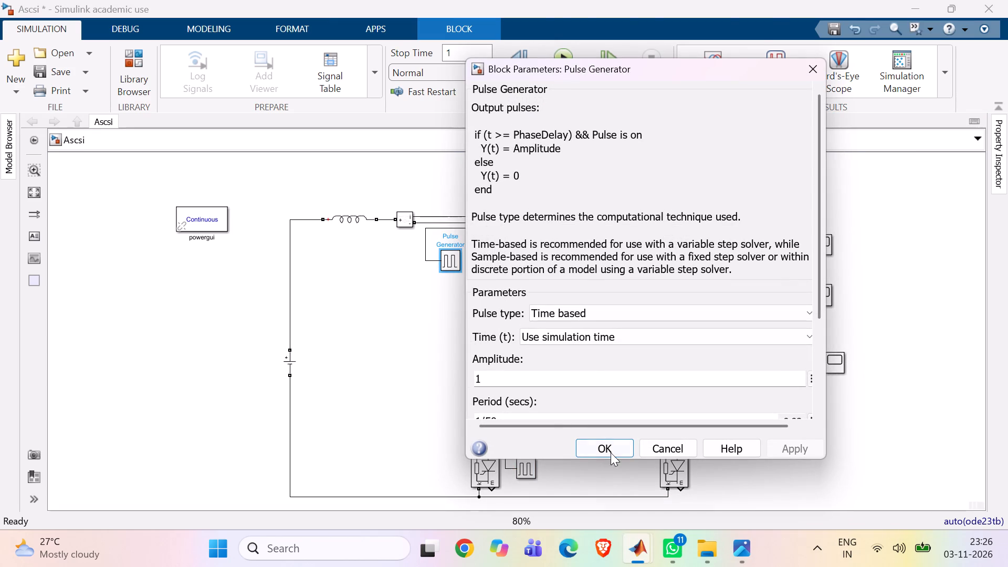
{"action": "left_click", "coordinate": [611, 451]}
Run the simulation, examine the Scope1 waveforms scaled to fit their axes, and close the scope.
{"action": "key", "text": "ctrl+t"}
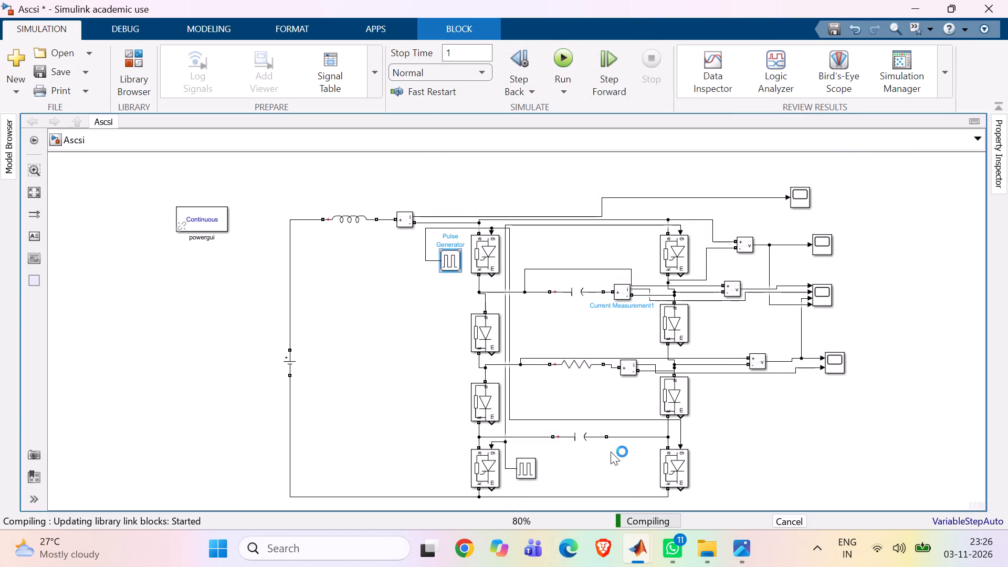
{"action": "double_click", "coordinate": [821, 293]}
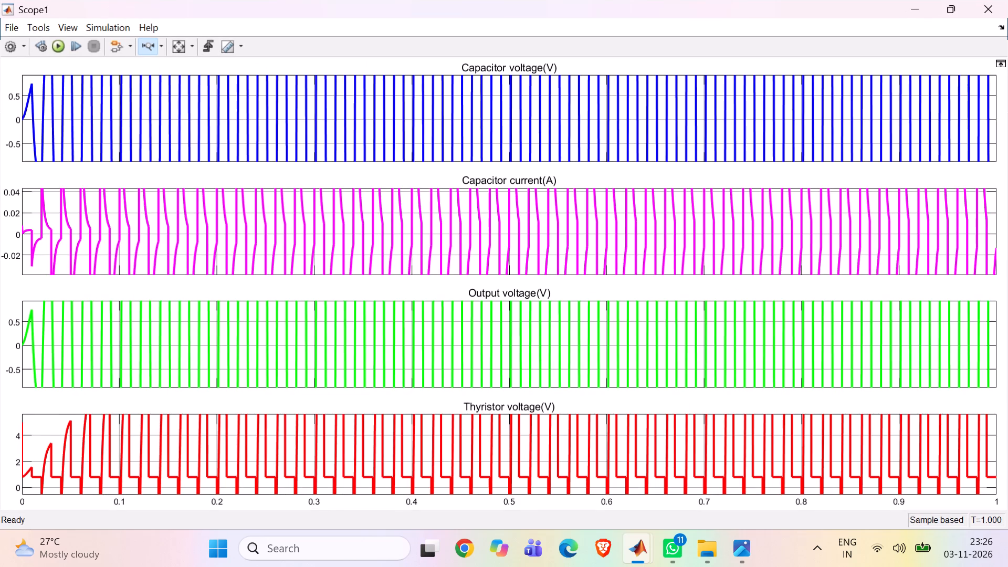
{"action": "left_click", "coordinate": [178, 41]}
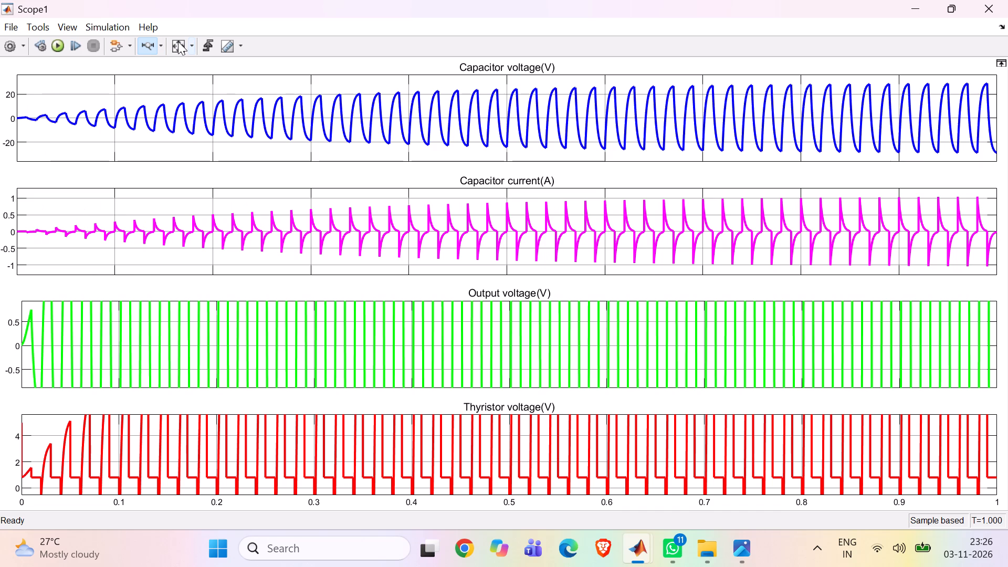
{"action": "left_click", "coordinate": [993, 1]}
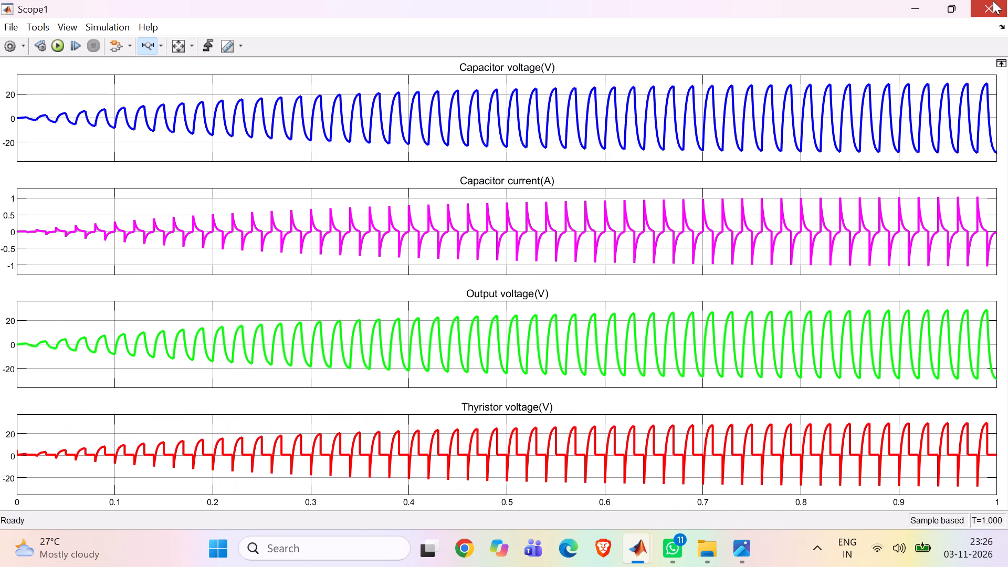
Set the Pulse Generator block's period to 1/75 and apply it.
{"action": "double_click", "coordinate": [445, 258]}
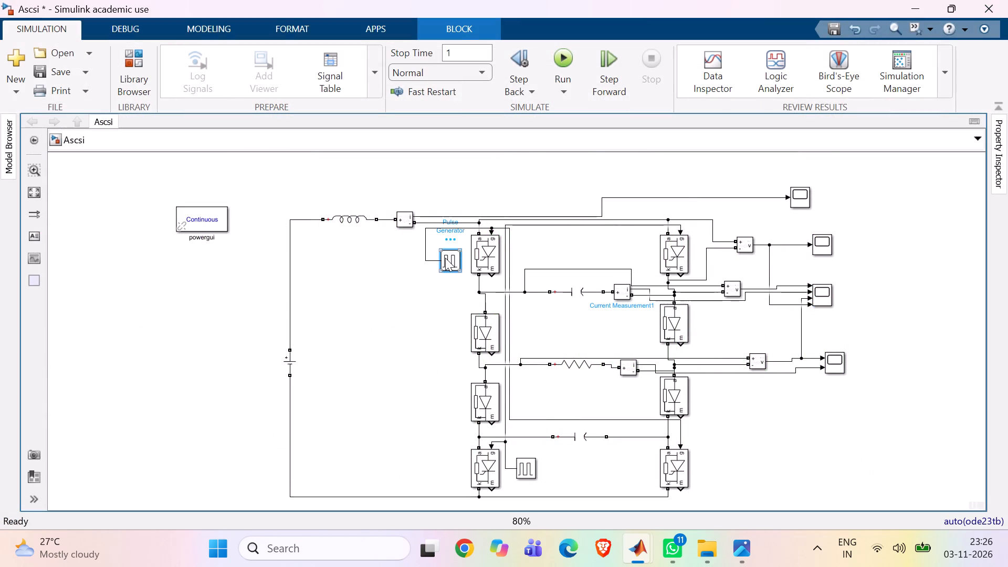
{"action": "scroll", "coordinate": [657, 150], "scroll_direction": "down", "scroll_amount": 6}
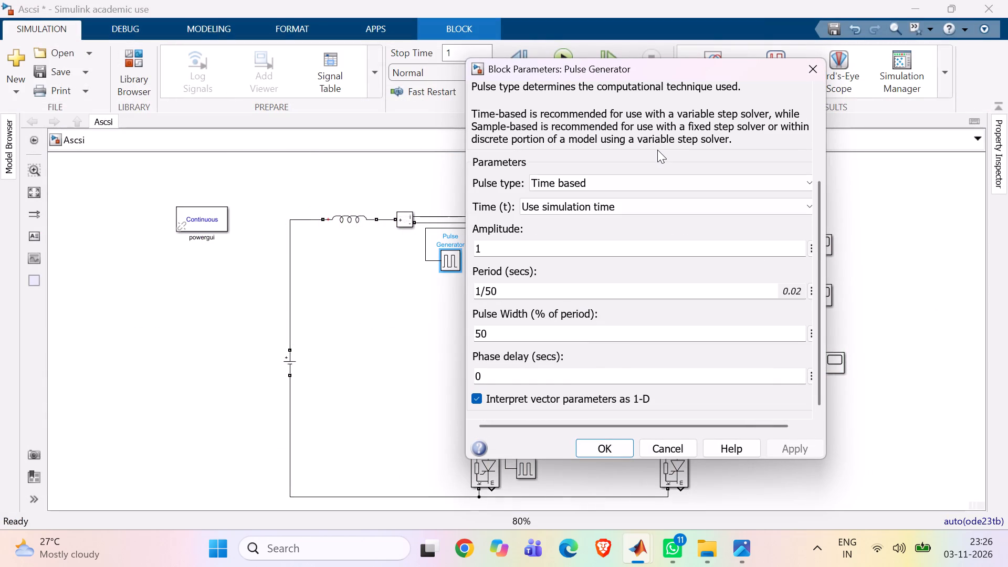
{"action": "left_click", "coordinate": [495, 293]}
{"action": "left_click", "coordinate": [495, 293]}
{"action": "type", "text": "75"}
{"action": "key", "text": "Return"}
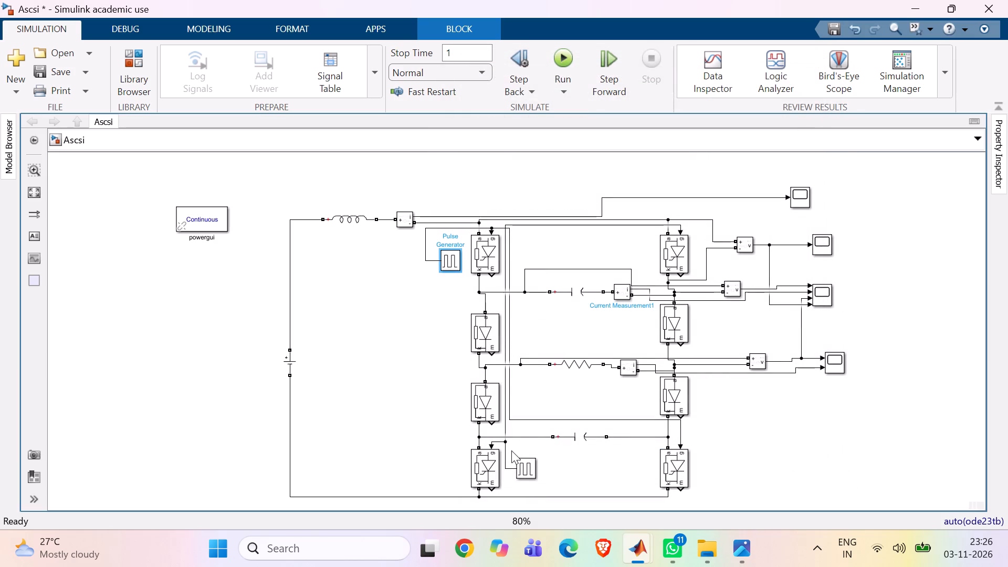
Set the Pulse Generator1 block's period to 1/75 and apply it.
{"action": "double_click", "coordinate": [531, 472]}
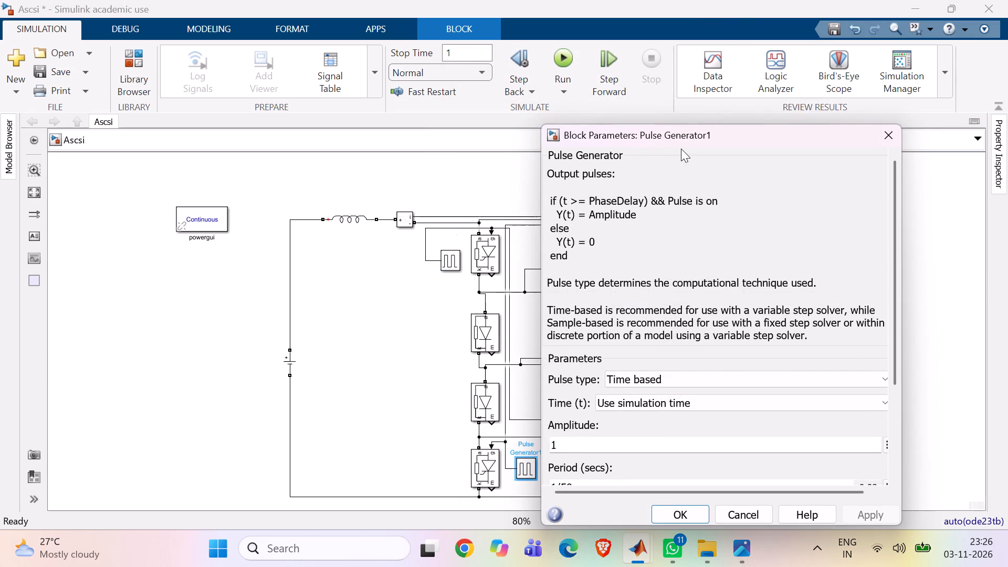
{"action": "scroll", "coordinate": [681, 149], "scroll_direction": "down", "scroll_amount": 7}
{"action": "left_click", "coordinate": [585, 362]}
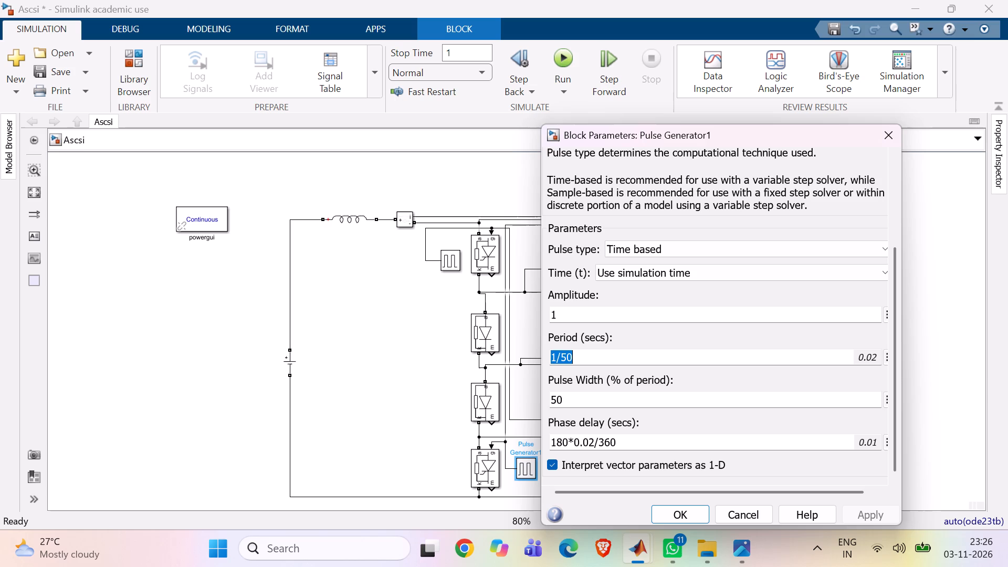
{"action": "left_click", "coordinate": [585, 362]}
{"action": "key", "text": "BackSpace"}
{"action": "type", "text": "75"}
{"action": "key", "text": "Return"}
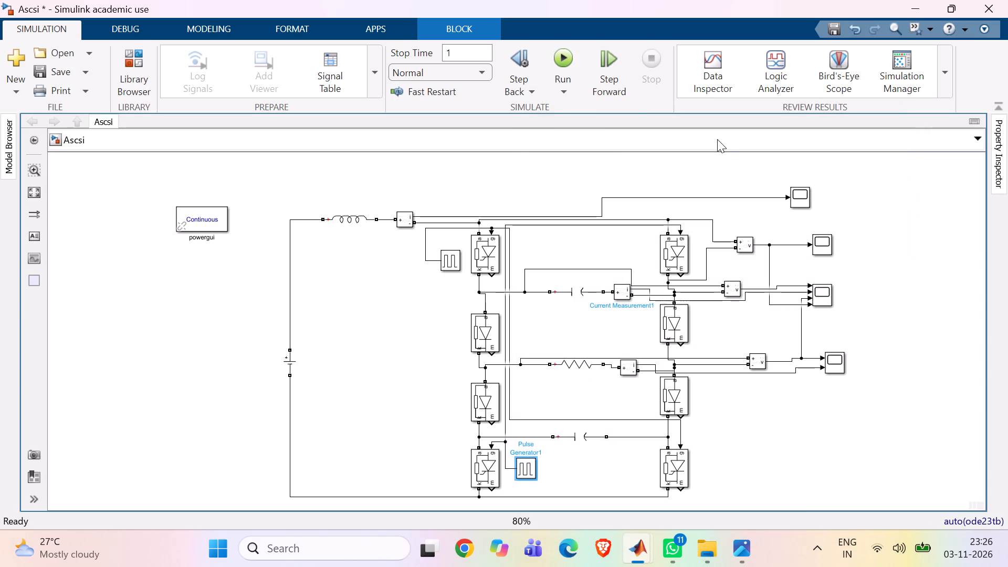
Run the simulation, examine the Scope1 waveforms scaled to fit their axes, and return to the model.
{"action": "key", "text": "ctrl+t"}
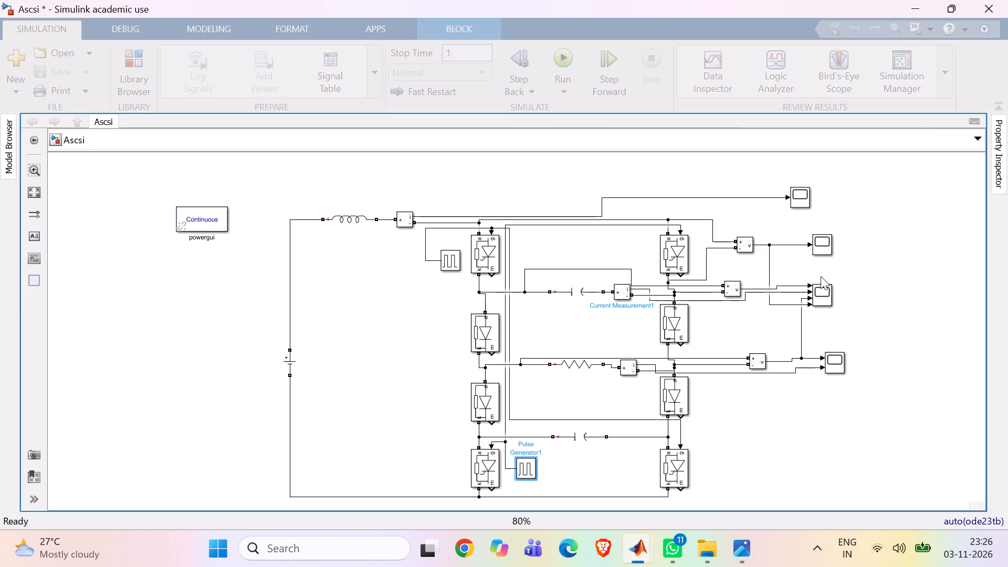
{"action": "double_click", "coordinate": [818, 289]}
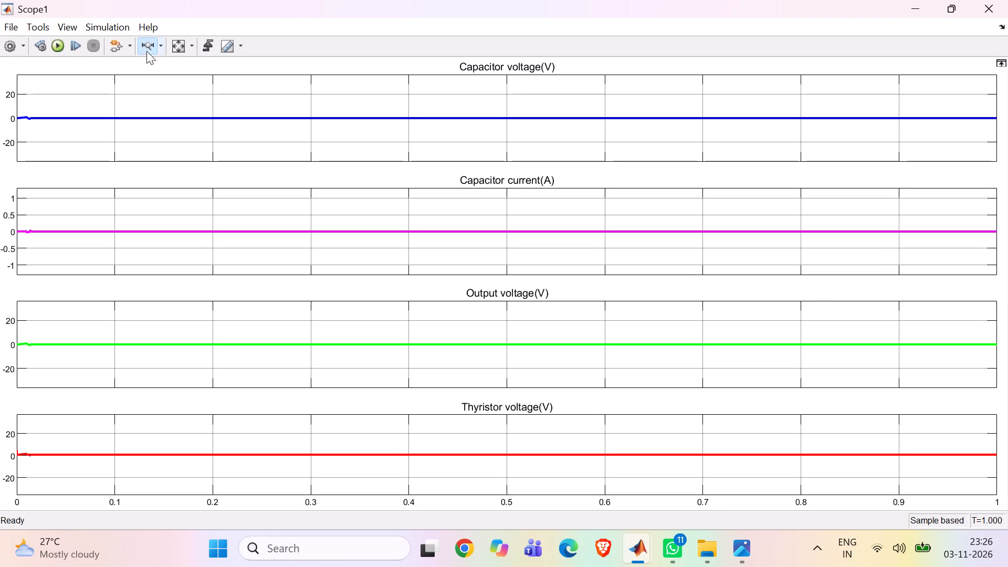
{"action": "left_click", "coordinate": [179, 43]}
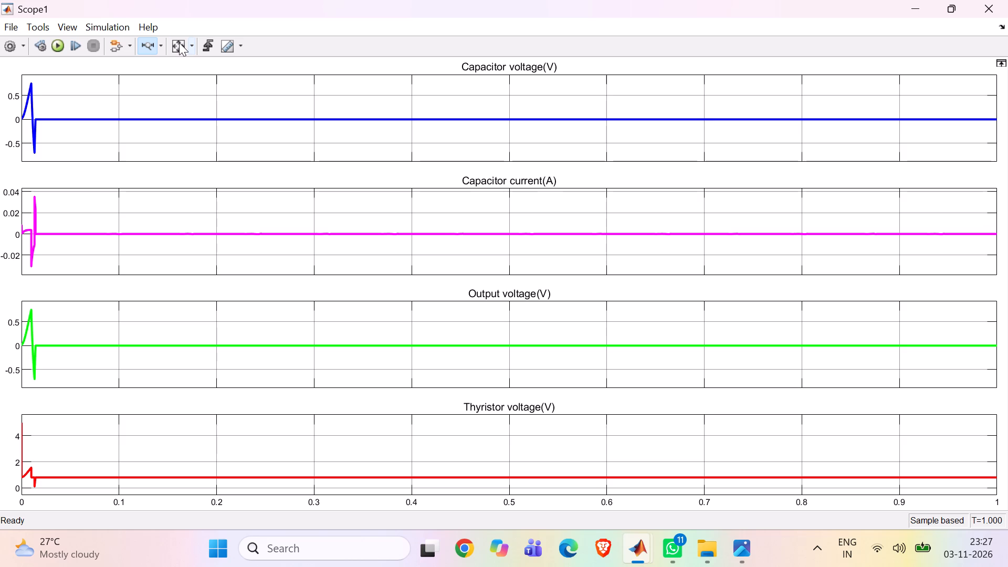
{"action": "left_click", "coordinate": [917, 0]}
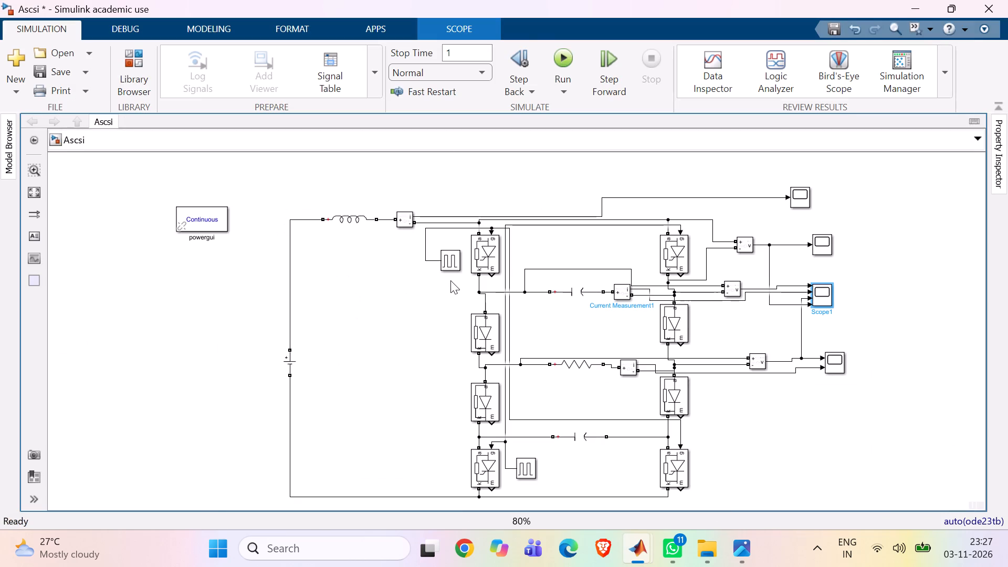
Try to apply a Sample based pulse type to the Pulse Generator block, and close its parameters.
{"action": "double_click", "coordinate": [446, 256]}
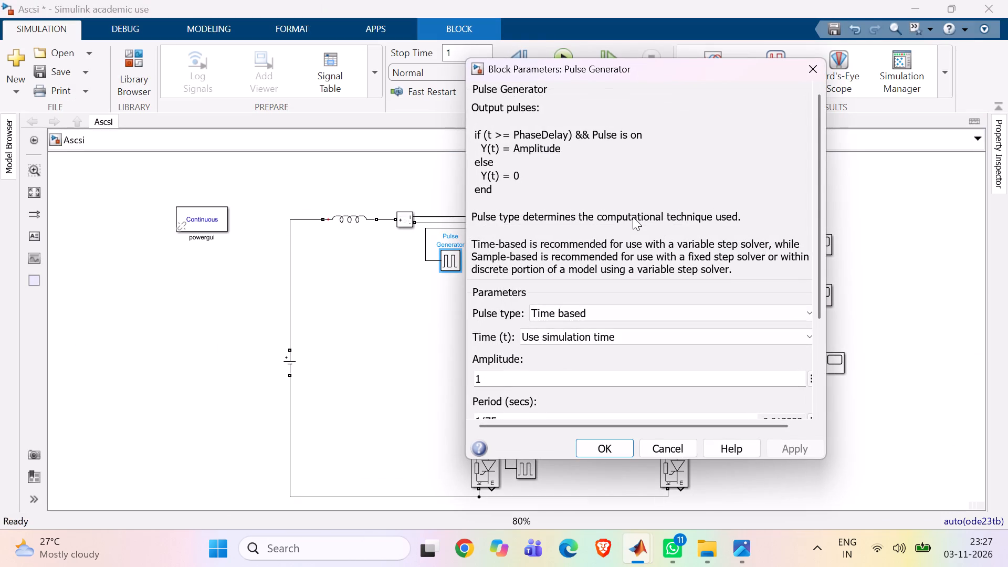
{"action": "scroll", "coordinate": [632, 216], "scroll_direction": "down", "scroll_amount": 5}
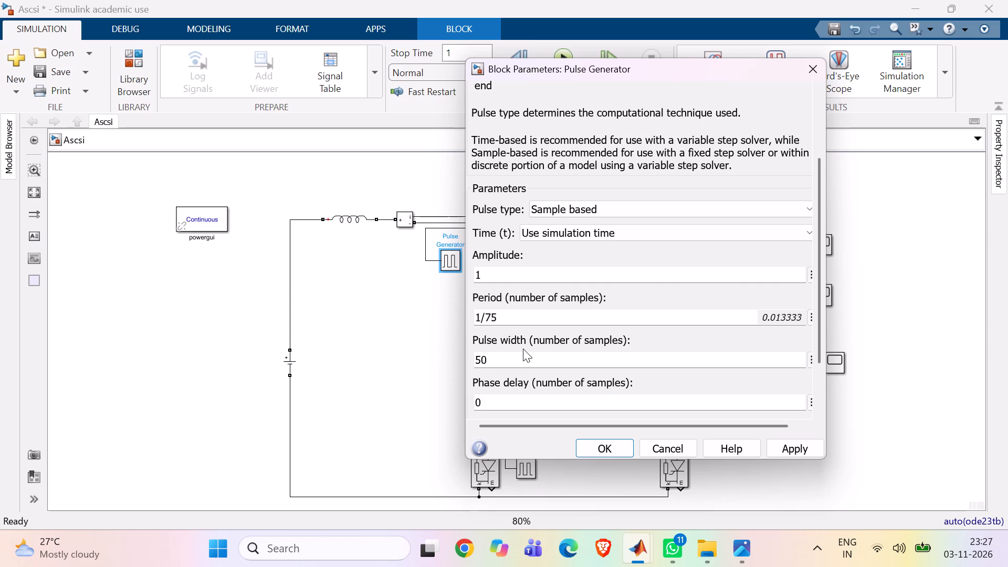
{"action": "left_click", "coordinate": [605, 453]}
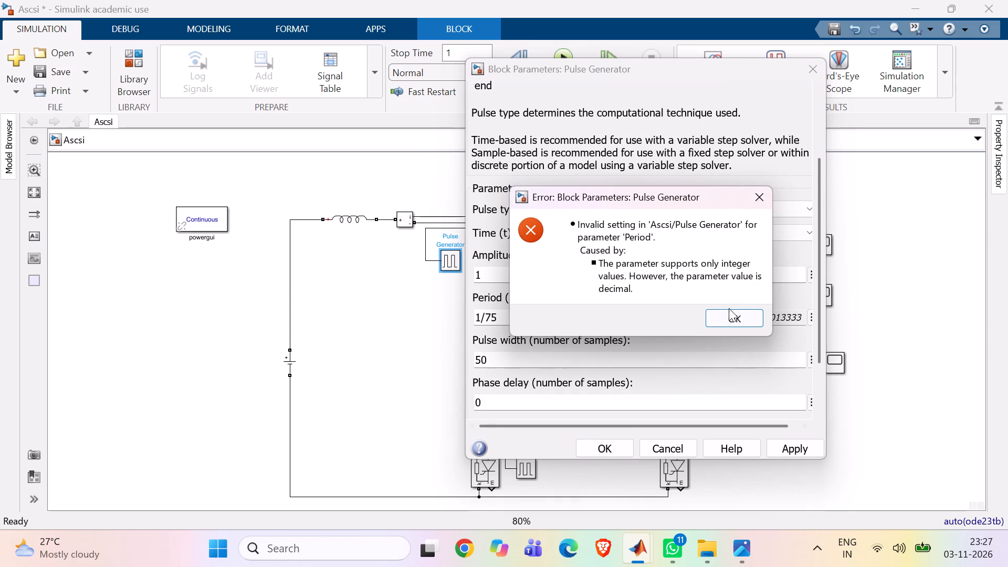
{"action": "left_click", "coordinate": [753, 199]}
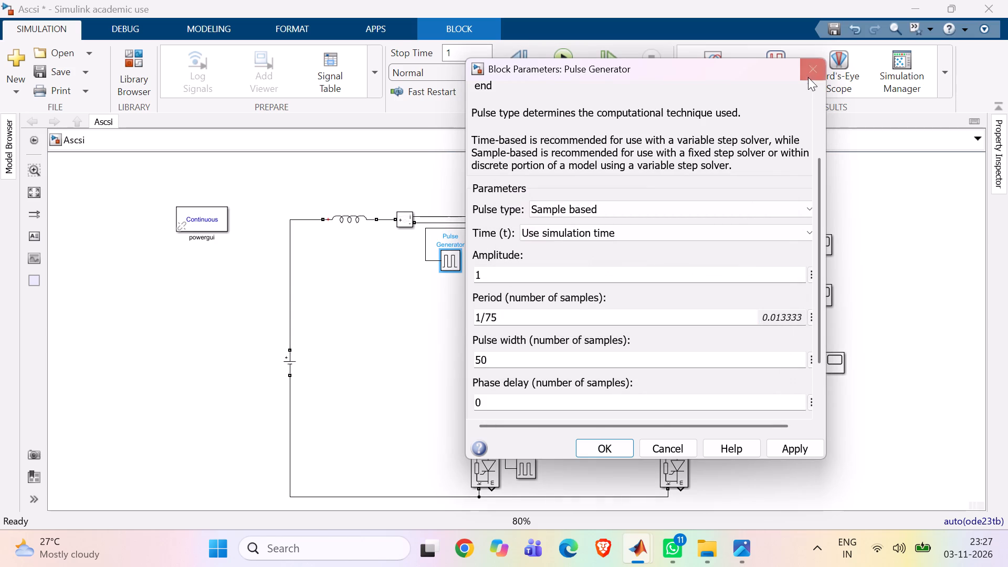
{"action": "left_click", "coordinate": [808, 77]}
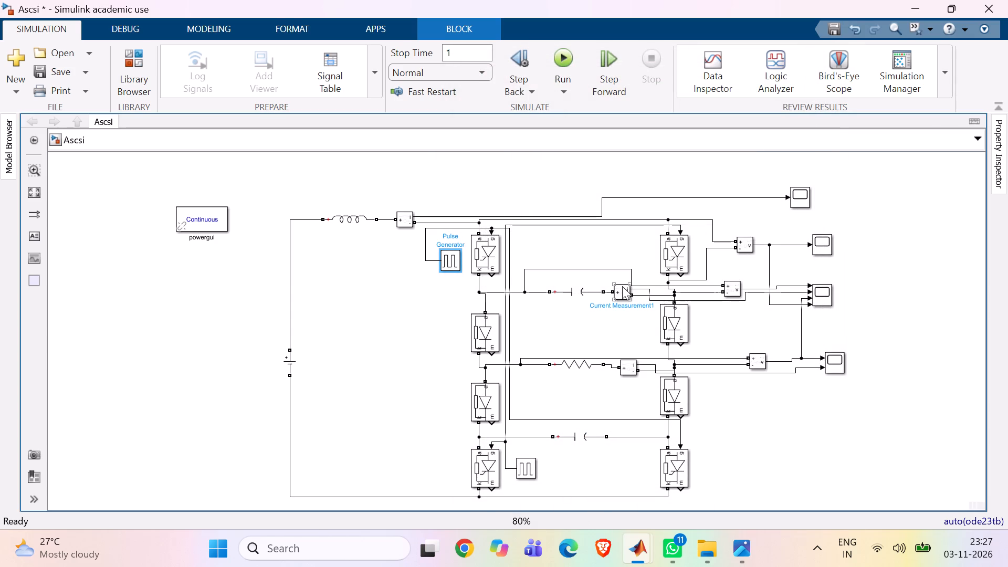
Check the Pulse Generator block's parameters and view the Scope3 waveform, closing both.
{"action": "double_click", "coordinate": [447, 260]}
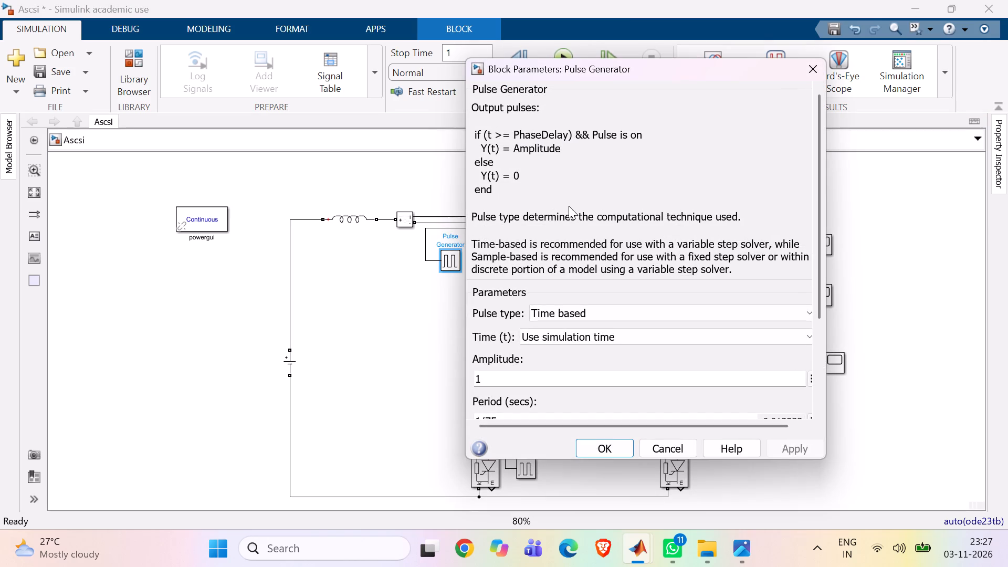
{"action": "left_click", "coordinate": [602, 441]}
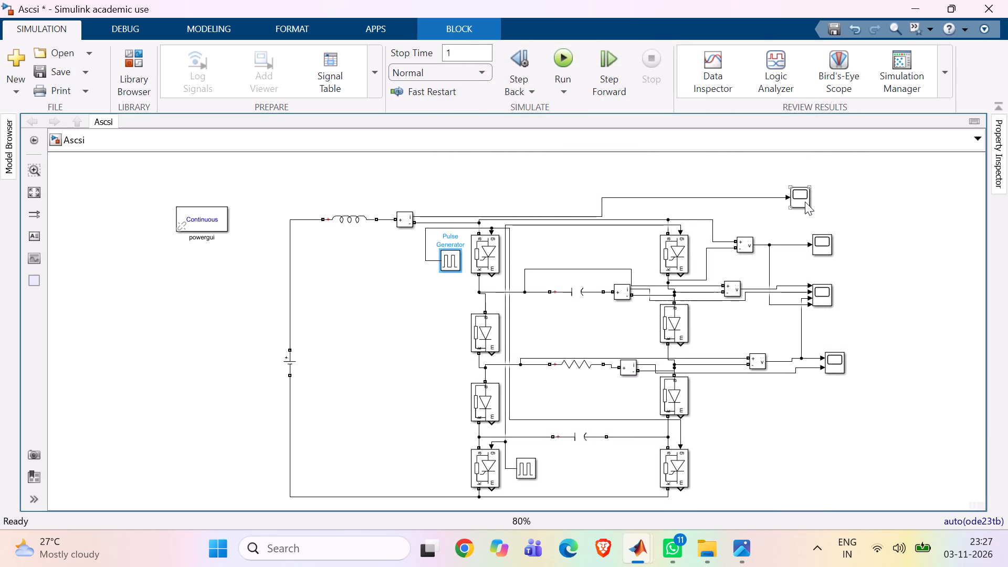
{"action": "double_click", "coordinate": [805, 202]}
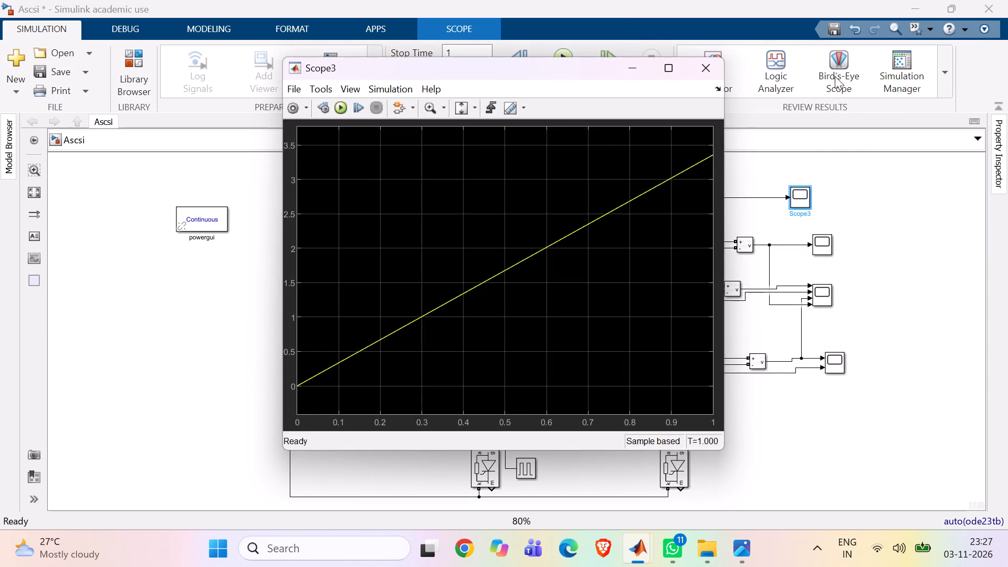
{"action": "left_click", "coordinate": [706, 66]}
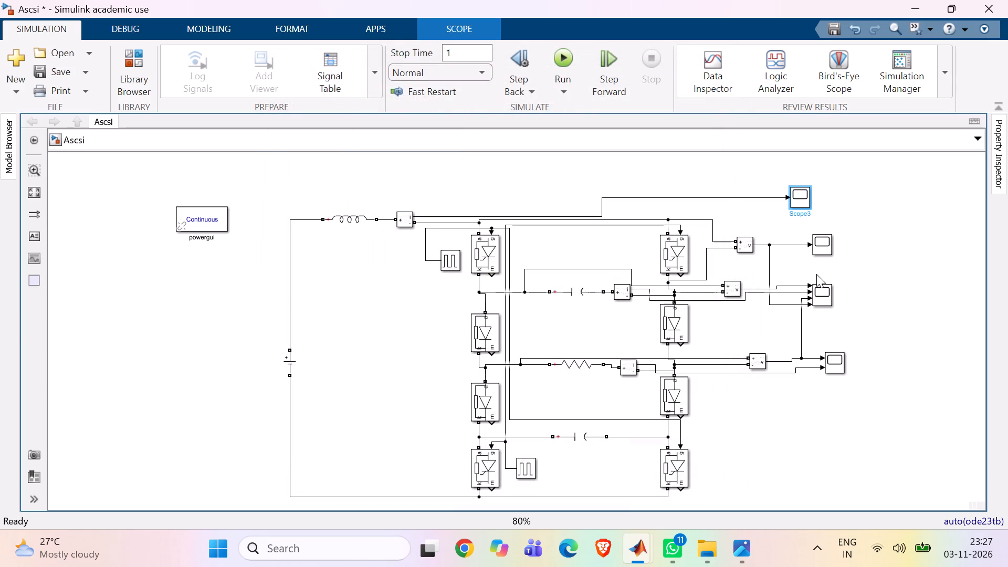
Rerun the simulation from Scope1, examine its capacitor, output and thyristor waveforms, and return to the model.
{"action": "double_click", "coordinate": [821, 291]}
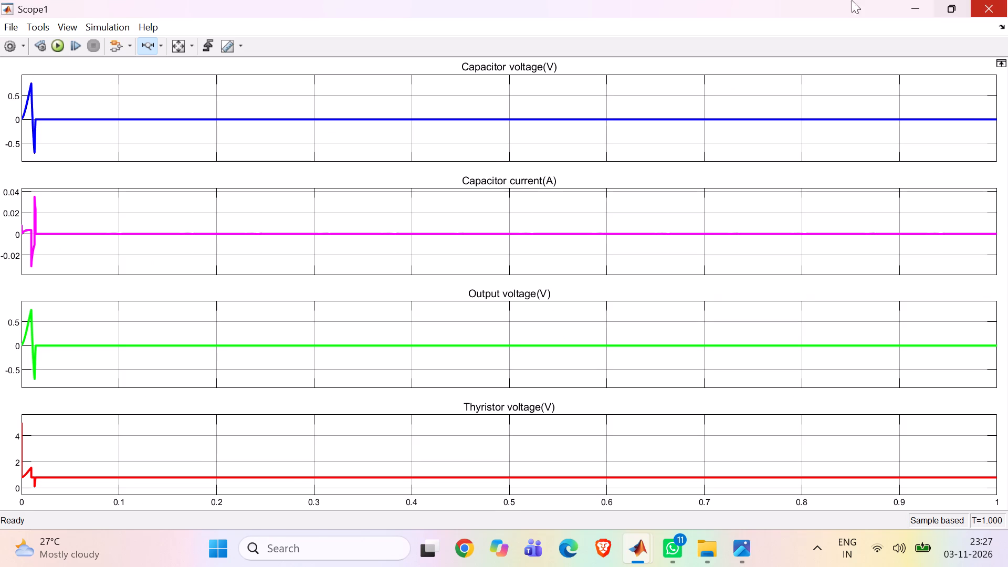
{"action": "left_click", "coordinate": [56, 51]}
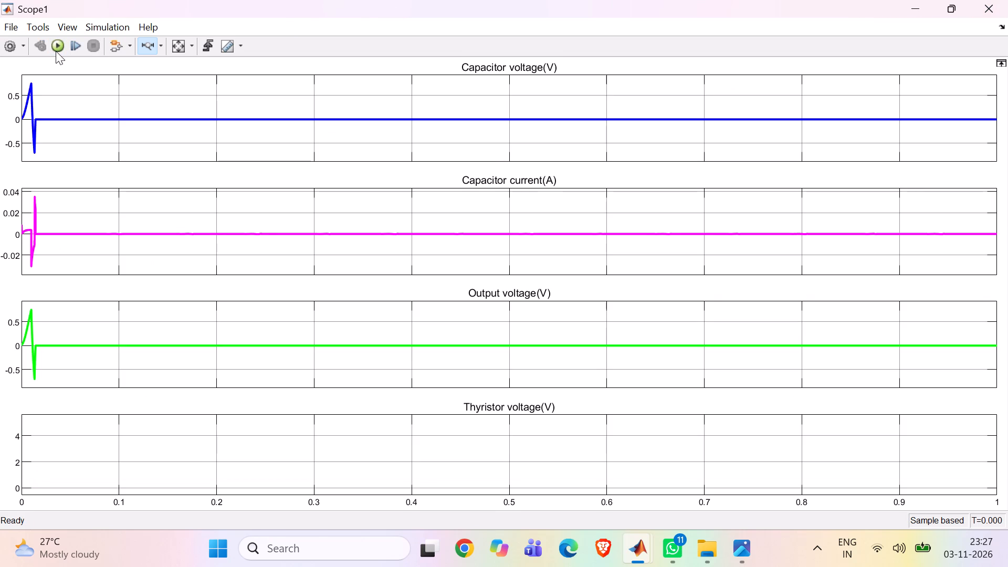
{"action": "left_click", "coordinate": [56, 51]}
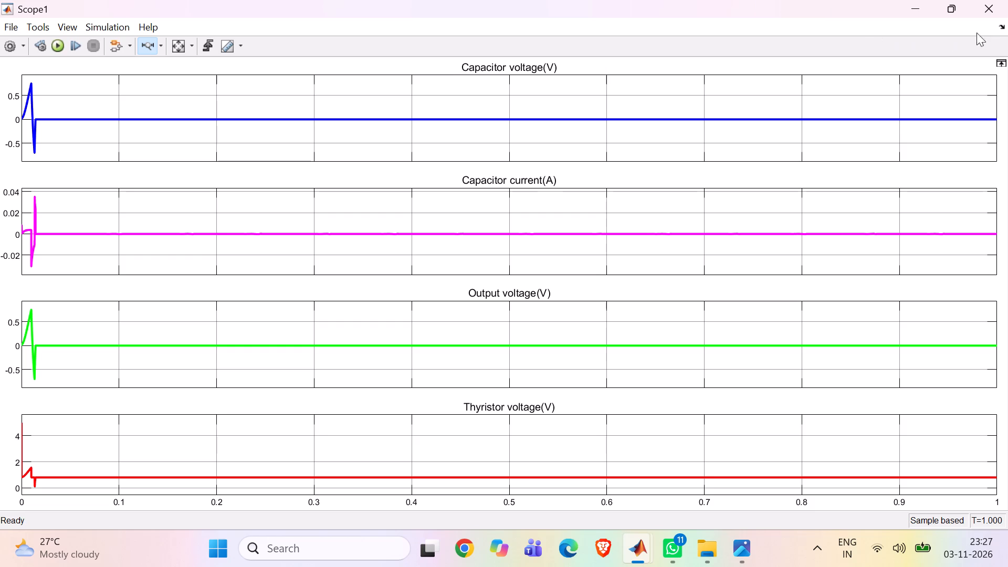
{"action": "left_click", "coordinate": [989, 14]}
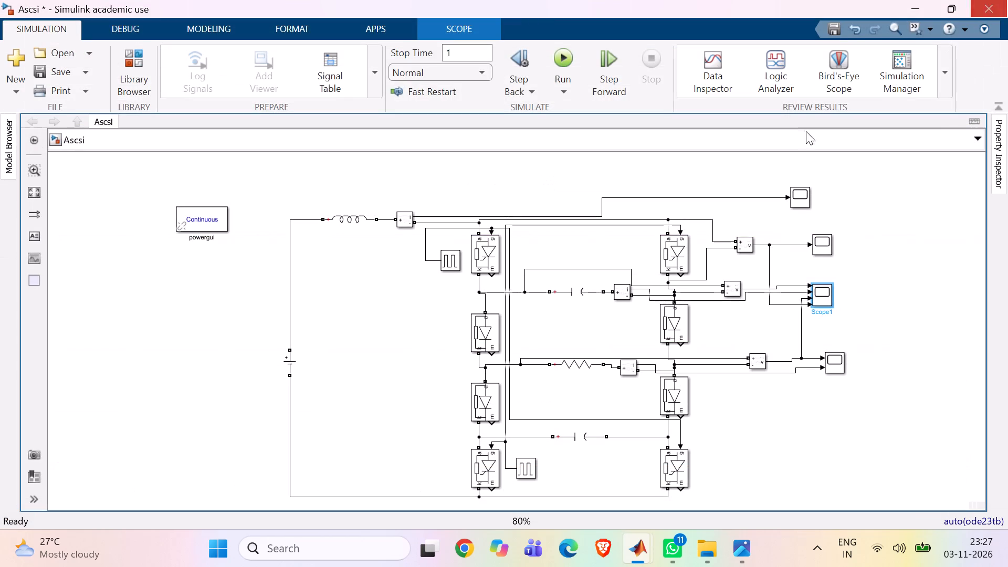
Set the Pulse Generator block's period to 1/100 with the Time based pulse type, and apply it.
{"action": "double_click", "coordinate": [452, 265]}
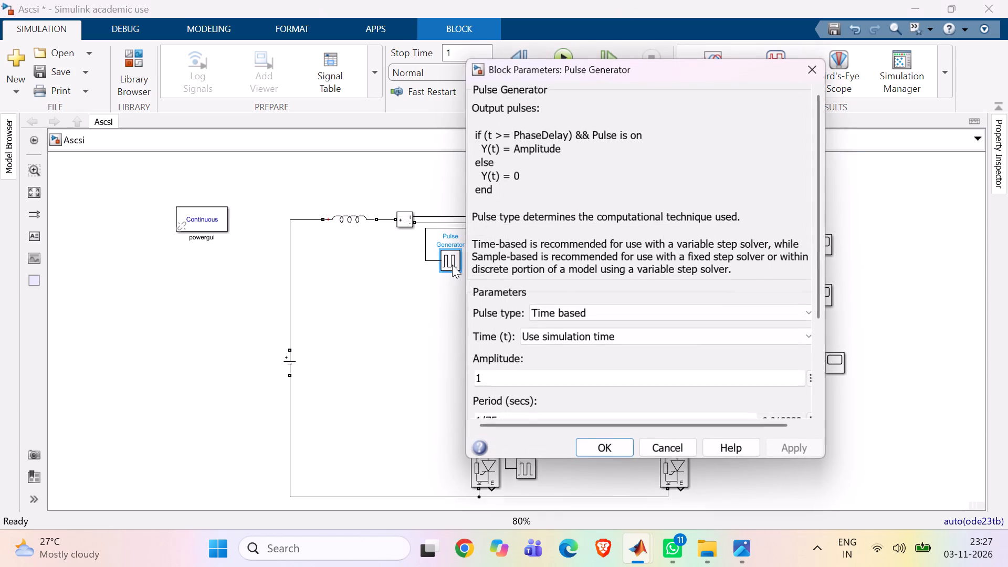
{"action": "scroll", "coordinate": [619, 204], "scroll_direction": "down", "scroll_amount": 4}
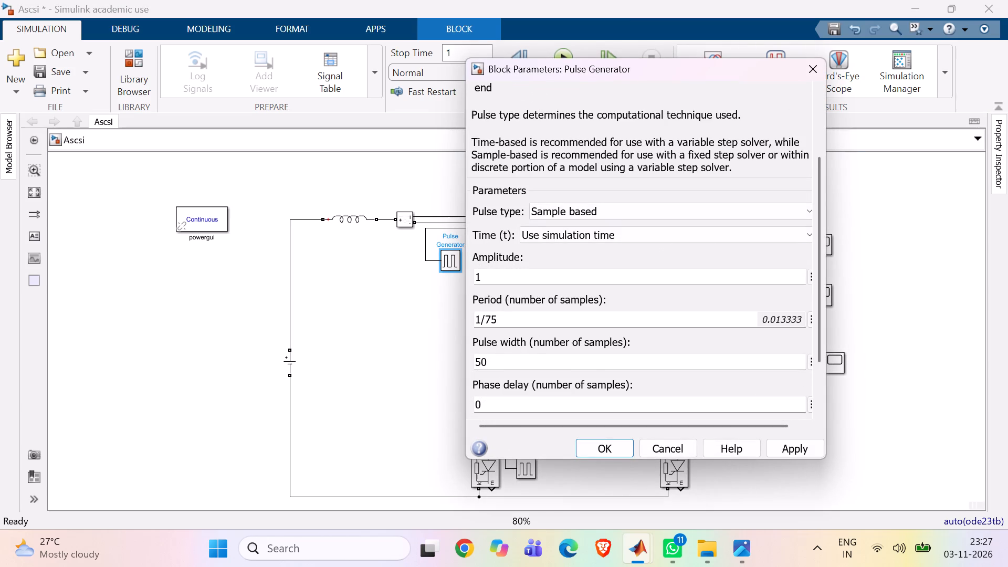
{"action": "left_click", "coordinate": [505, 321]}
{"action": "left_click", "coordinate": [505, 321]}
{"action": "key", "text": "BackSpace"}
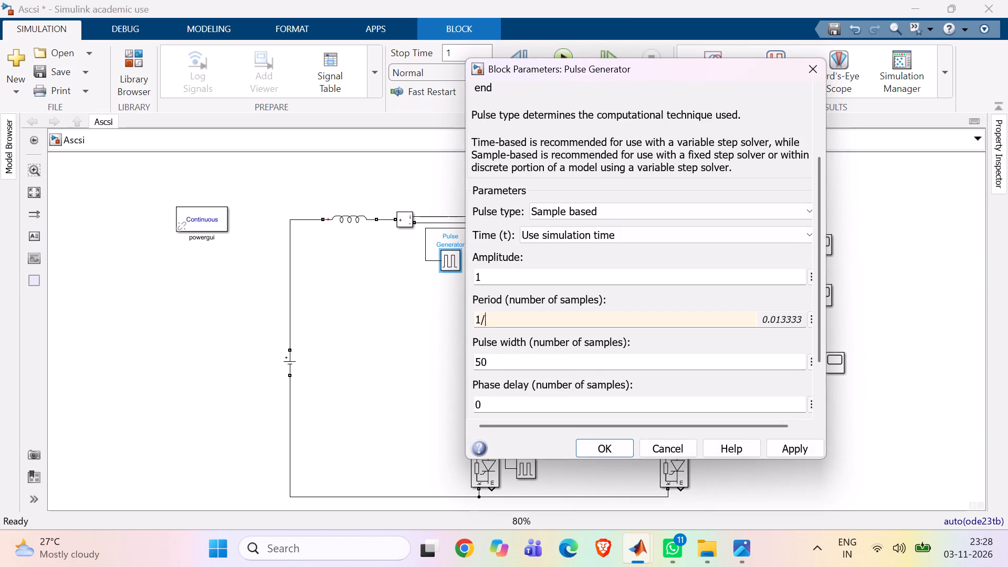
{"action": "type", "text": "100"}
{"action": "key", "text": "Return"}
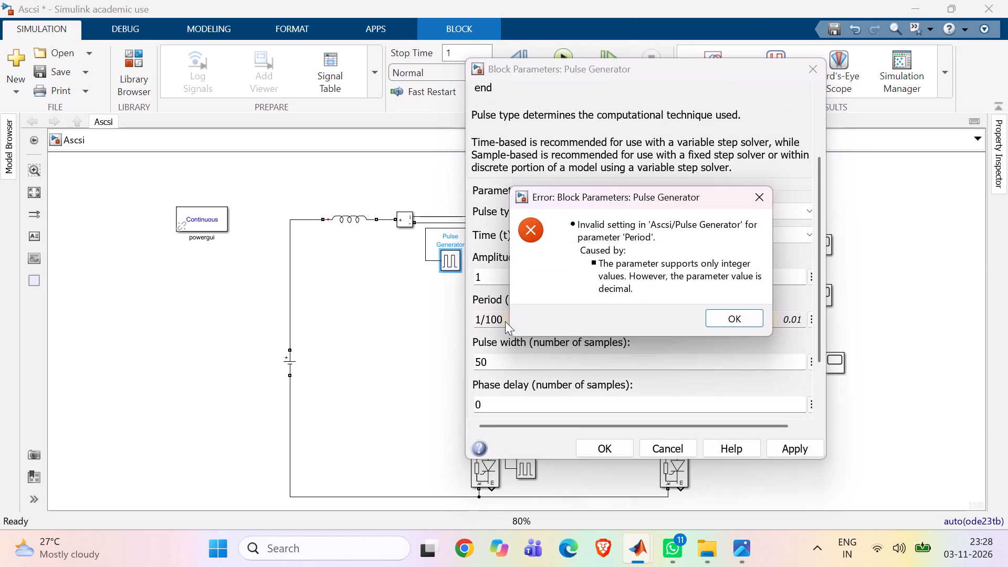
{"action": "left_click", "coordinate": [737, 313]}
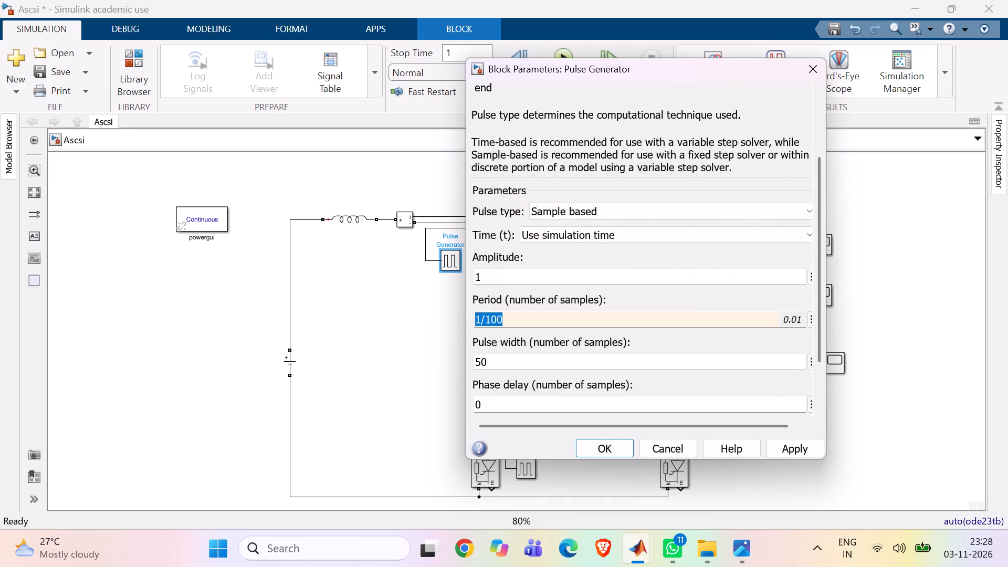
{"action": "left_click", "coordinate": [653, 204]}
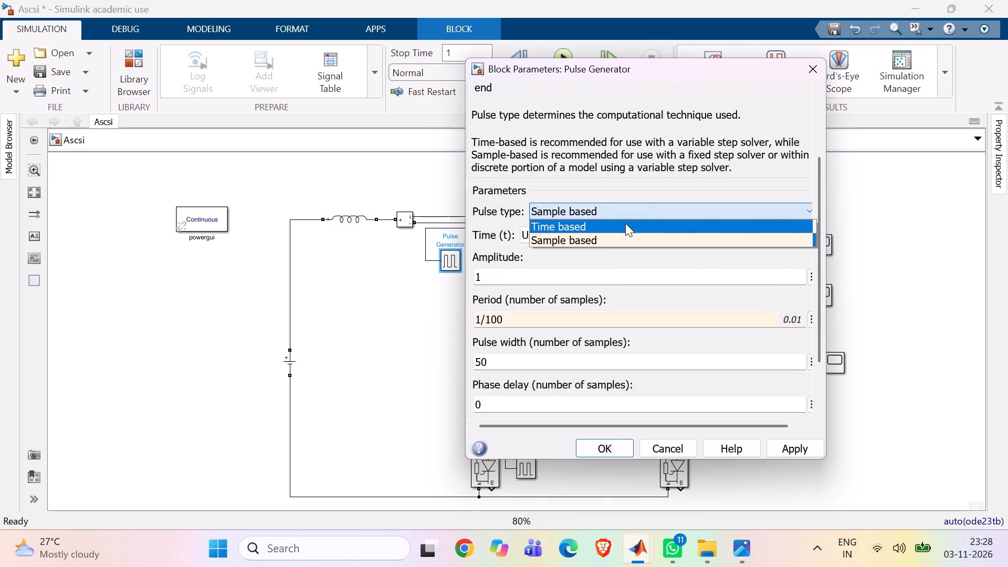
{"action": "left_click", "coordinate": [615, 229]}
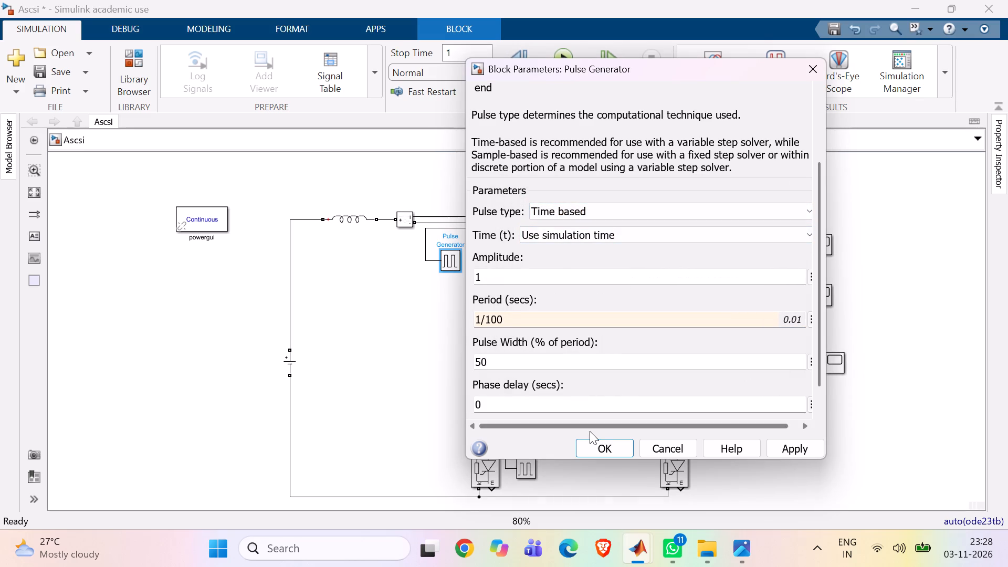
{"action": "left_click", "coordinate": [592, 445]}
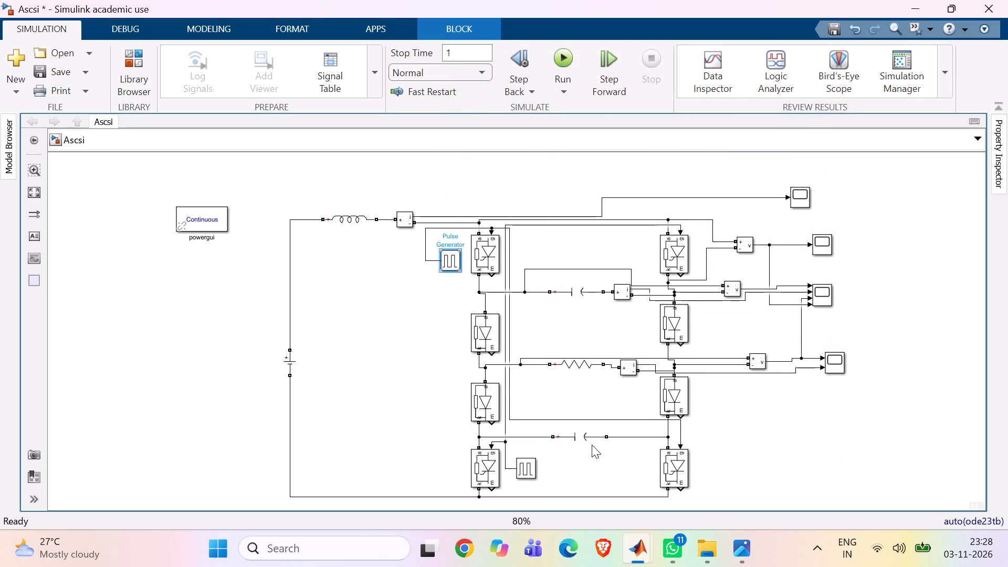
Set the Pulse Generator1 block's period to 1/100 and apply it.
{"action": "double_click", "coordinate": [527, 465]}
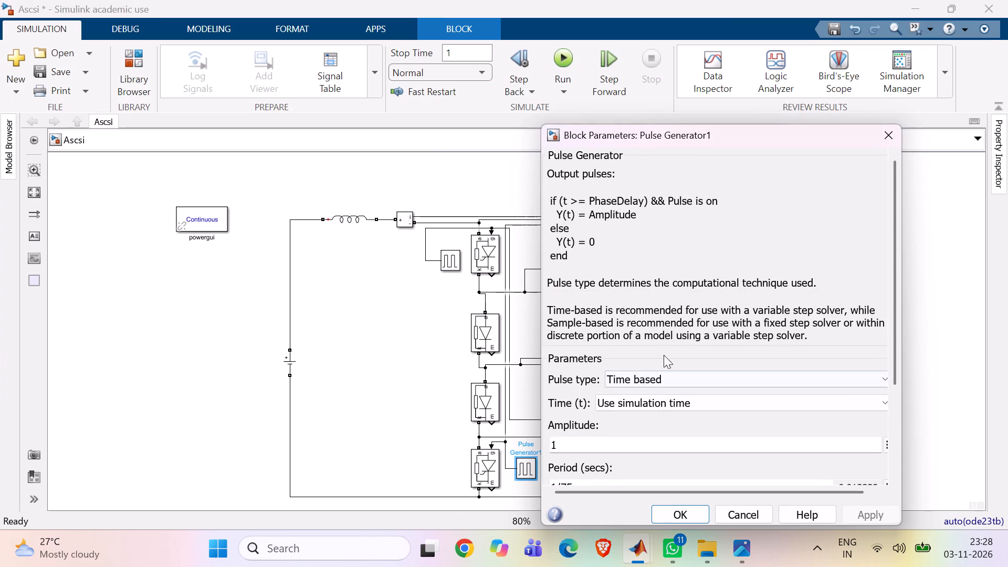
{"action": "scroll", "coordinate": [700, 327], "scroll_direction": "down", "scroll_amount": 5}
{"action": "left_click", "coordinate": [598, 364]}
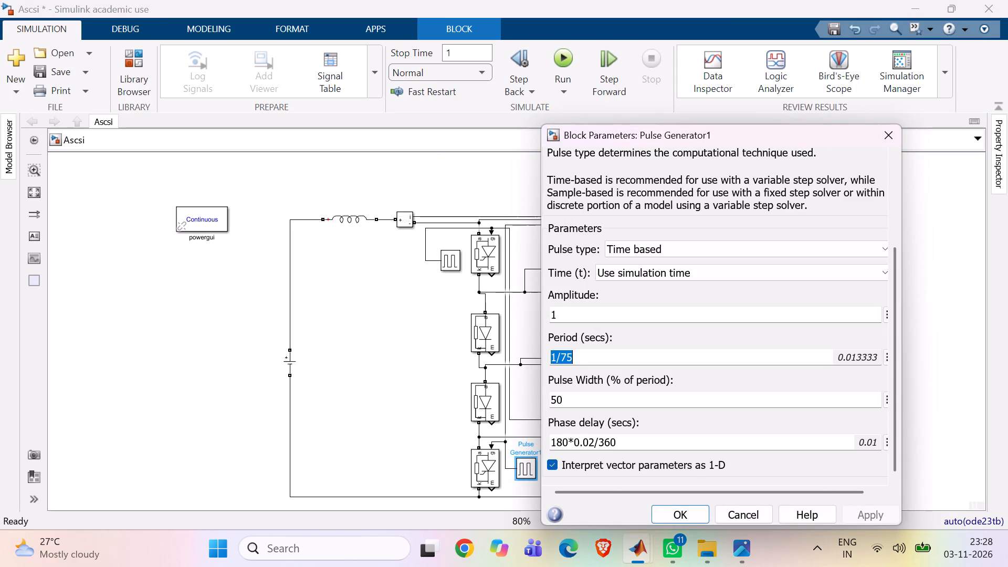
{"action": "left_click", "coordinate": [598, 364]}
{"action": "key", "text": "BackSpace"}
{"action": "type", "text": "100"}
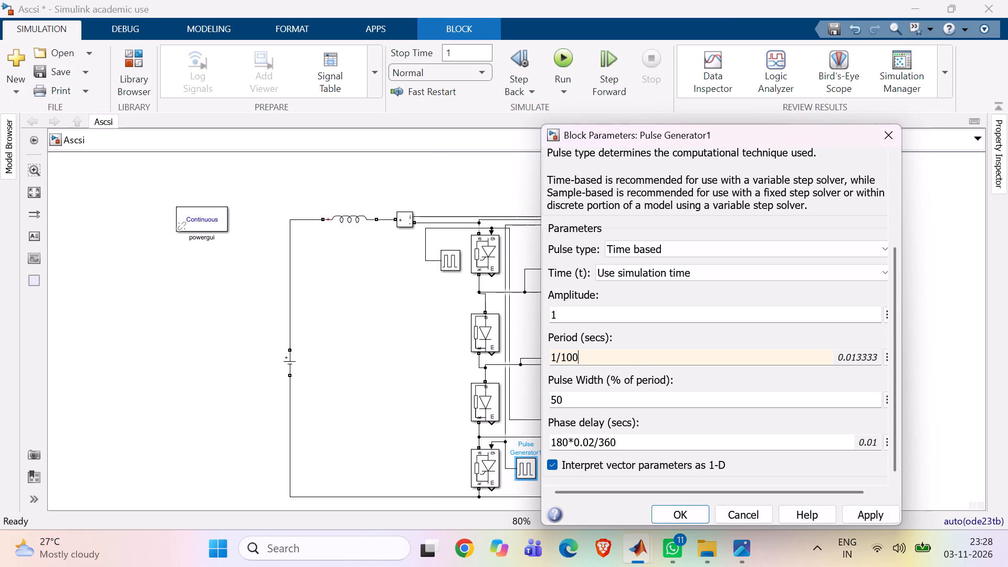
{"action": "key", "text": "Return"}
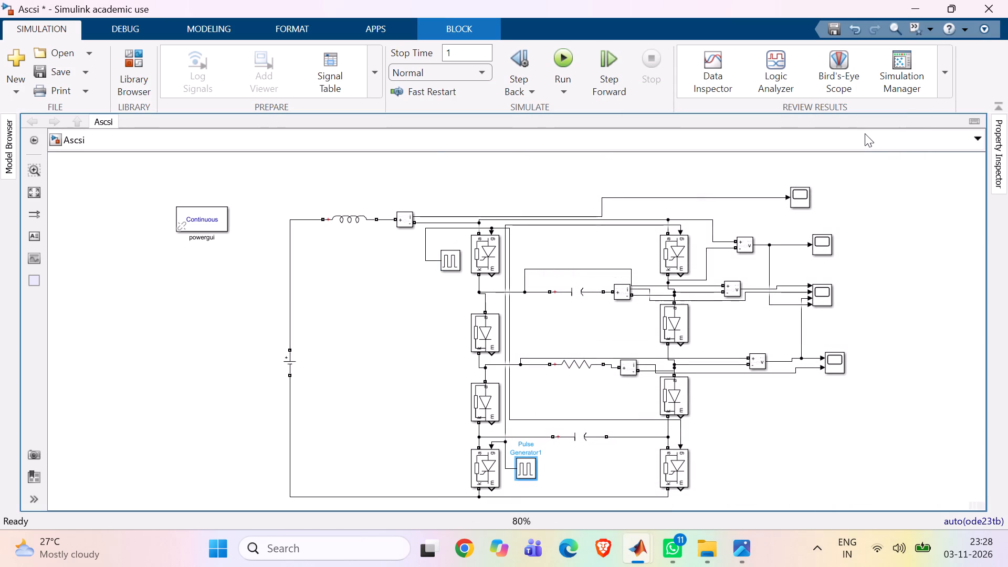
Run the simulation, examine the Scope1 waveforms scaled to fit their axes, and return to the model.
{"action": "key", "text": "ctrl+t"}
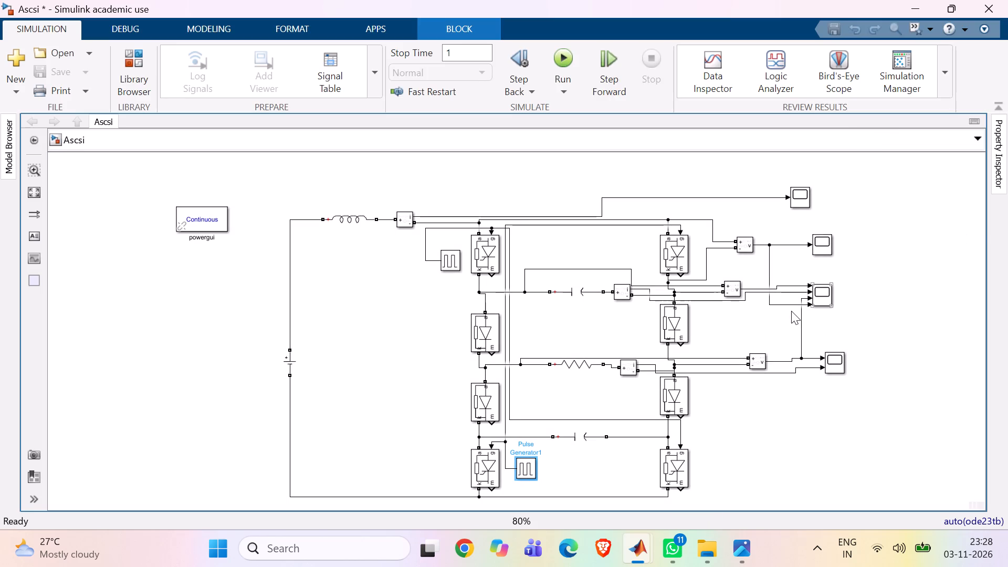
{"action": "double_click", "coordinate": [819, 298]}
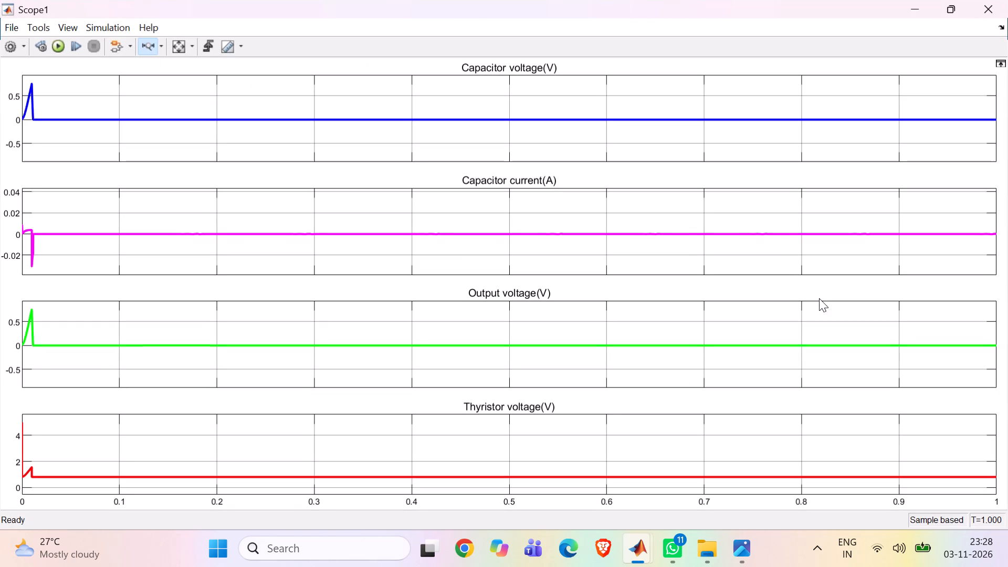
{"action": "left_click", "coordinate": [49, 45]}
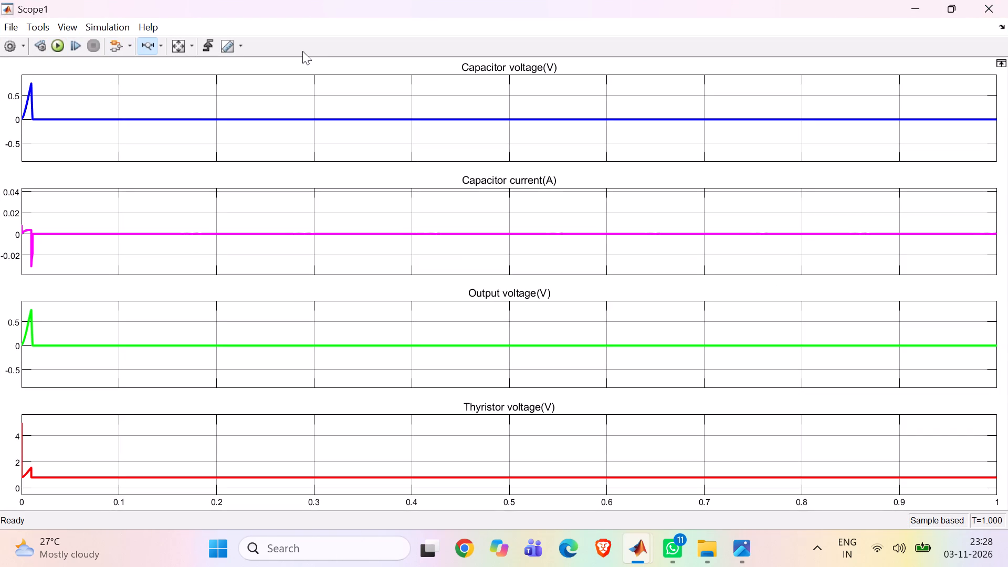
{"action": "left_click", "coordinate": [176, 48]}
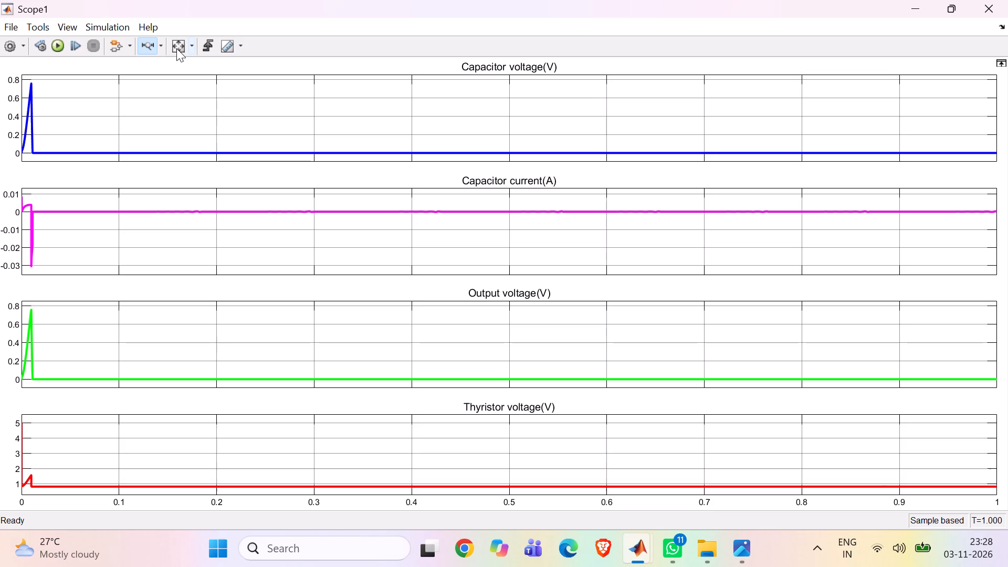
{"action": "left_click", "coordinate": [1007, 0]}
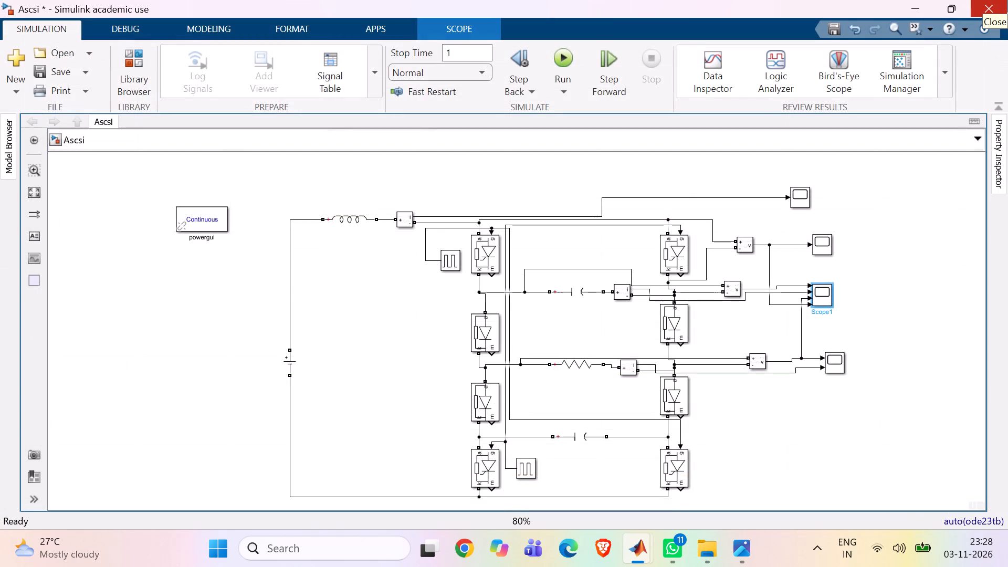
Compare the oscilloscope capture 001 in the R load folder with the Figure 1 waveforms, and return to the Ascsi model.
{"action": "left_click", "coordinate": [713, 553]}
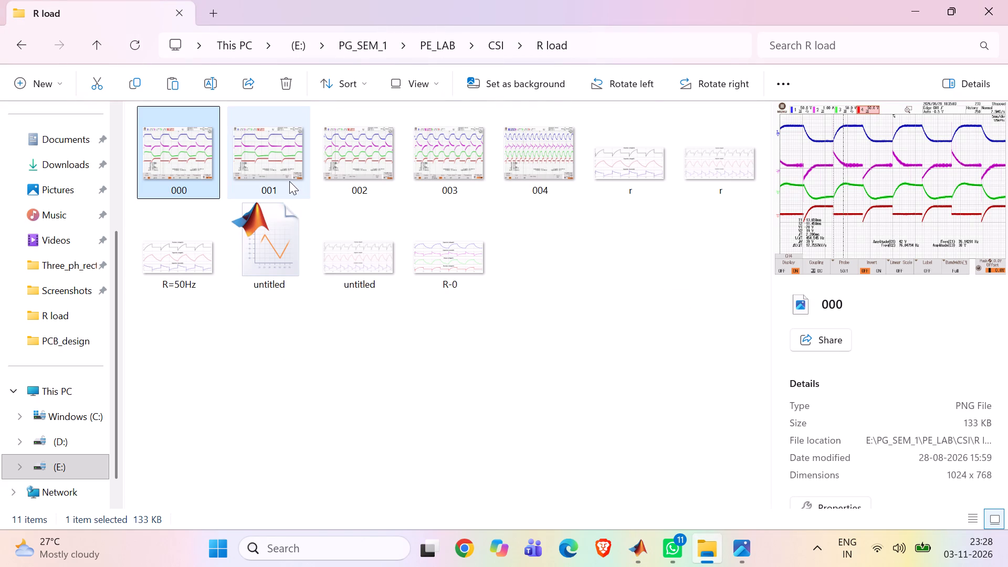
{"action": "left_click", "coordinate": [289, 181]}
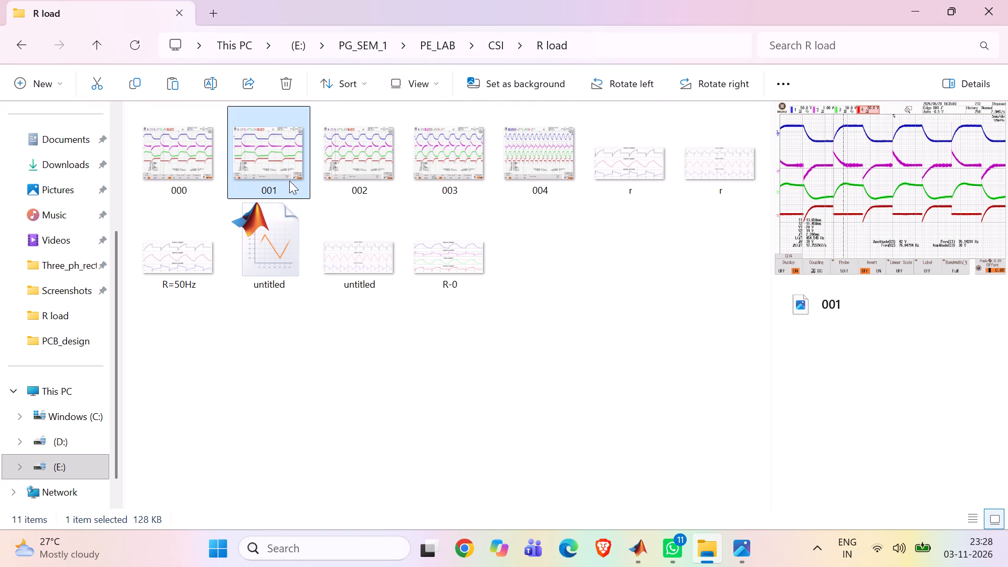
{"action": "left_click", "coordinate": [289, 181]}
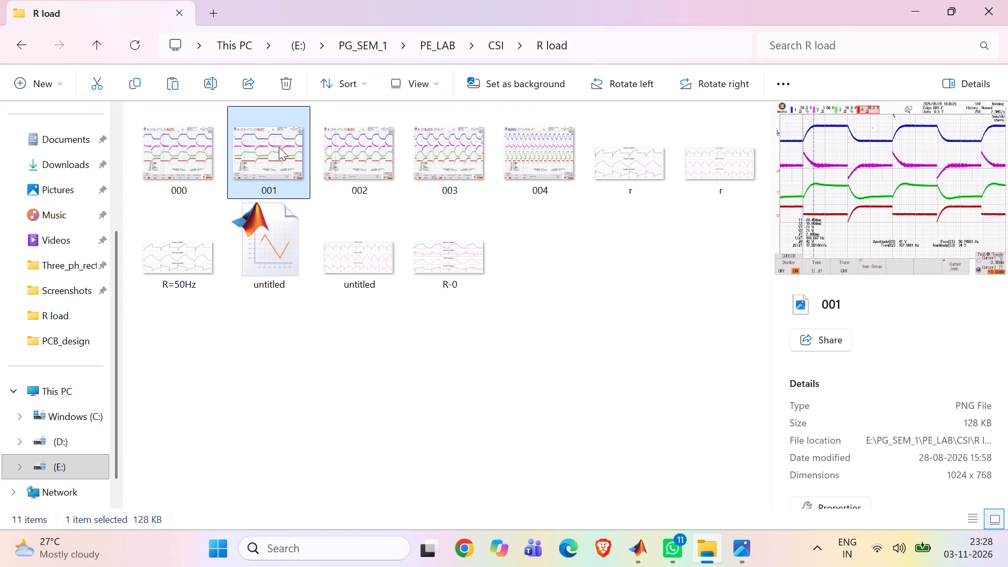
{"action": "double_click", "coordinate": [279, 147]}
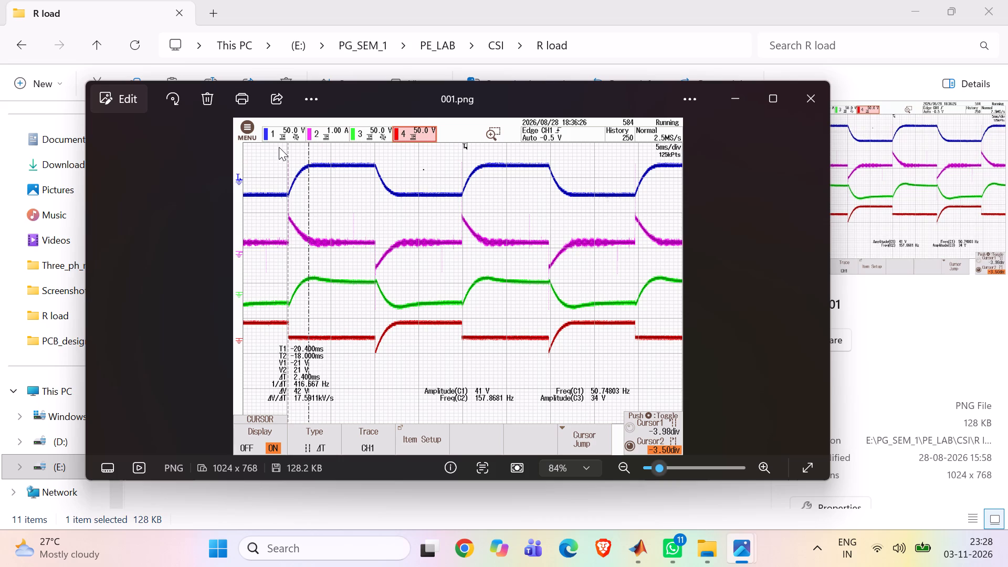
{"action": "left_click", "coordinate": [736, 98]}
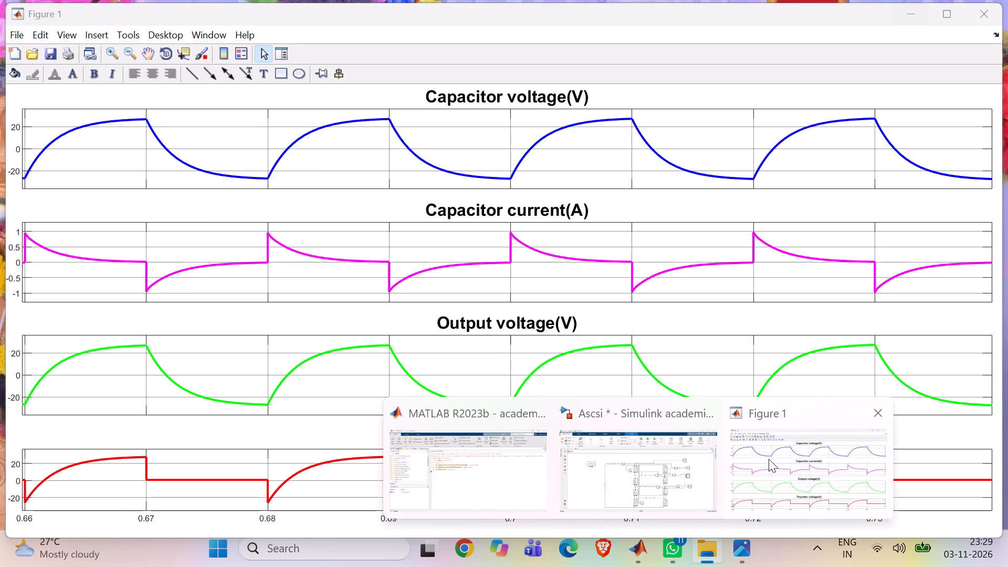
{"action": "left_click", "coordinate": [769, 459]}
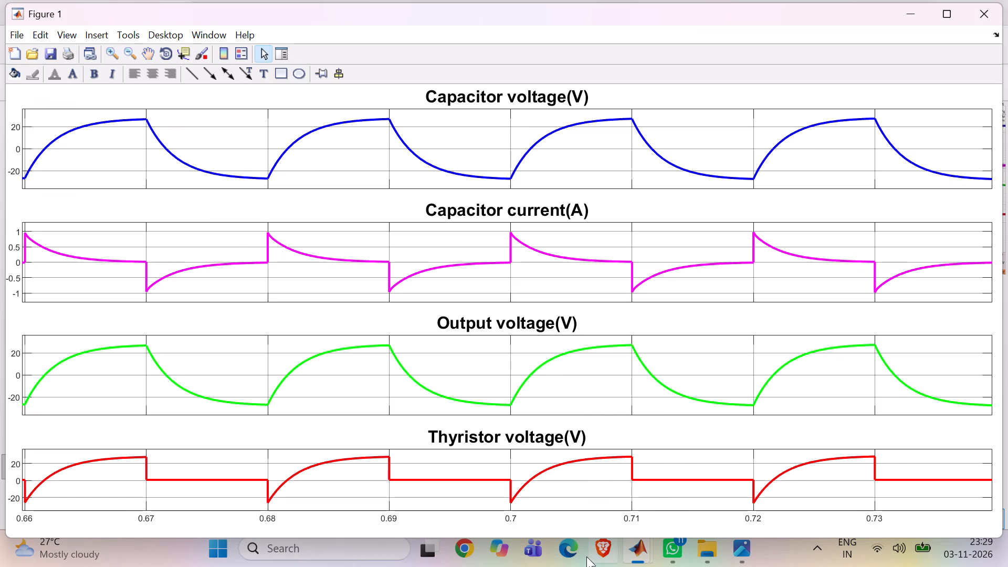
{"action": "left_click", "coordinate": [626, 552]}
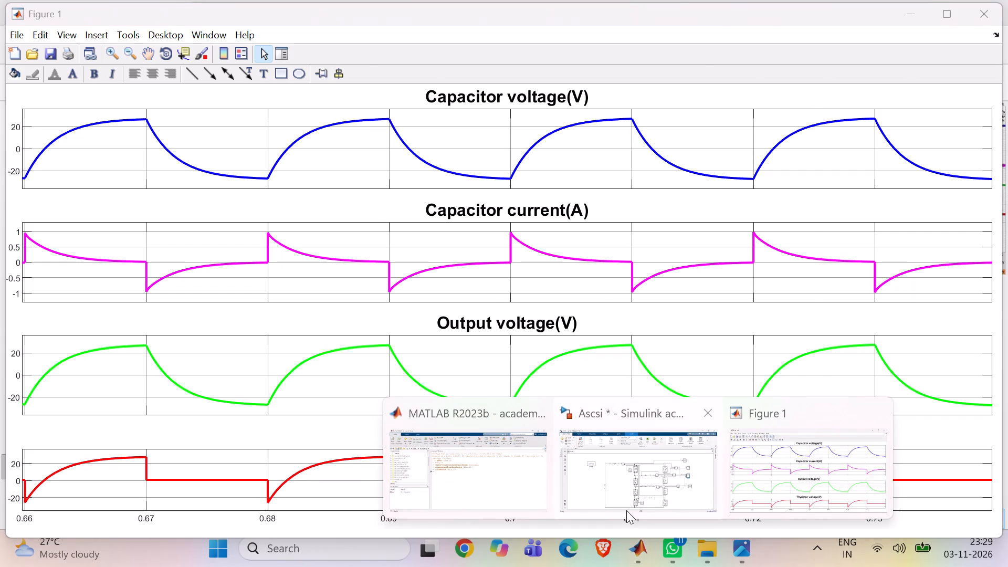
{"action": "left_click", "coordinate": [626, 499]}
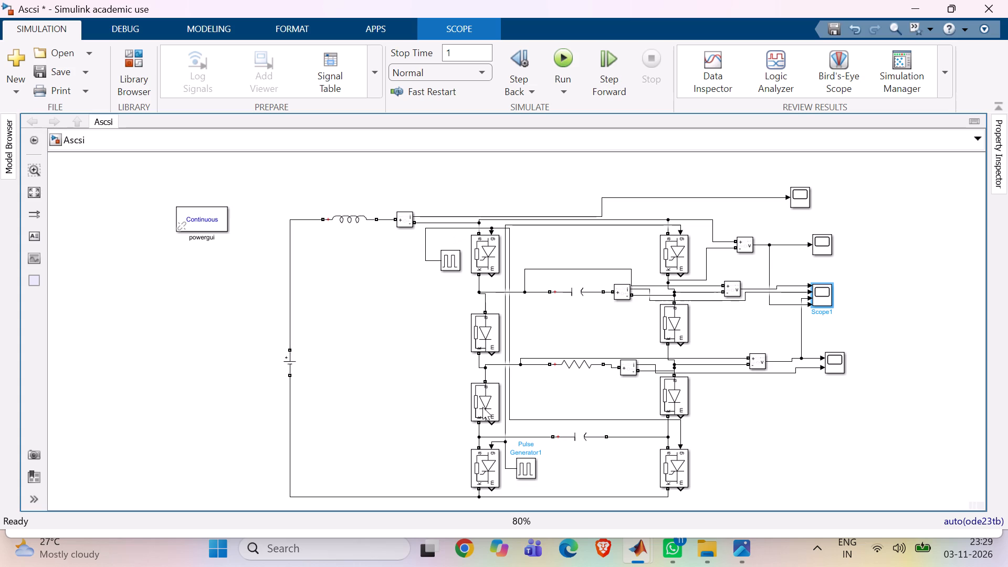
Set the Pulse Generator block to the Time based pulse type with a period of 1/50, and apply it.
{"action": "double_click", "coordinate": [447, 264]}
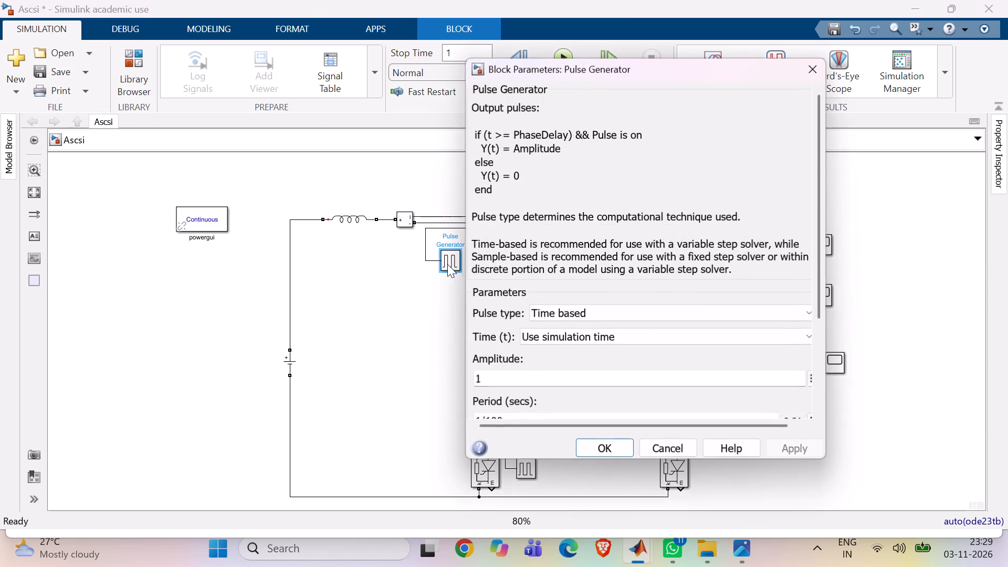
{"action": "scroll", "coordinate": [631, 225], "scroll_direction": "down", "scroll_amount": 5}
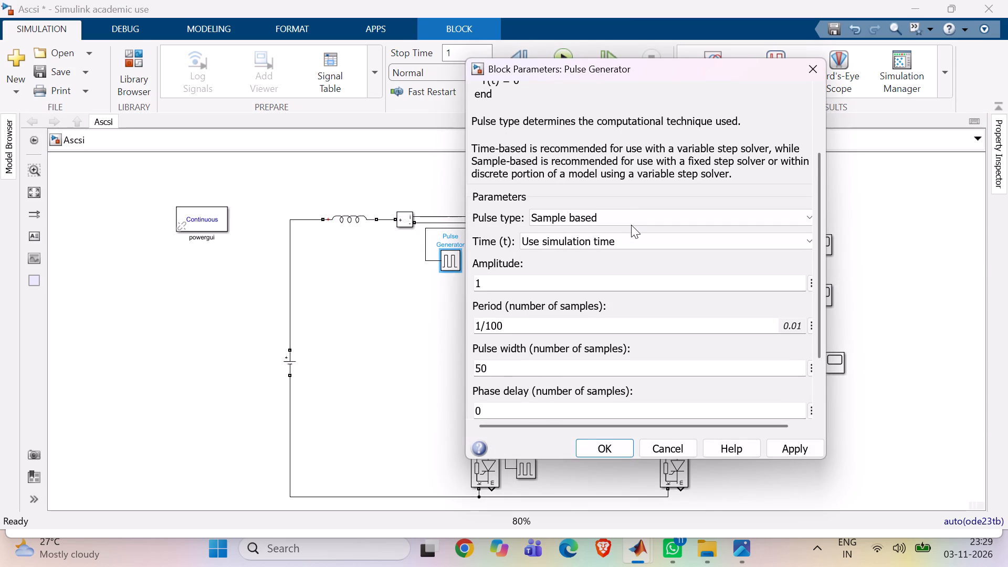
{"action": "left_click", "coordinate": [632, 220]}
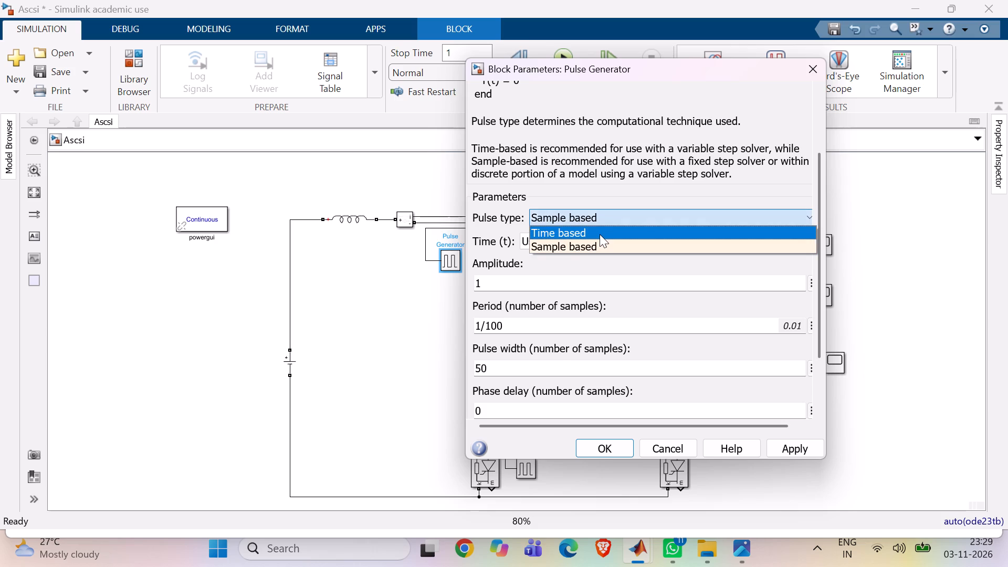
{"action": "left_click", "coordinate": [600, 234]}
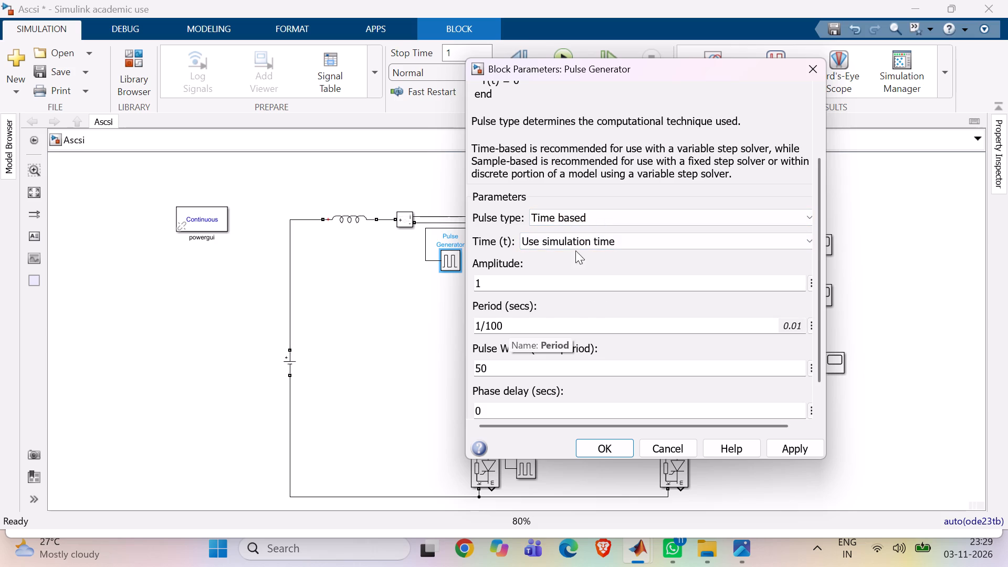
{"action": "left_click", "coordinate": [506, 321]}
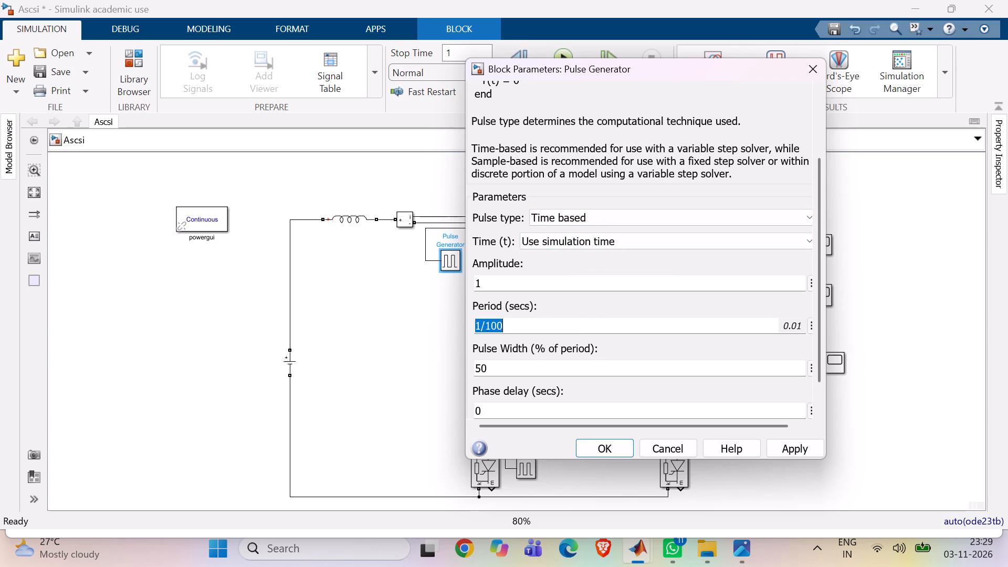
{"action": "left_click", "coordinate": [506, 321]}
{"action": "left_click", "coordinate": [506, 321]}
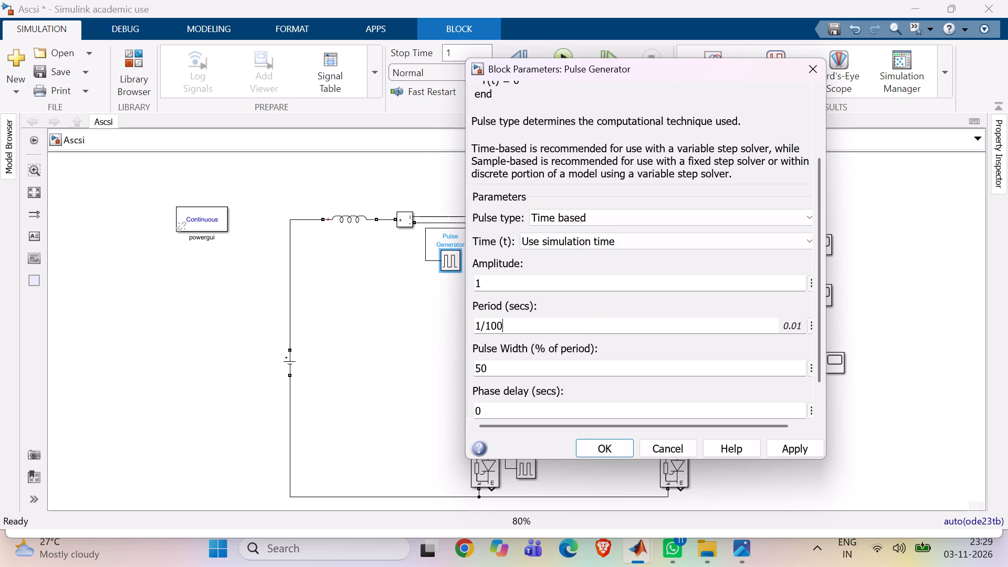
{"action": "key", "text": "BackSpace"}
{"action": "key", "text": "BackSpace"}
{"action": "key", "text": "BackSpace"}
{"action": "type", "text": "50"}
{"action": "key", "text": "Return"}
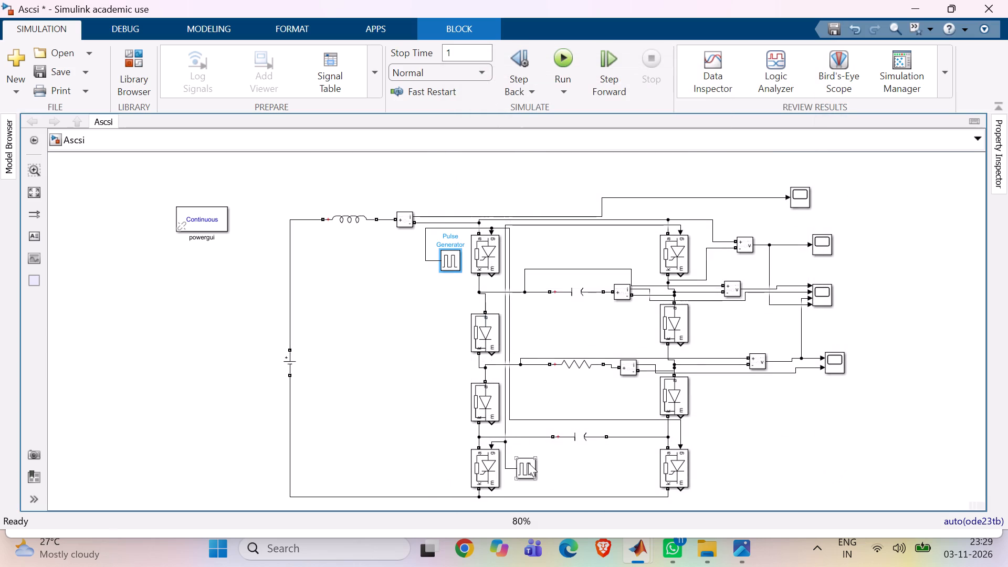
Set the Pulse Generator1 block to the Time based pulse type with a period of 1/50, and apply it.
{"action": "double_click", "coordinate": [527, 463]}
{"action": "scroll", "coordinate": [660, 269], "scroll_direction": "down", "scroll_amount": 3}
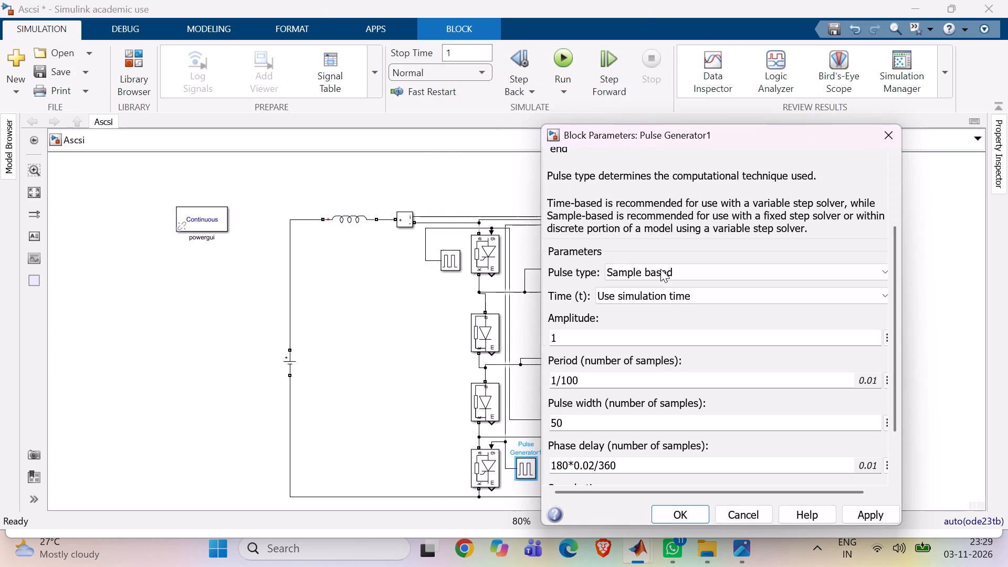
{"action": "scroll", "coordinate": [660, 269], "scroll_direction": "down", "scroll_amount": 3}
{"action": "left_click", "coordinate": [660, 269]}
{"action": "left_click", "coordinate": [643, 281]}
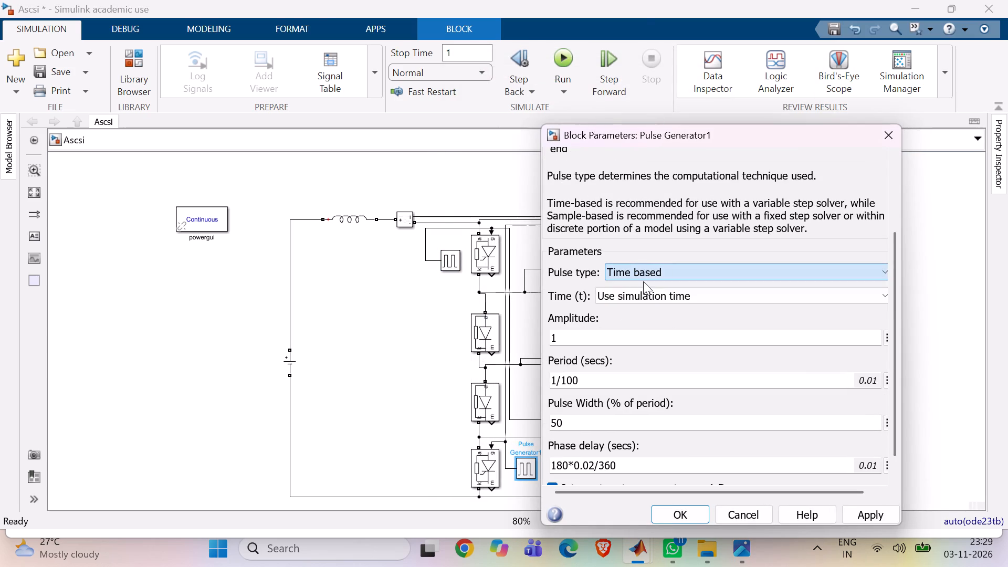
{"action": "left_click", "coordinate": [590, 379]}
{"action": "left_click", "coordinate": [590, 379]}
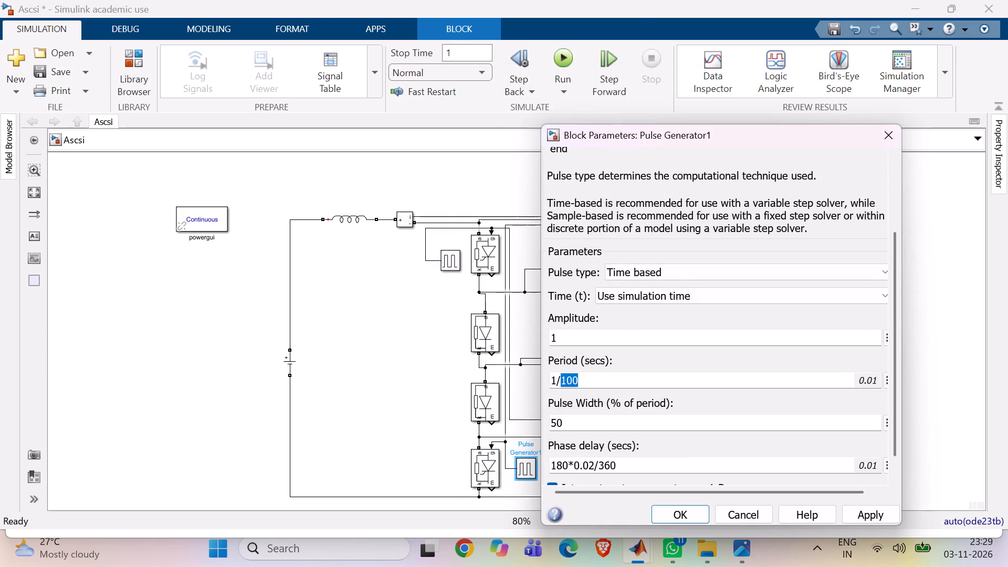
{"action": "key", "text": "BackSpace"}
{"action": "key", "text": "6"}
{"action": "key", "text": "BackSpace"}
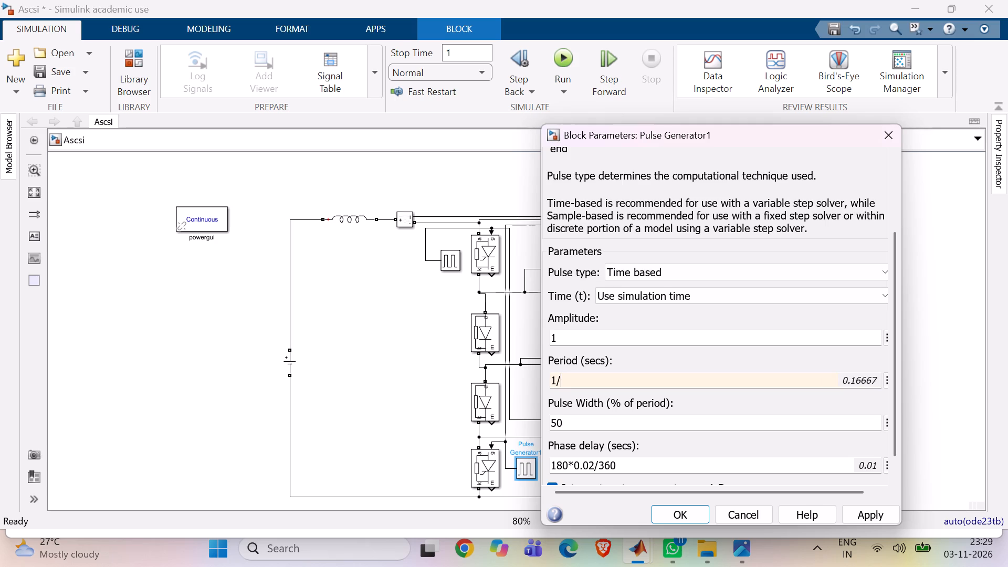
{"action": "key", "text": "5"}
{"action": "key", "text": "0"}
{"action": "key", "text": "Return"}
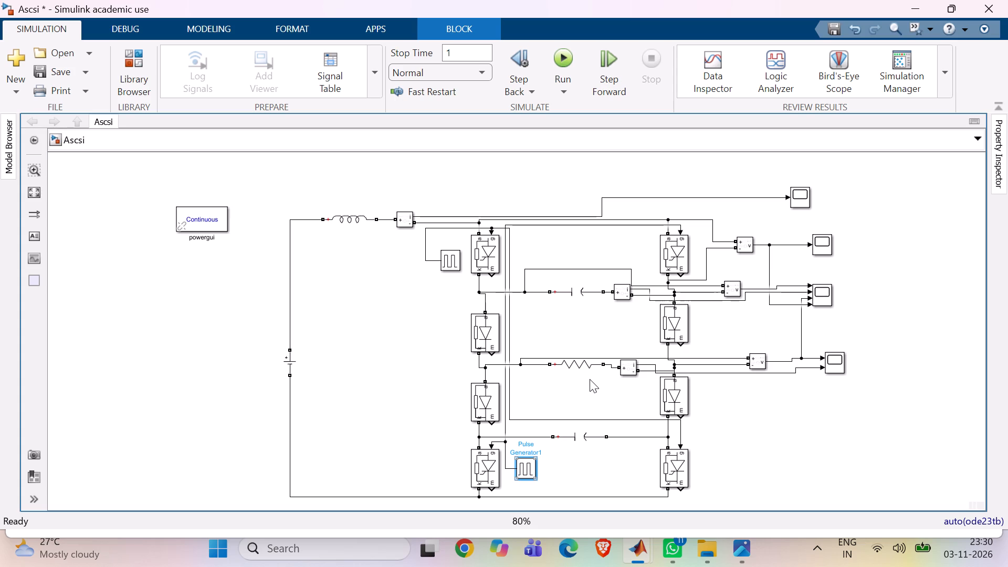
Run the simulation, examine the Scope1 waveforms scaled to fit and zoomed to about 0.68–0.84 s, and return to the model.
{"action": "key", "text": "ctrl+t"}
{"action": "double_click", "coordinate": [815, 299]}
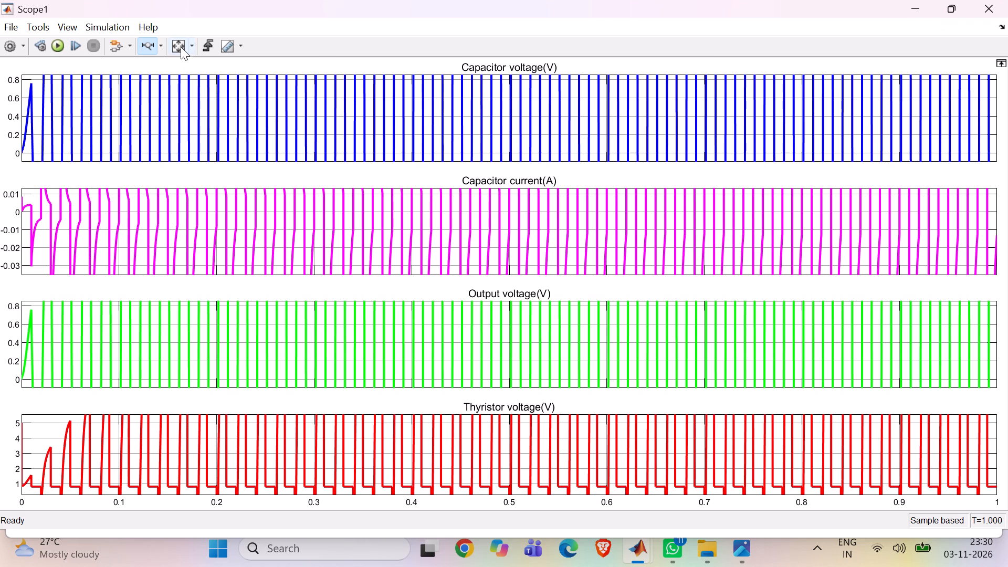
{"action": "left_click", "coordinate": [180, 46]}
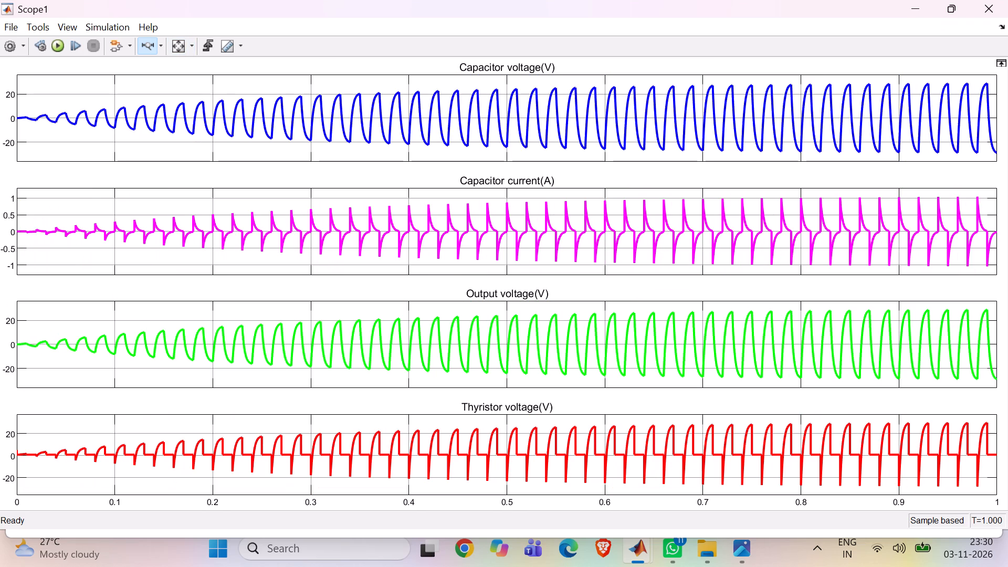
{"action": "left_click_drag", "start_coordinate": [680, 80], "coordinate": [845, 82]}
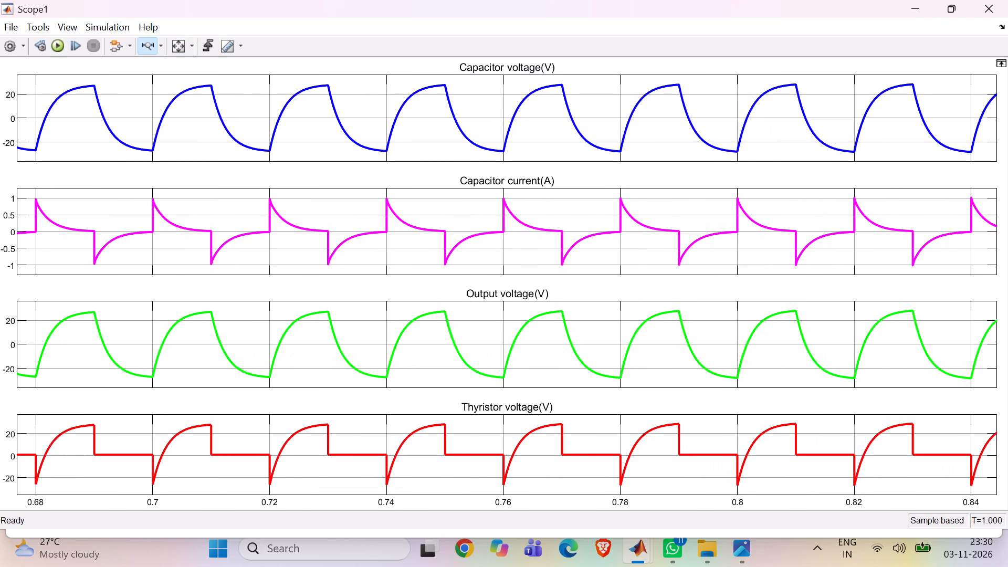
{"action": "left_click", "coordinate": [1004, 0]}
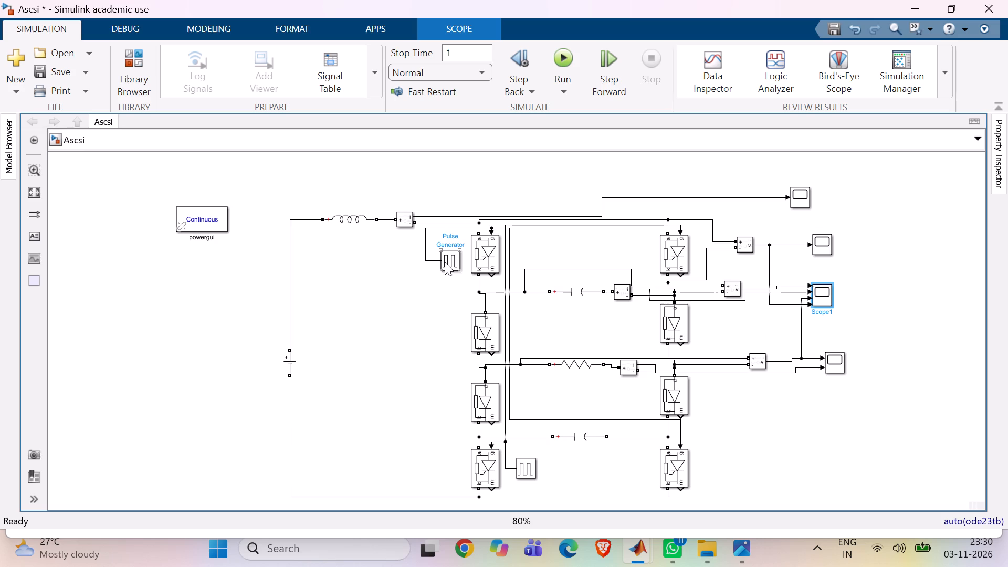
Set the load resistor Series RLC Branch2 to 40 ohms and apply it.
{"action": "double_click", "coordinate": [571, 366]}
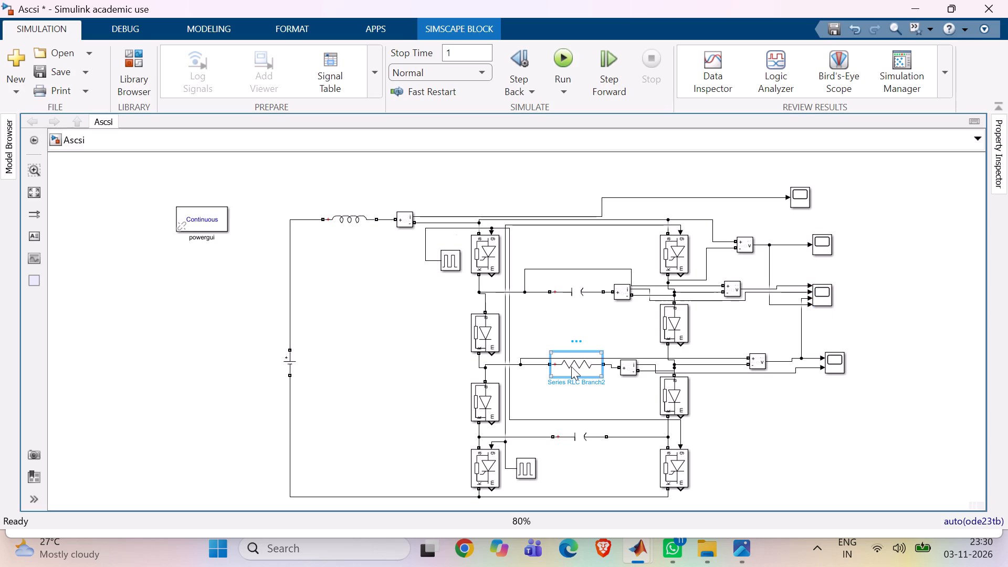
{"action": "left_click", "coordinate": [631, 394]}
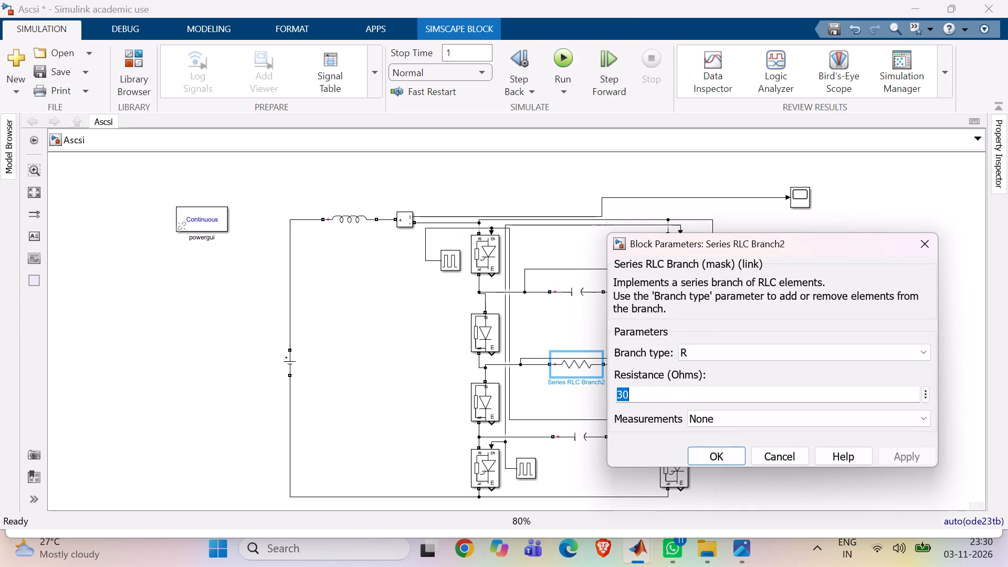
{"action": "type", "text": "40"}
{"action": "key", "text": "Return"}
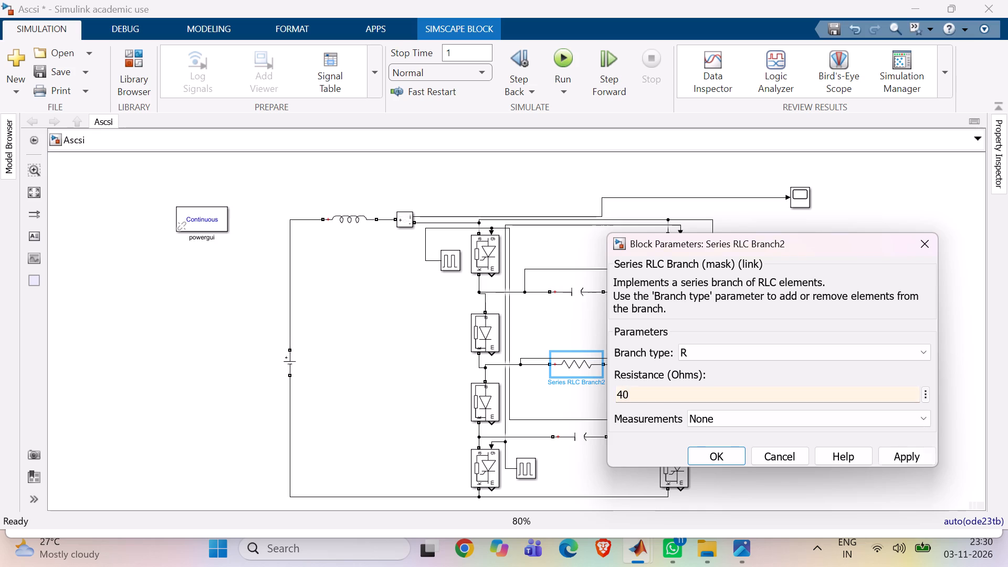
Run the simulation, examine the Scope1 waveforms between about 0.57 and 0.67 s, and return to the model.
{"action": "key", "text": "ctrl+t"}
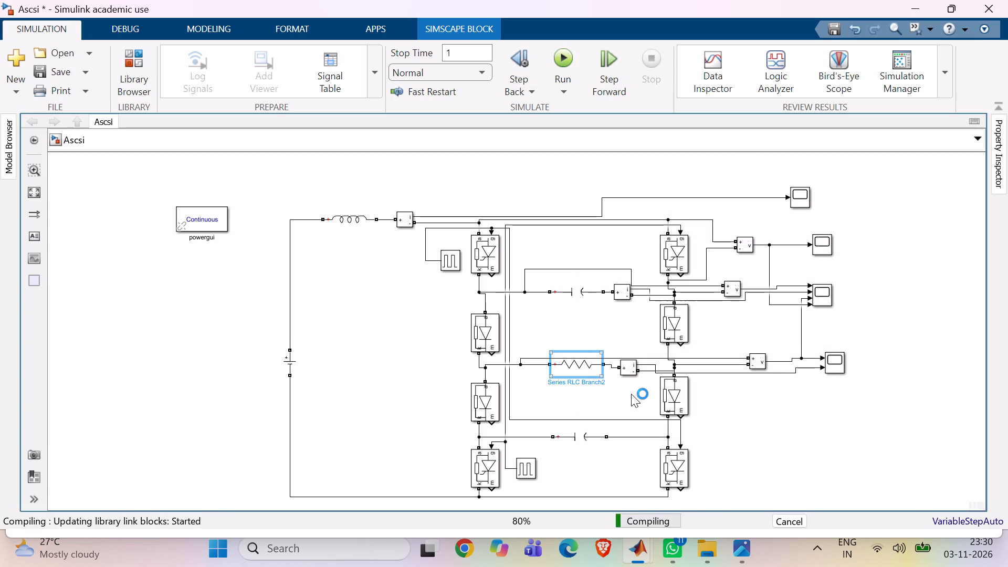
{"action": "double_click", "coordinate": [821, 291]}
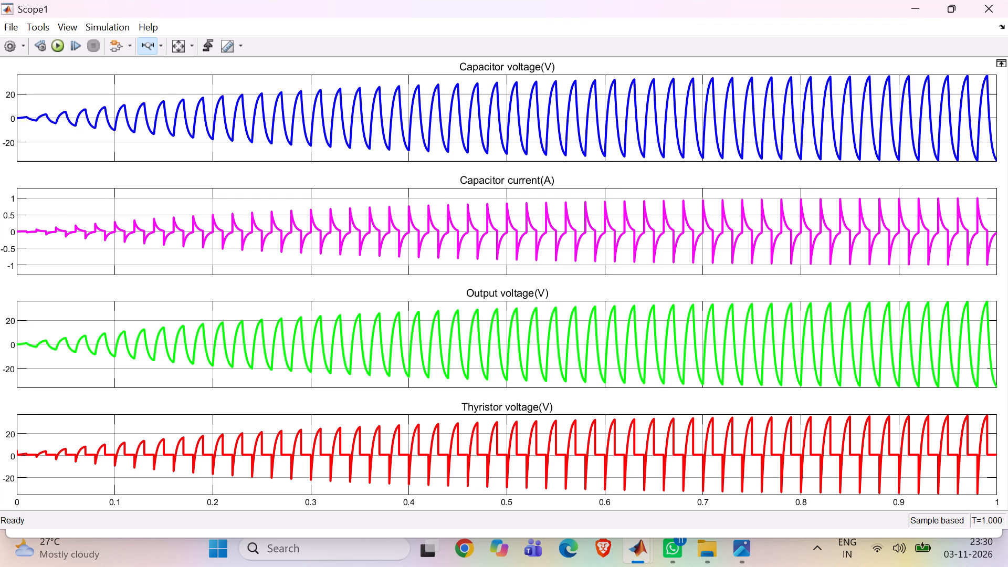
{"action": "left_click_drag", "start_coordinate": [571, 124], "coordinate": [673, 130]}
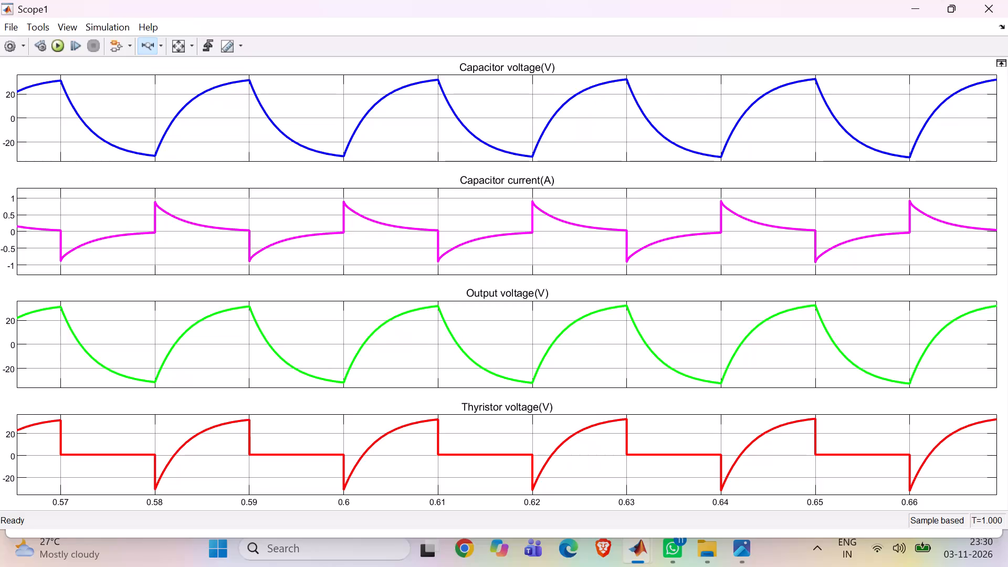
{"action": "left_click", "coordinate": [918, 4]}
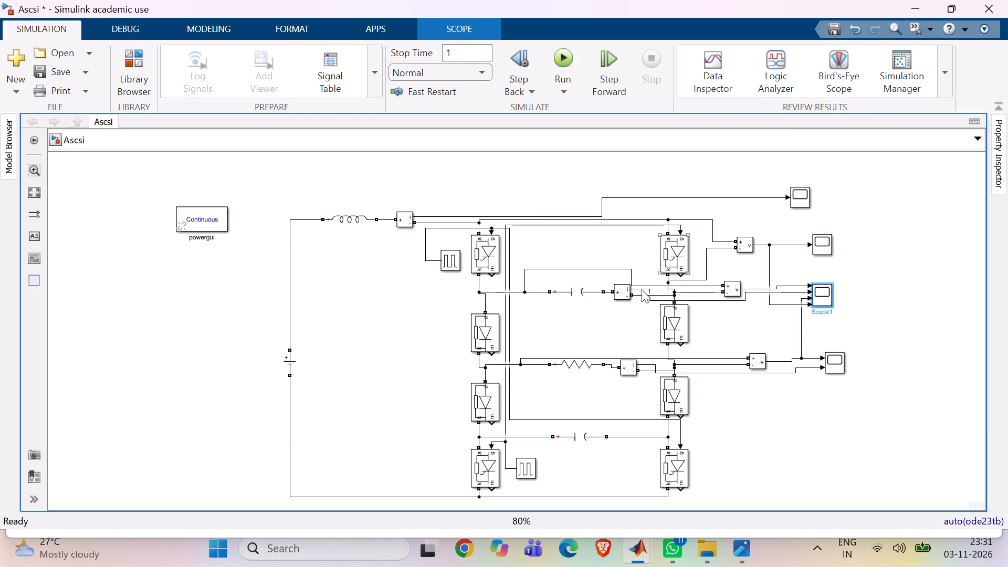
Set the load resistor Series RLC Branch2 to 50 ohms and apply it.
{"action": "double_click", "coordinate": [576, 361]}
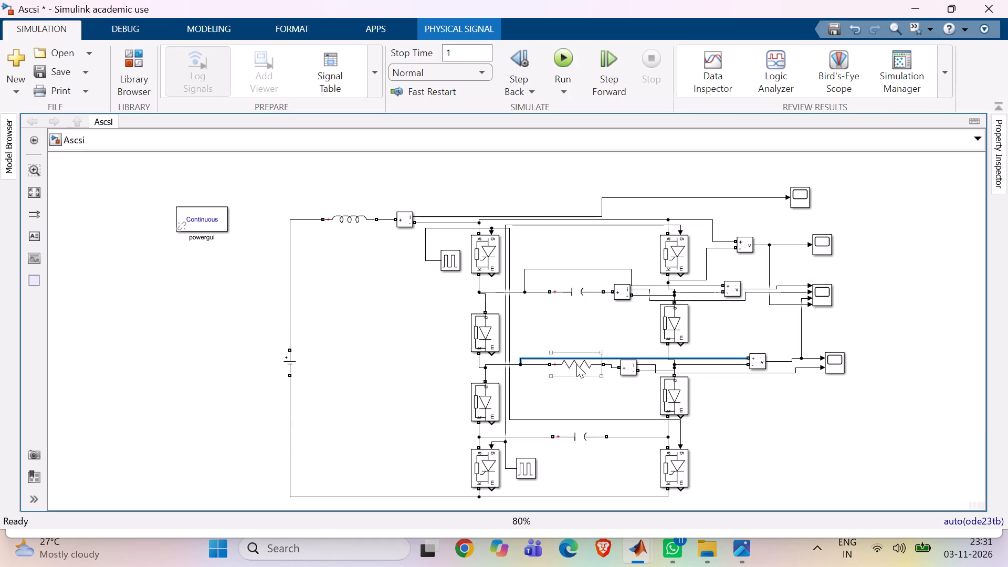
{"action": "double_click", "coordinate": [576, 365]}
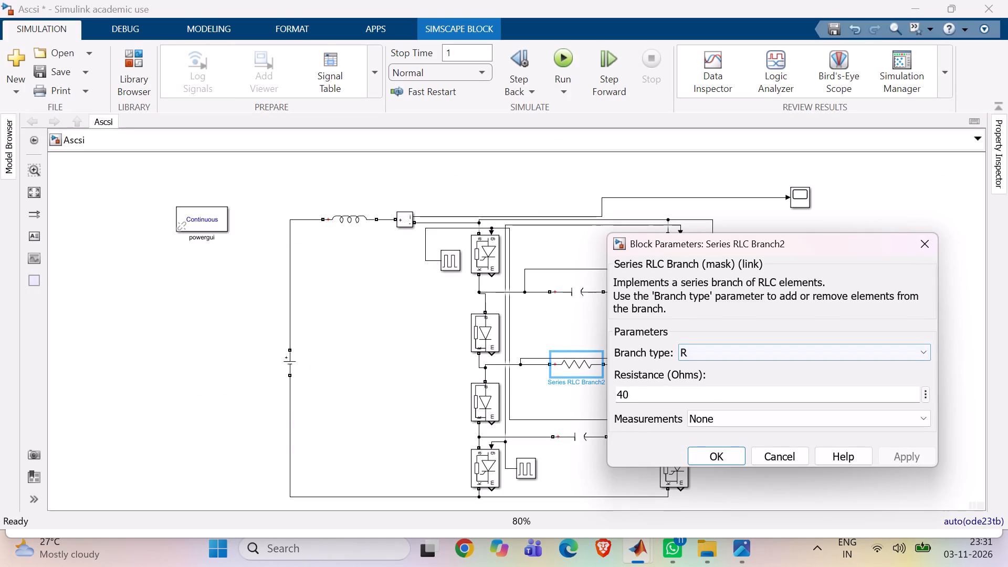
{"action": "left_click", "coordinate": [650, 392]}
{"action": "type", "text": "50"}
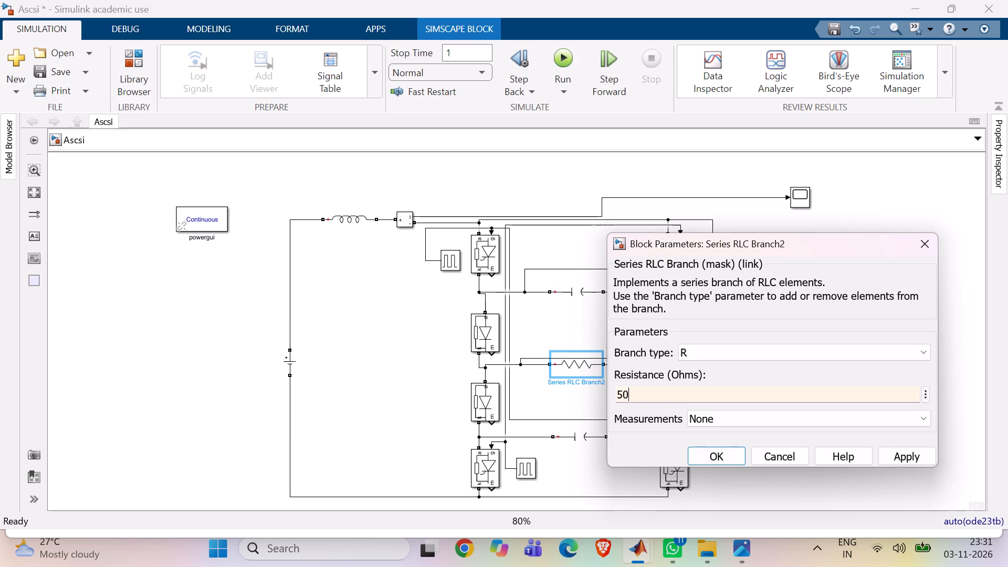
{"action": "key", "text": "Return"}
Run the simulation, examine the Scope1 waveforms scaled to fit and zoomed to about 0.74–0.82 s, and return to the model.
{"action": "key", "text": "ctrl+t"}
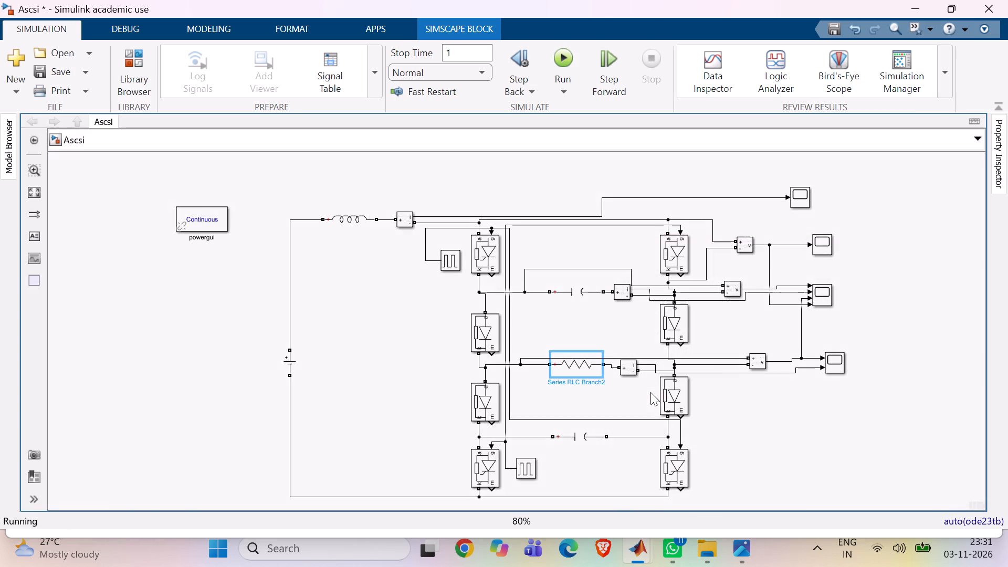
{"action": "double_click", "coordinate": [828, 290]}
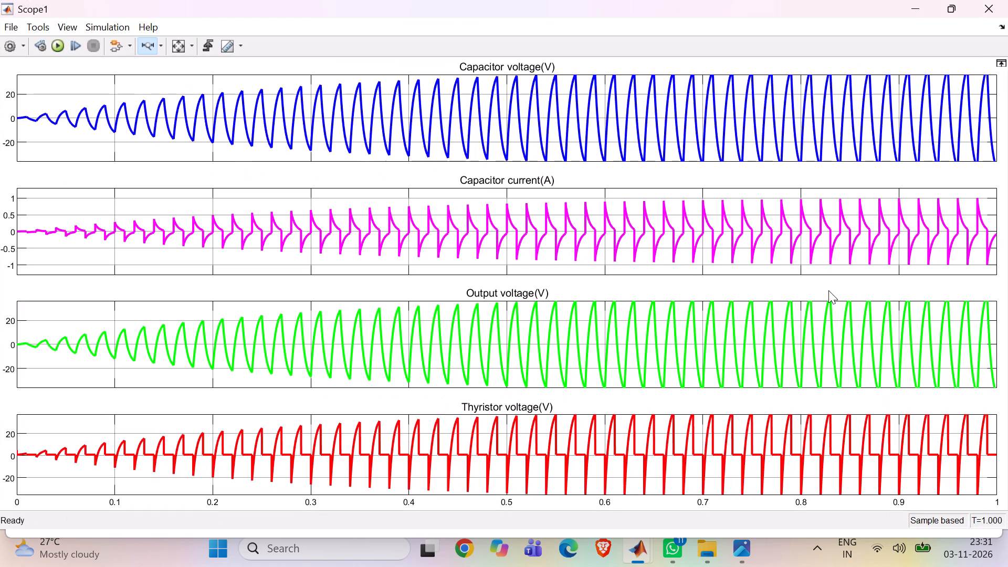
{"action": "left_click_drag", "start_coordinate": [695, 124], "coordinate": [850, 124]}
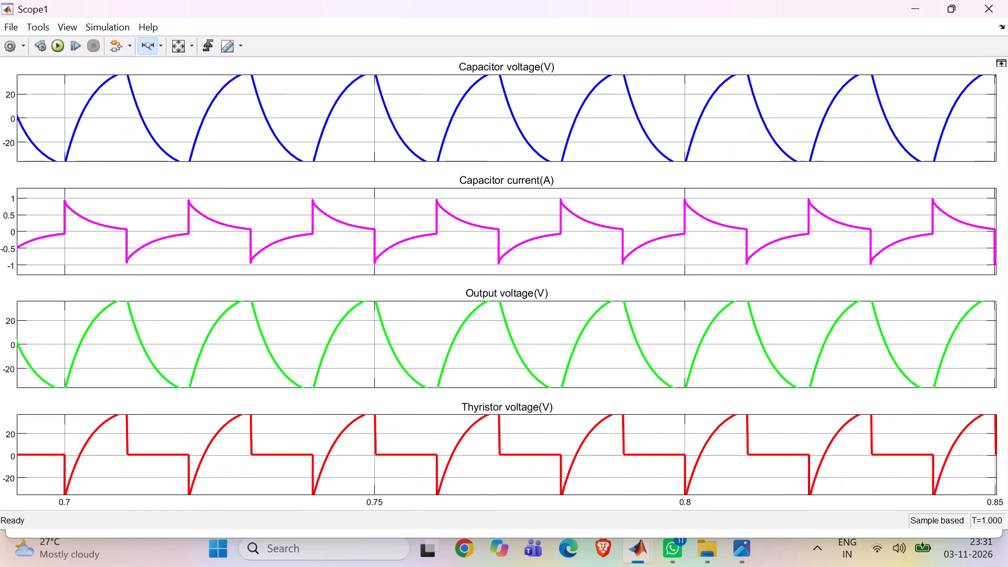
{"action": "scroll", "coordinate": [481, 147], "scroll_direction": "down", "scroll_amount": 1, "text": "ctrl"}
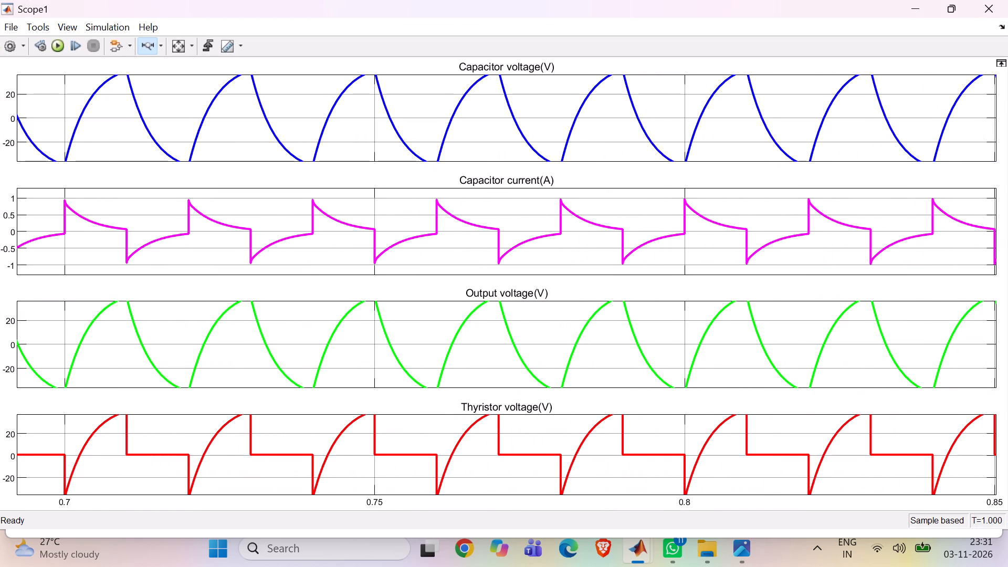
{"action": "scroll", "coordinate": [481, 147], "scroll_direction": "down", "scroll_amount": 7, "text": "ctrl"}
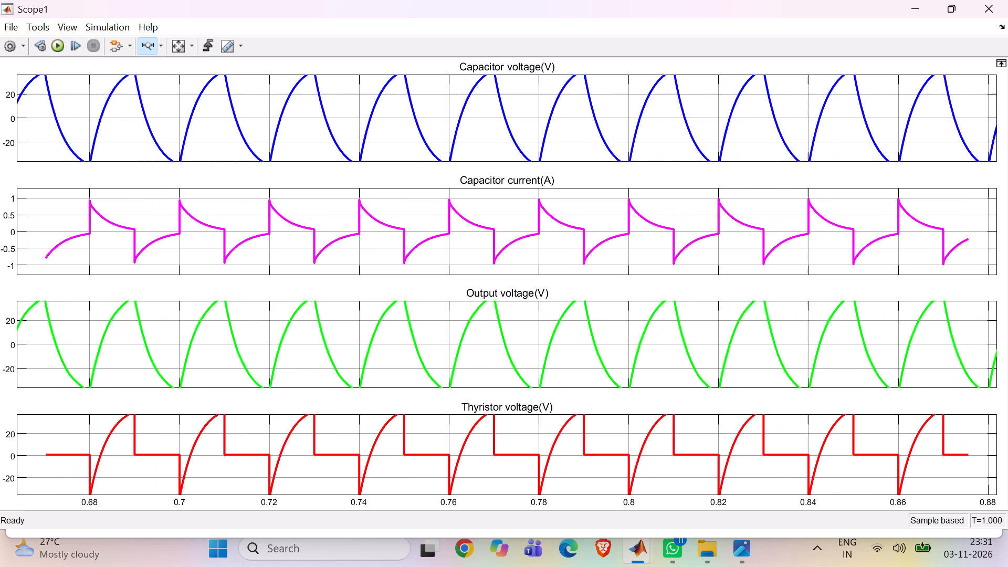
{"action": "scroll", "coordinate": [481, 147], "scroll_direction": "down", "scroll_amount": 19, "text": "ctrl"}
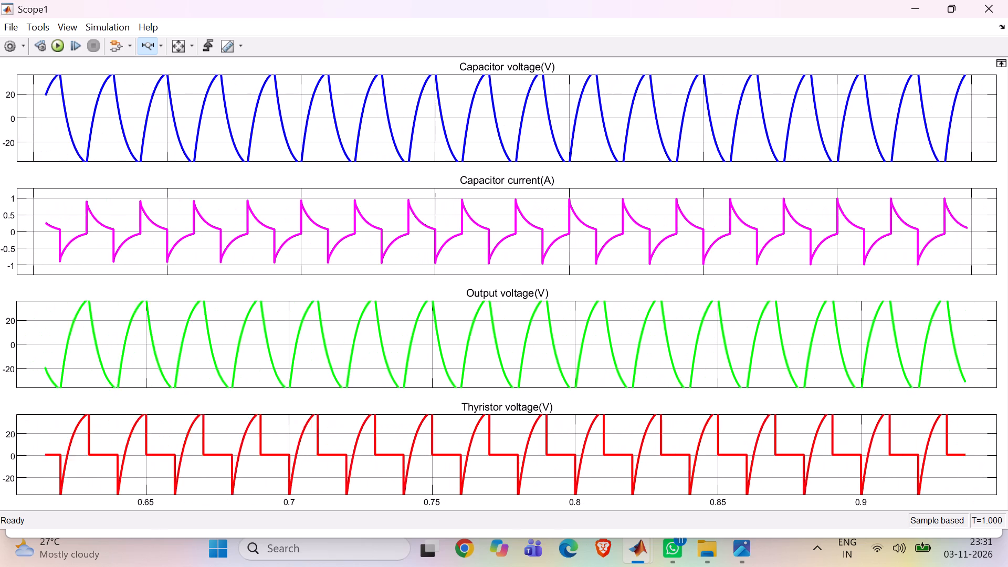
{"action": "scroll", "coordinate": [481, 147], "scroll_direction": "down", "scroll_amount": 19, "text": "ctrl"}
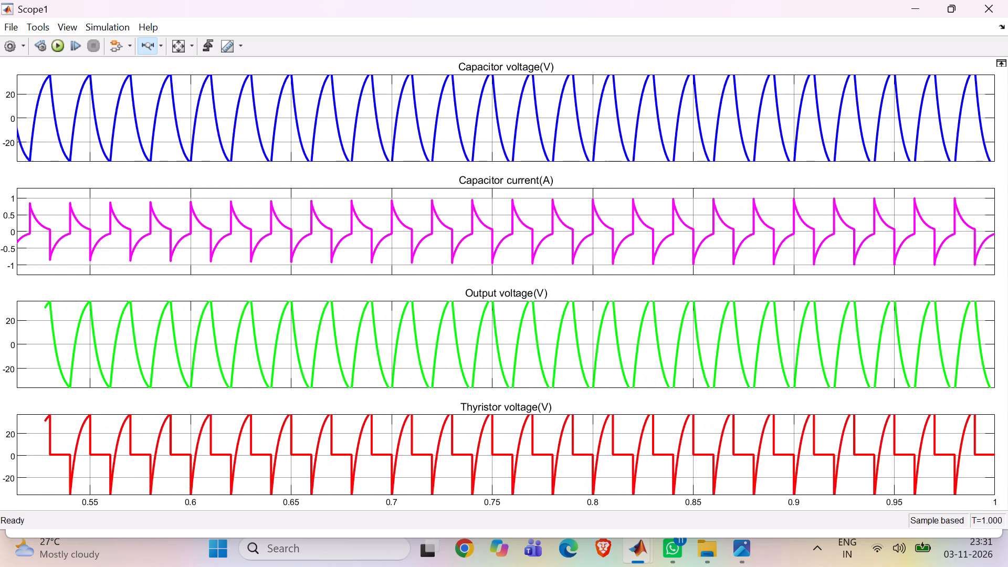
{"action": "scroll", "coordinate": [481, 147], "scroll_direction": "down", "scroll_amount": 1, "text": "ctrl"}
{"action": "left_click", "coordinate": [181, 50]}
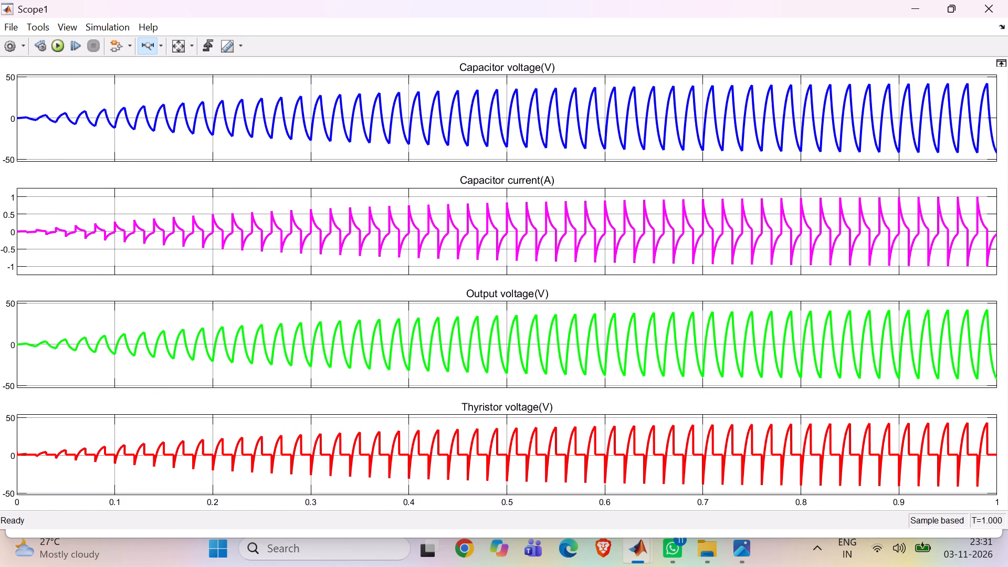
{"action": "left_click_drag", "start_coordinate": [740, 98], "coordinate": [816, 91]}
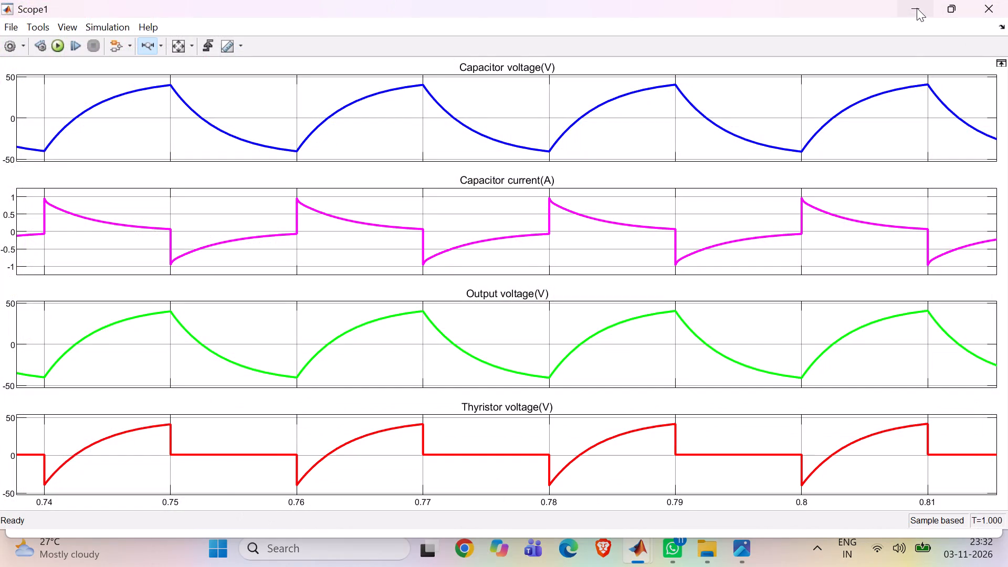
{"action": "left_click", "coordinate": [917, 8]}
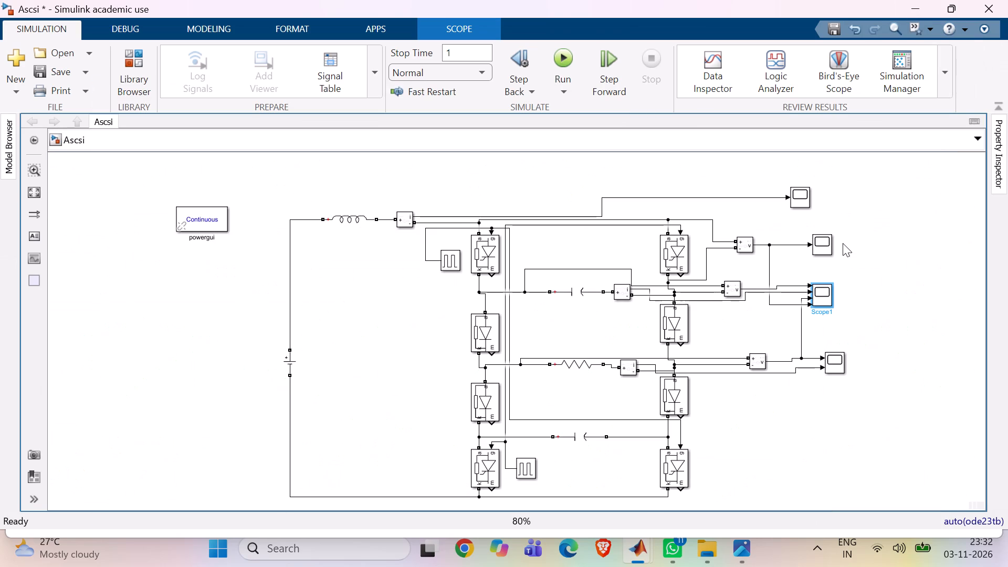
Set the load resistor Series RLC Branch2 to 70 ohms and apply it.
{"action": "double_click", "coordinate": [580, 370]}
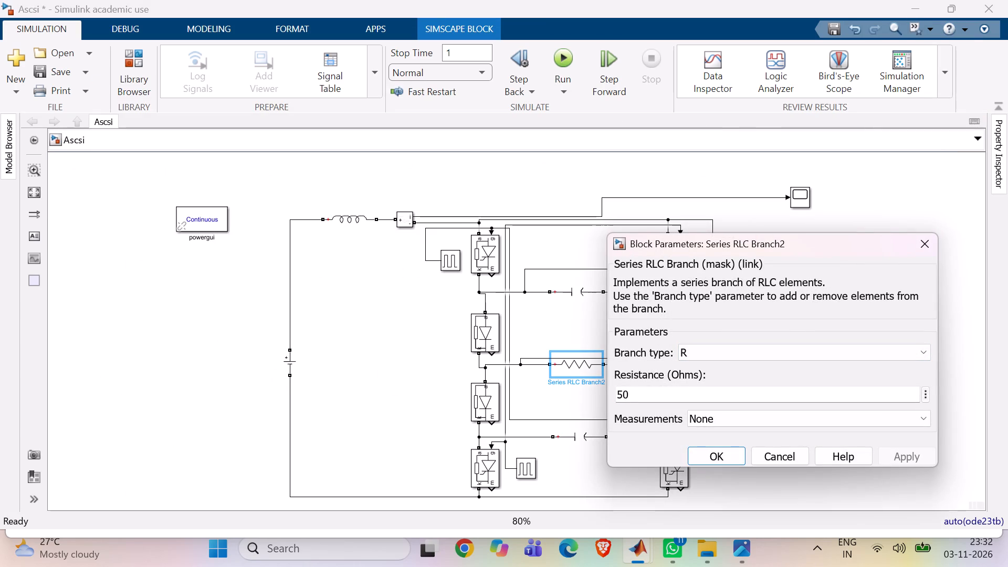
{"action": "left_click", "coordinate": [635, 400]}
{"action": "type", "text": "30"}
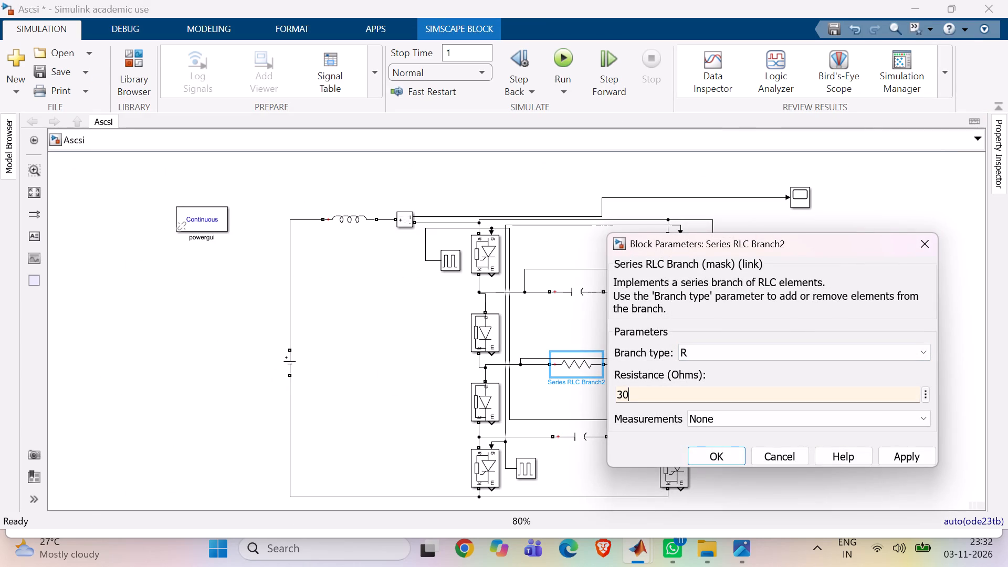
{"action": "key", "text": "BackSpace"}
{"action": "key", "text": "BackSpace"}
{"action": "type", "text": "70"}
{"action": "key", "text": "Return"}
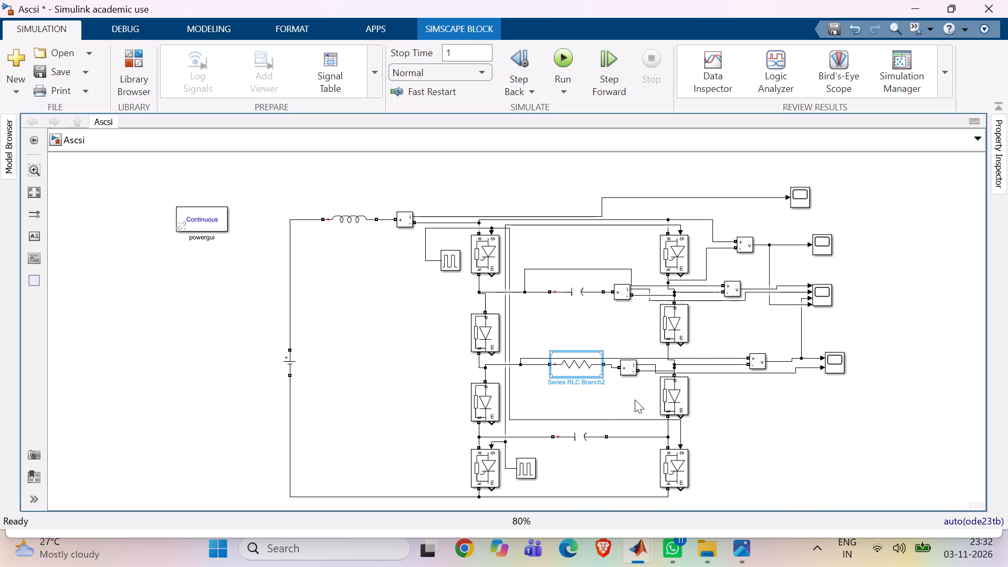
Run the simulation, examine the Scope1 waveforms scaled to fit and zoomed to about 0.78–0.86 s, and return to the model.
{"action": "key", "text": "ctrl+t"}
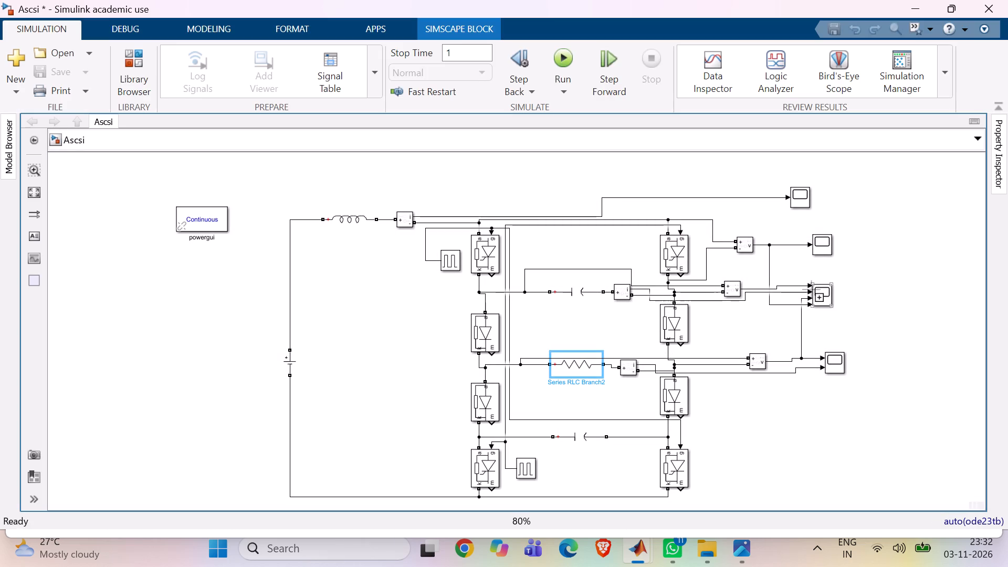
{"action": "double_click", "coordinate": [815, 290]}
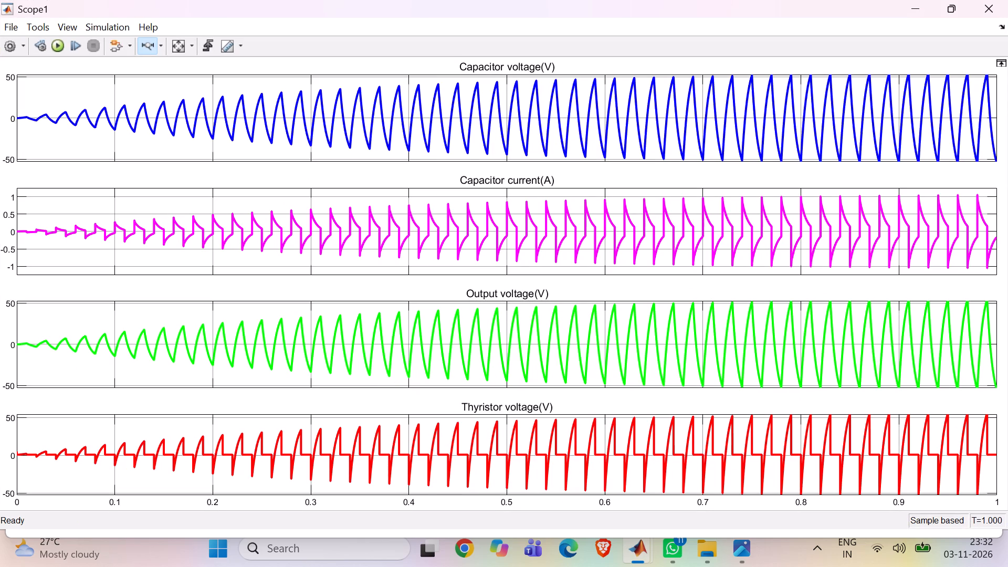
{"action": "left_click", "coordinate": [181, 46]}
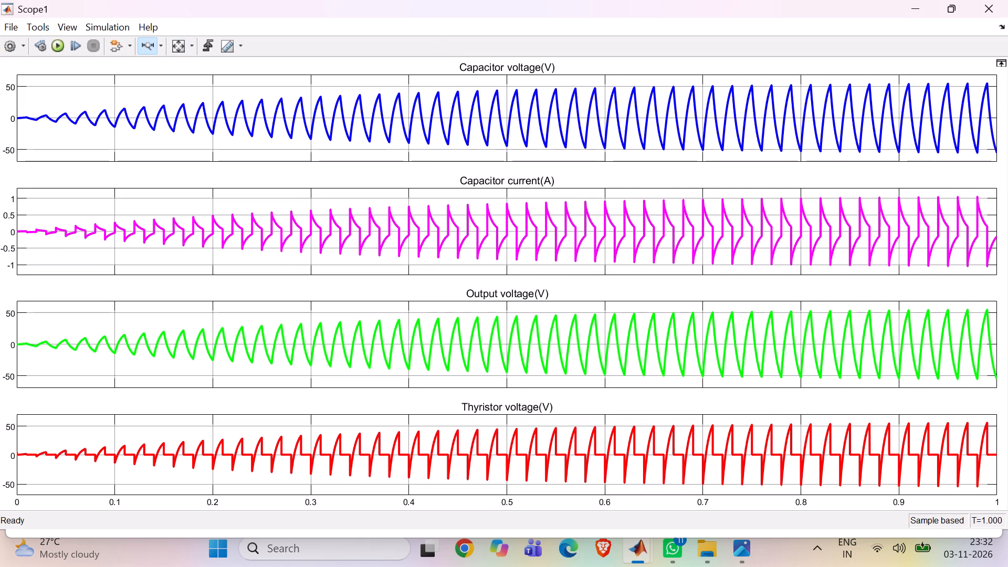
{"action": "left_click_drag", "start_coordinate": [780, 95], "coordinate": [858, 97]}
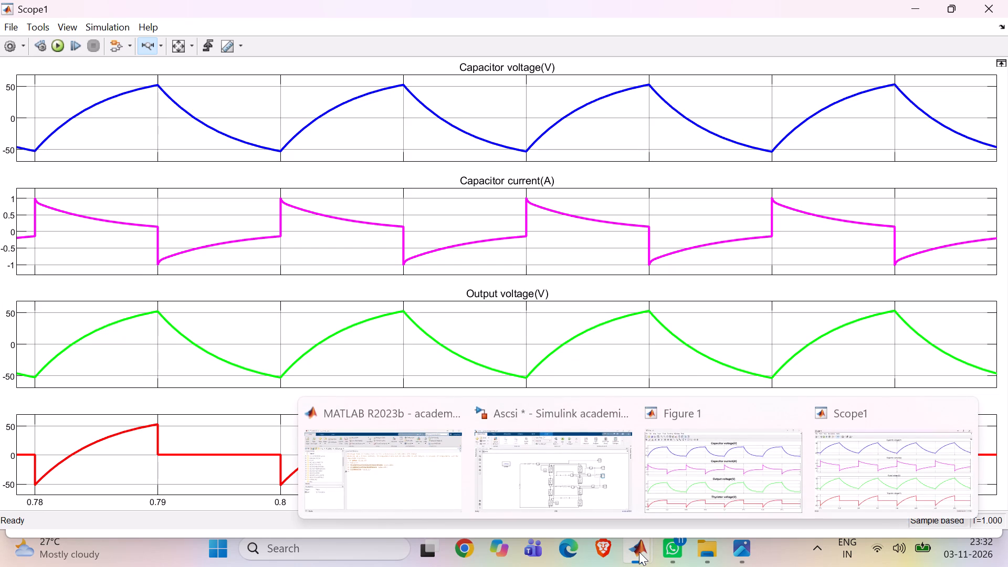
{"action": "left_click", "coordinate": [589, 500]}
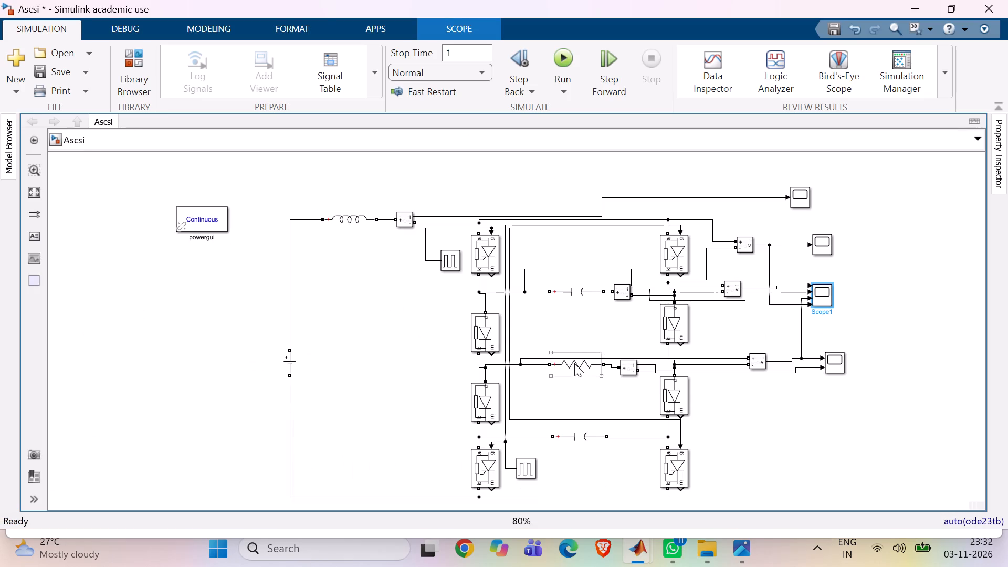
Set the load resistor Series RLC Branch2 to 25 ohms and apply it.
{"action": "double_click", "coordinate": [574, 363]}
{"action": "left_click", "coordinate": [633, 389]}
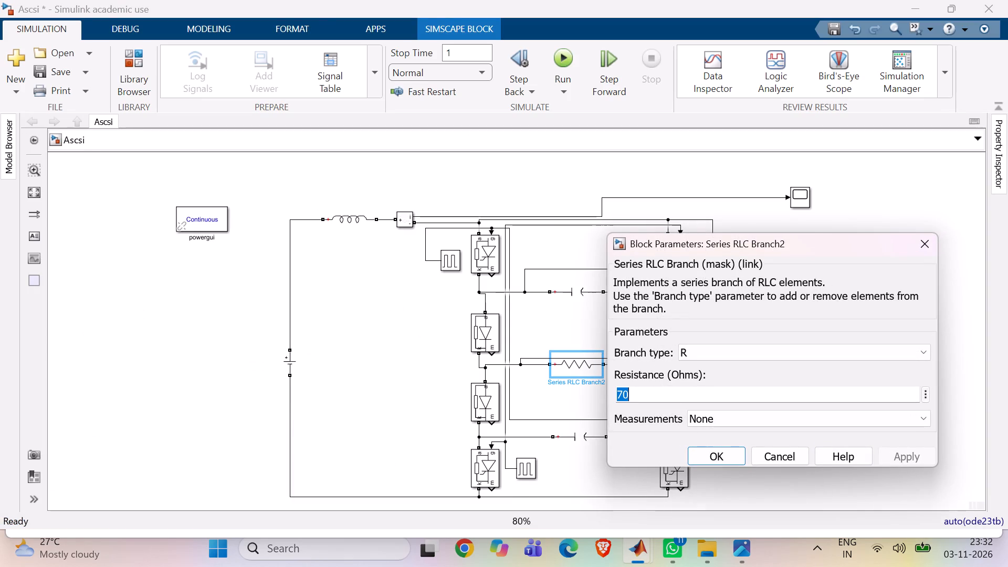
{"action": "type", "text": "30"}
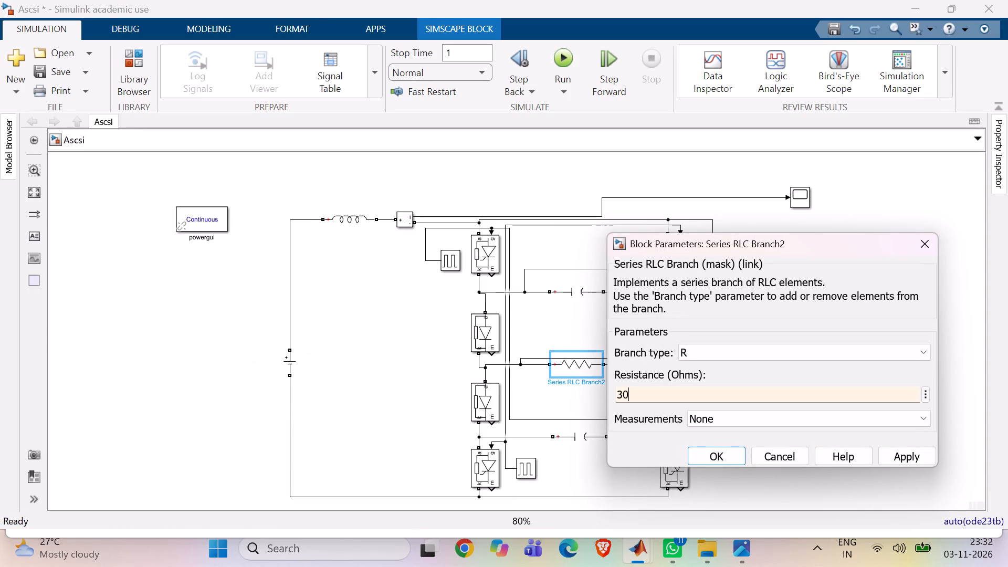
{"action": "key", "text": "BackSpace"}
{"action": "key", "text": "BackSpace"}
{"action": "type", "text": "25"}
{"action": "key", "text": "Return"}
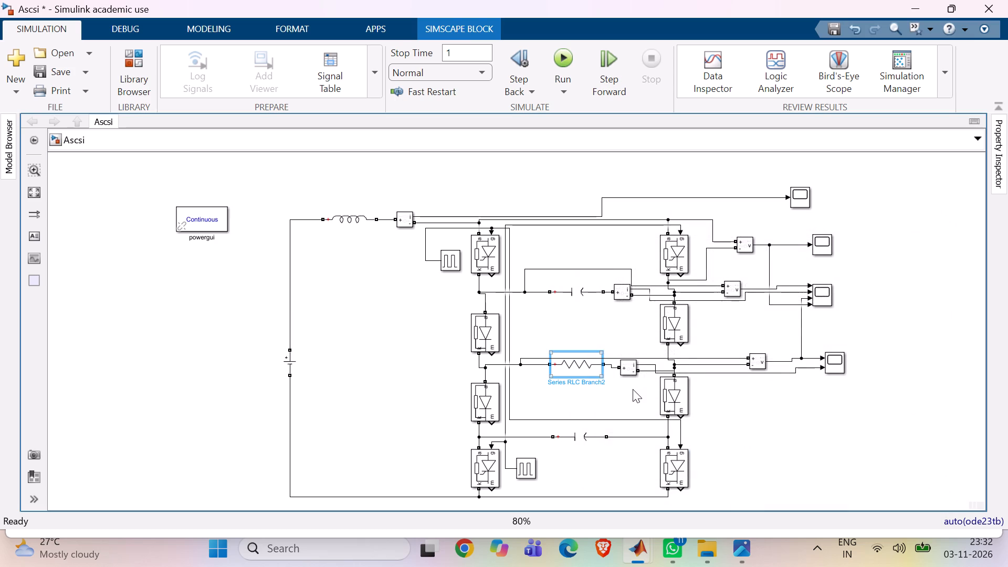
Run the simulation and examine the Scope1 waveforms zoomed to about 0.76–0.84 s.
{"action": "key", "text": "ctrl+t"}
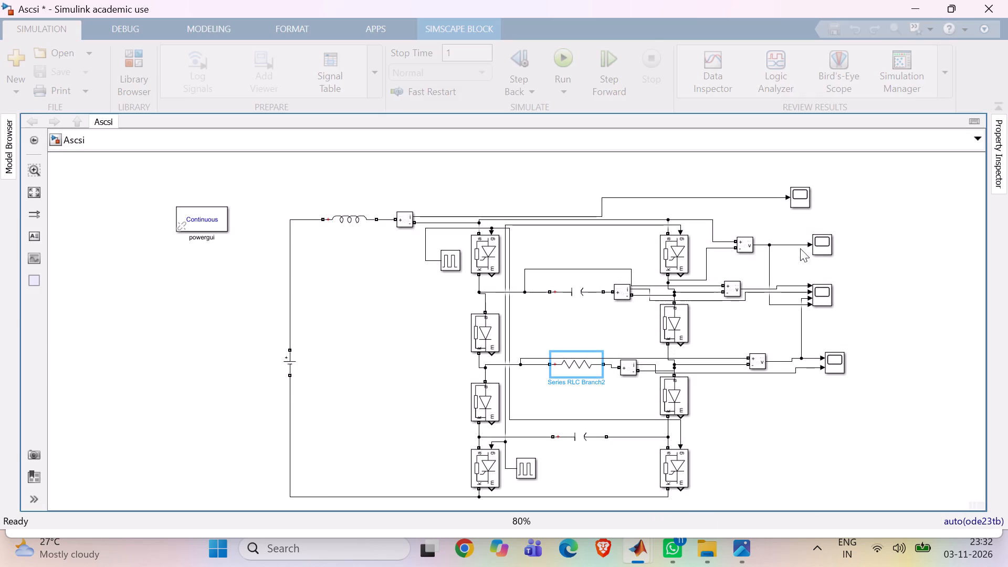
{"action": "double_click", "coordinate": [818, 293]}
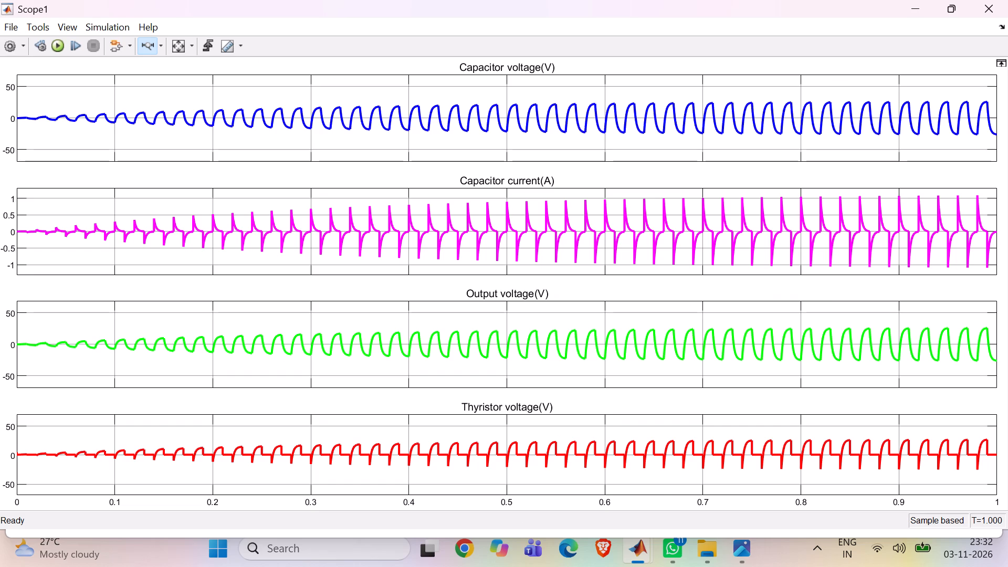
{"action": "left_click_drag", "start_coordinate": [758, 107], "coordinate": [845, 104]}
{"action": "left_click_drag", "start_coordinate": [845, 104], "coordinate": [837, 106]}
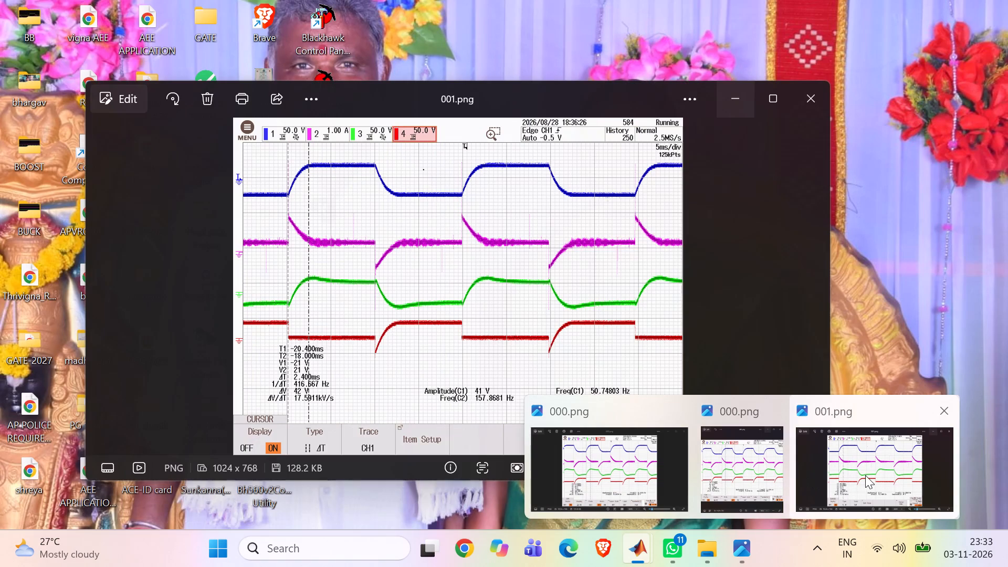
Compare the oscilloscope capture 001.png side by side with the Scope1 waveforms in Photos, and close the image.
{"action": "left_click", "coordinate": [865, 475]}
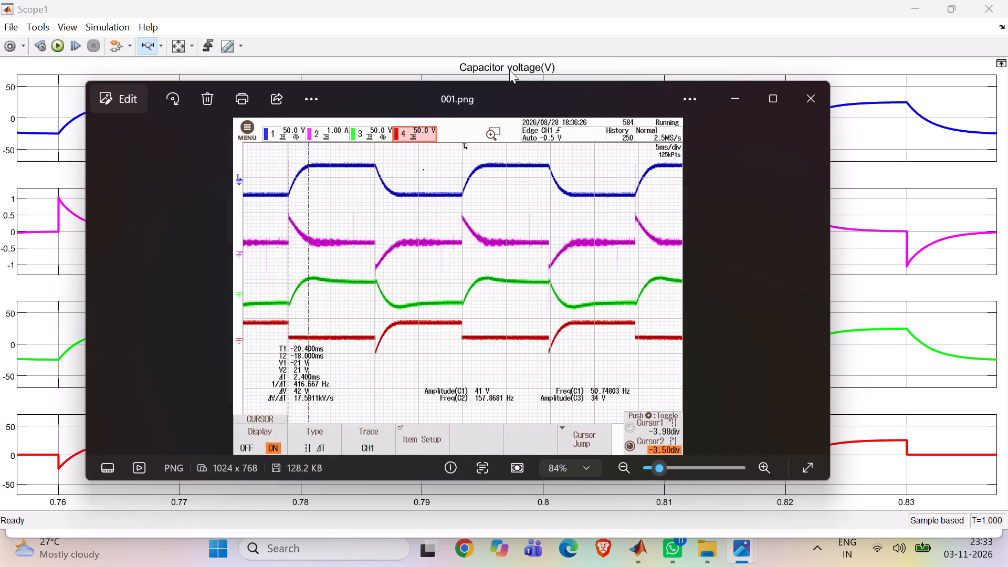
{"action": "left_click_drag", "start_coordinate": [497, 100], "coordinate": [286, 103]}
{"action": "left_click_drag", "start_coordinate": [286, 103], "coordinate": [201, 100]}
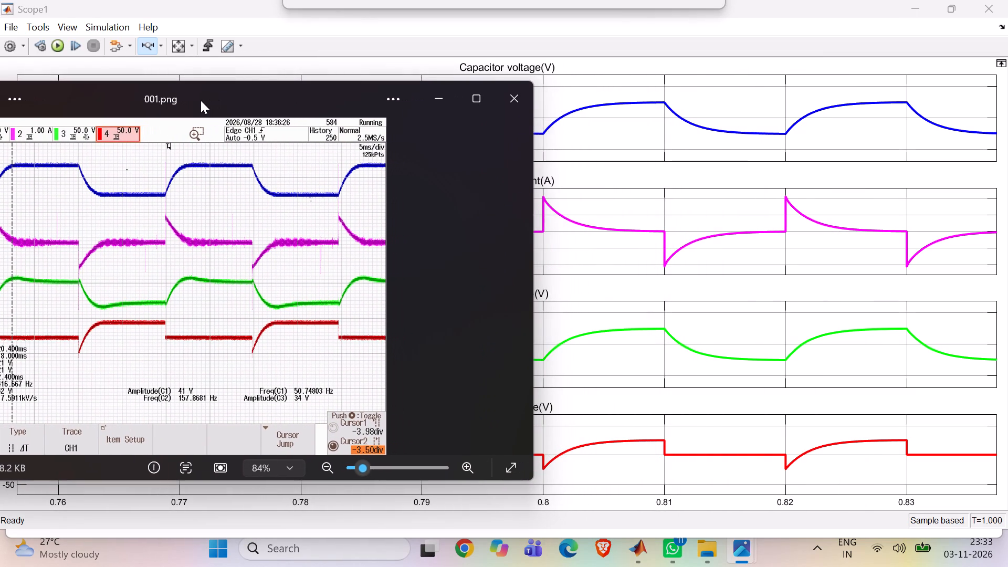
{"action": "left_click_drag", "start_coordinate": [201, 100], "coordinate": [201, 100]}
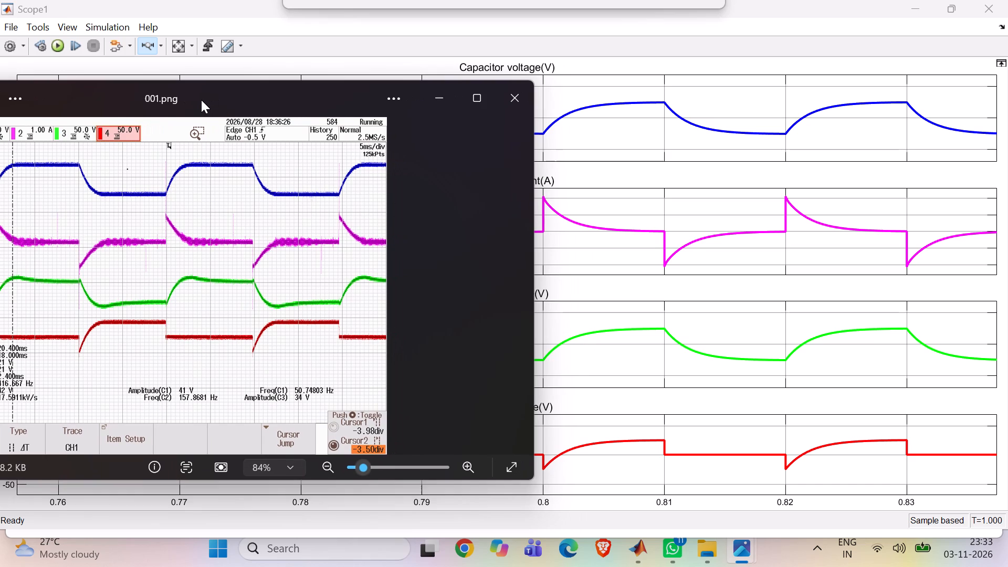
{"action": "left_click_drag", "start_coordinate": [201, 100], "coordinate": [202, 98]}
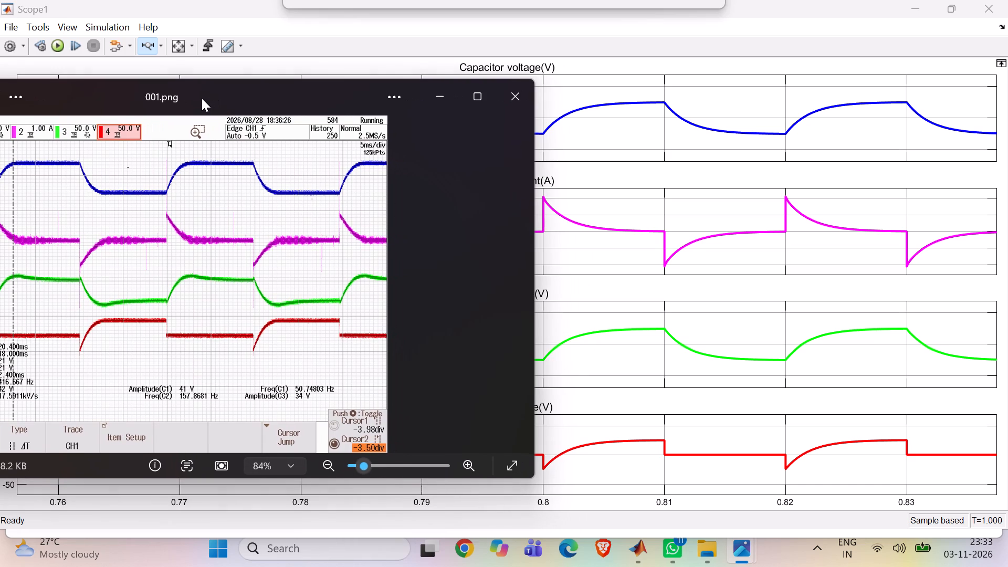
{"action": "left_click_drag", "start_coordinate": [202, 98], "coordinate": [202, 98]}
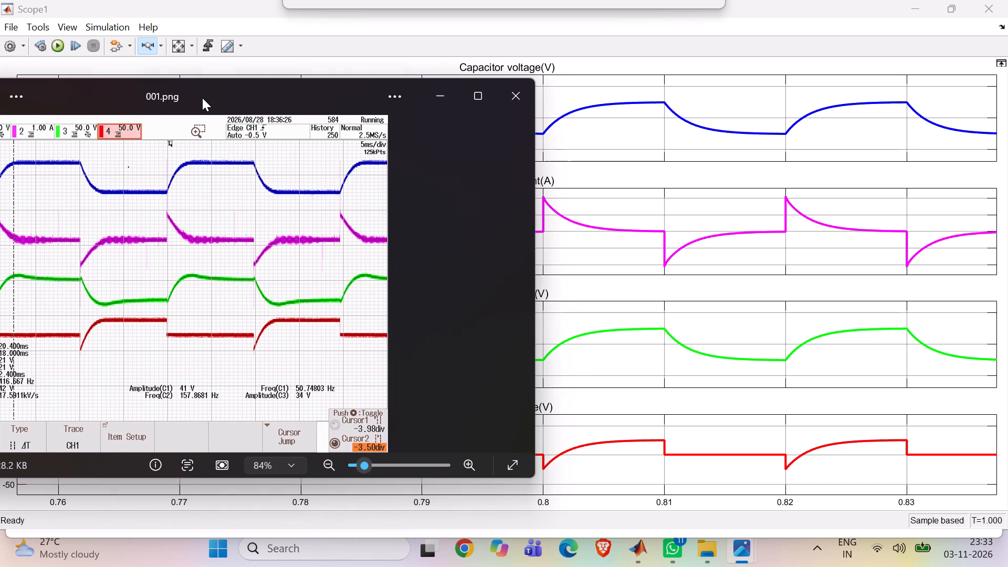
{"action": "left_click_drag", "start_coordinate": [202, 98], "coordinate": [202, 97]}
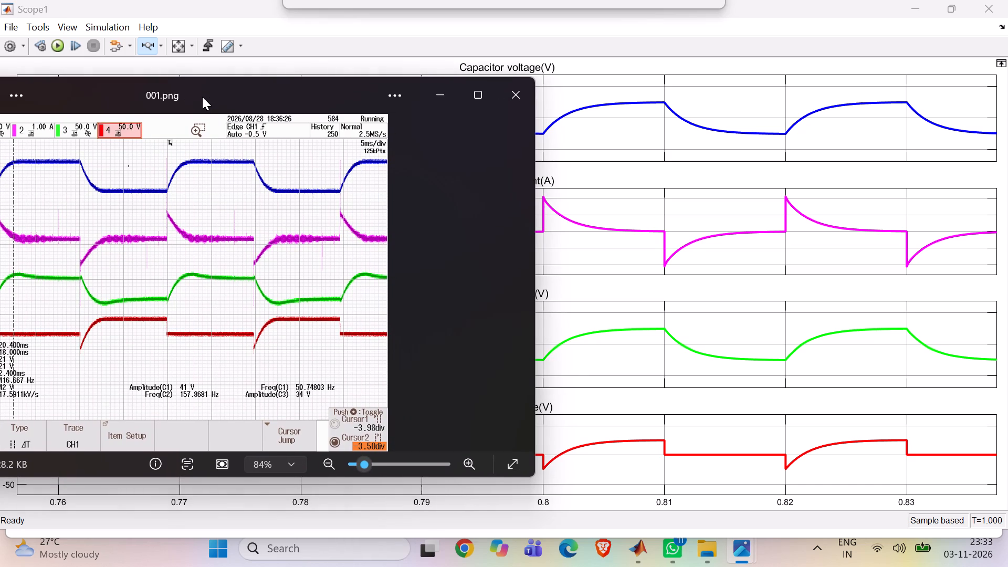
{"action": "left_click_drag", "start_coordinate": [202, 97], "coordinate": [203, 97]}
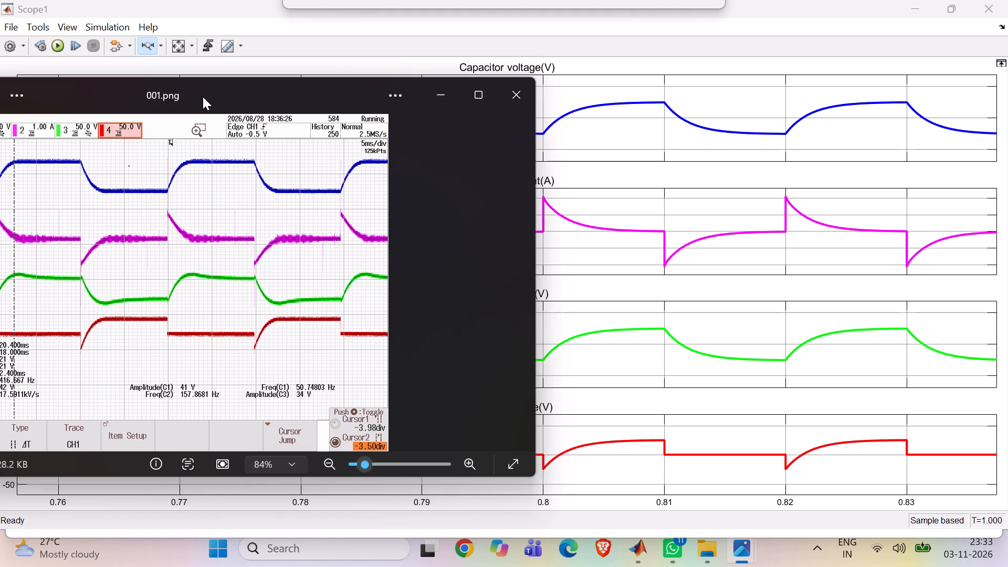
{"action": "left_click_drag", "start_coordinate": [203, 97], "coordinate": [205, 97]}
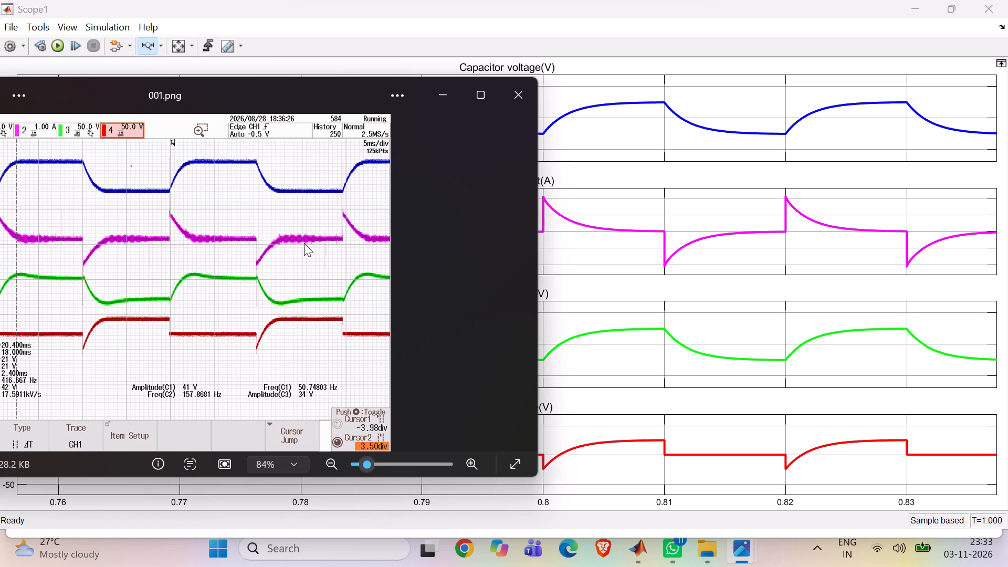
{"action": "left_click_drag", "start_coordinate": [327, 92], "coordinate": [805, 25]}
{"action": "left_click", "coordinate": [991, 27]}
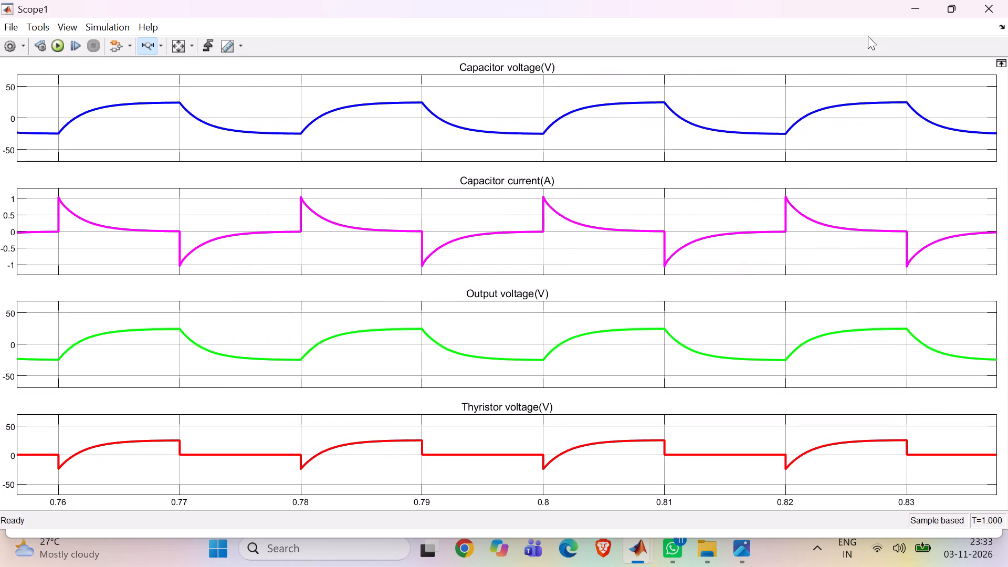
{"action": "right_click", "coordinate": [912, 9]}
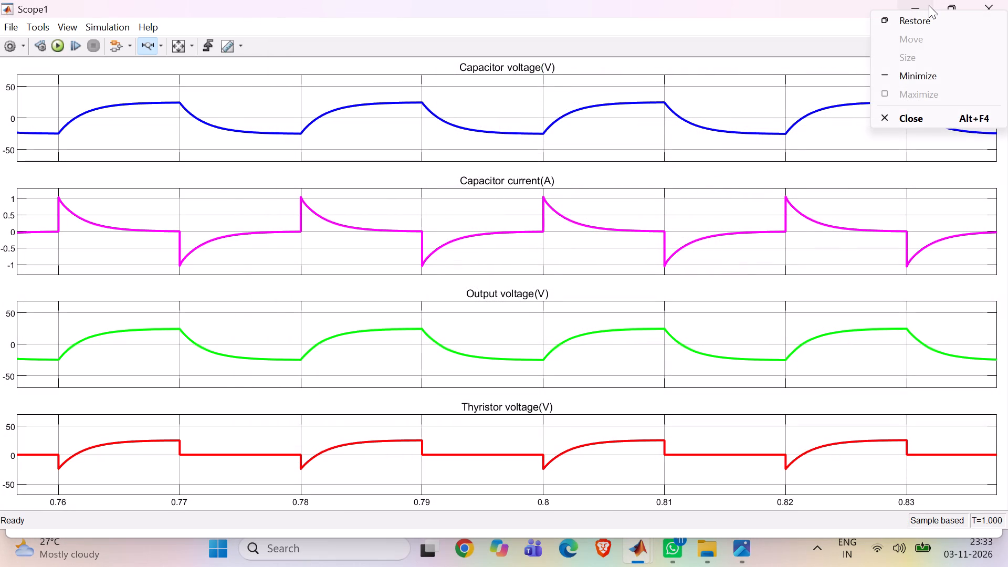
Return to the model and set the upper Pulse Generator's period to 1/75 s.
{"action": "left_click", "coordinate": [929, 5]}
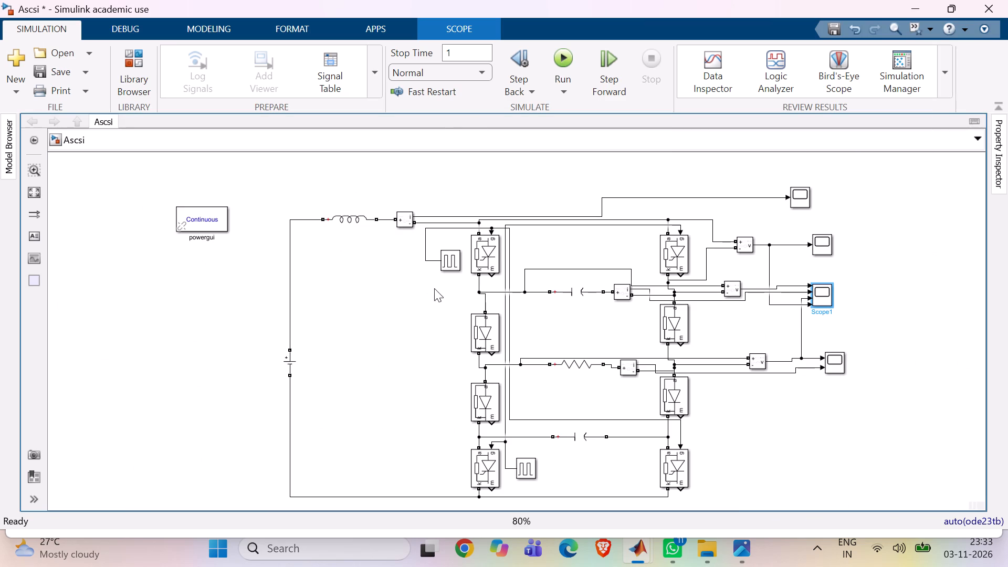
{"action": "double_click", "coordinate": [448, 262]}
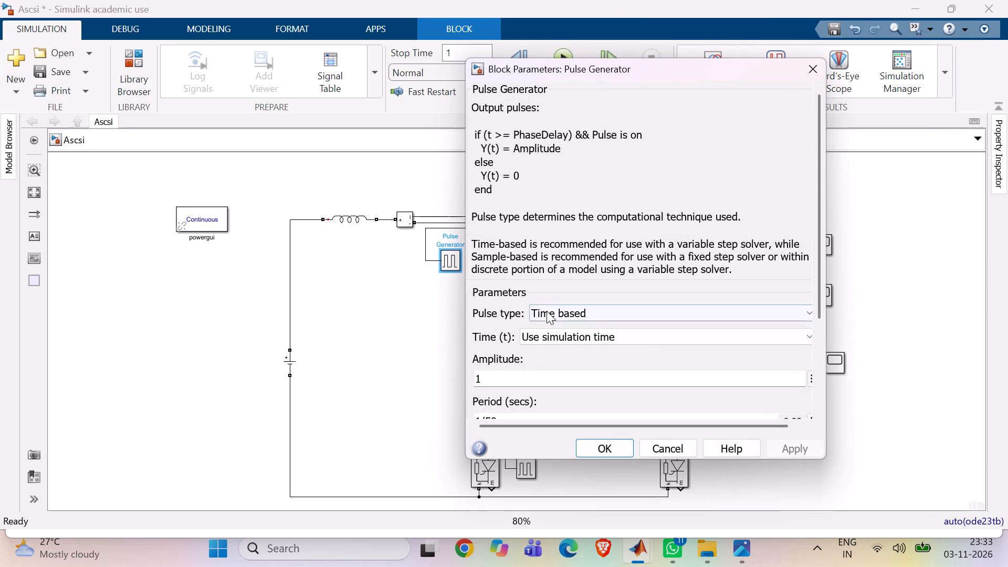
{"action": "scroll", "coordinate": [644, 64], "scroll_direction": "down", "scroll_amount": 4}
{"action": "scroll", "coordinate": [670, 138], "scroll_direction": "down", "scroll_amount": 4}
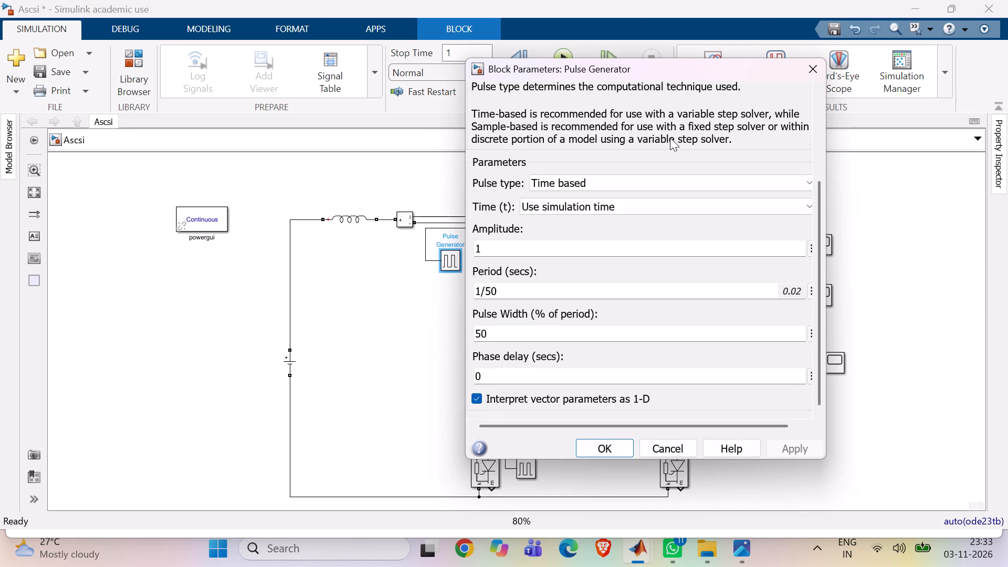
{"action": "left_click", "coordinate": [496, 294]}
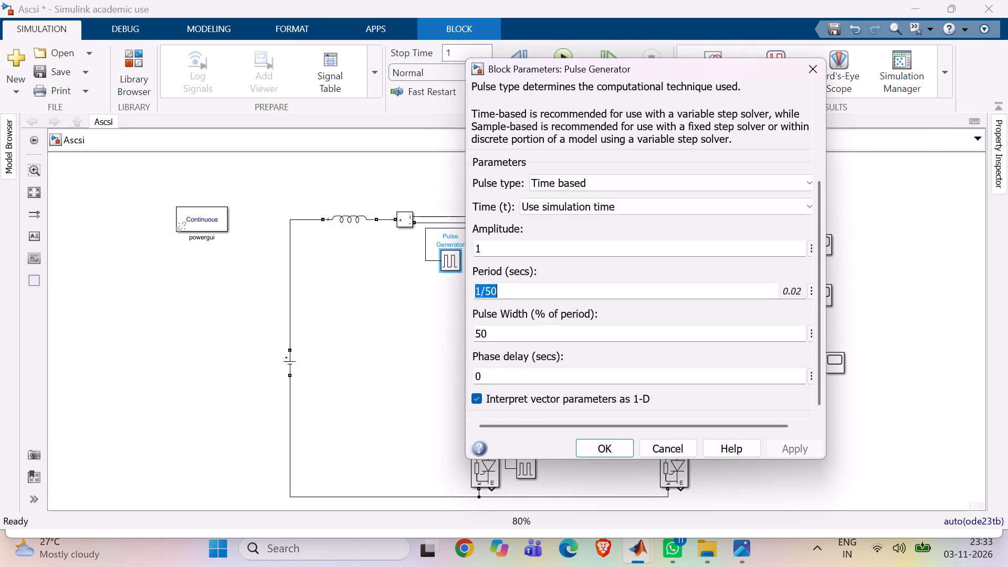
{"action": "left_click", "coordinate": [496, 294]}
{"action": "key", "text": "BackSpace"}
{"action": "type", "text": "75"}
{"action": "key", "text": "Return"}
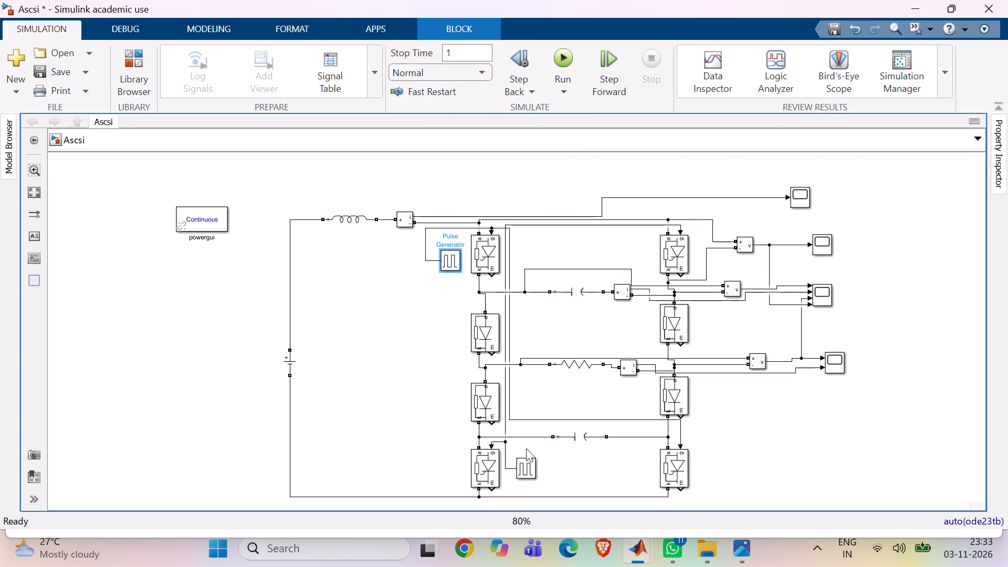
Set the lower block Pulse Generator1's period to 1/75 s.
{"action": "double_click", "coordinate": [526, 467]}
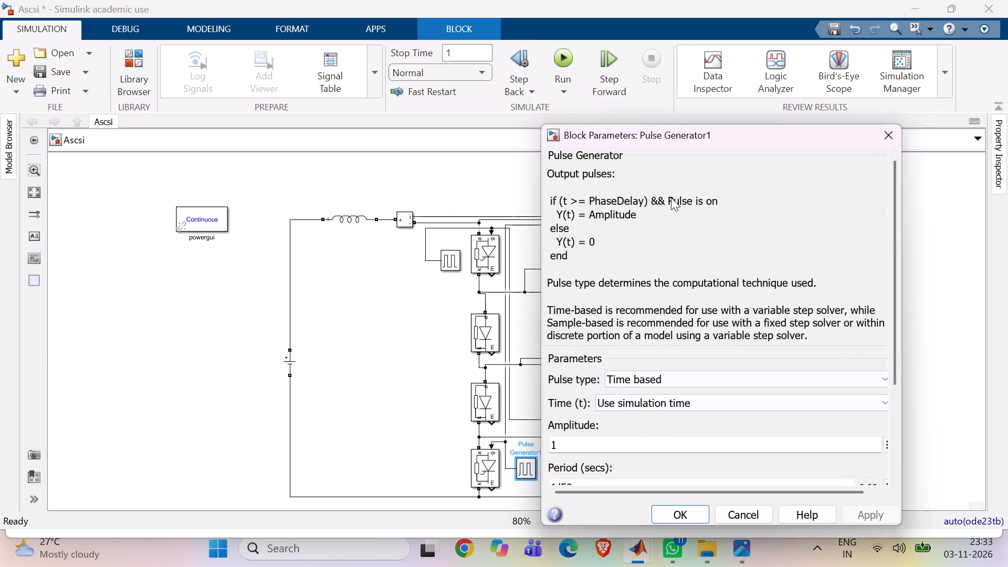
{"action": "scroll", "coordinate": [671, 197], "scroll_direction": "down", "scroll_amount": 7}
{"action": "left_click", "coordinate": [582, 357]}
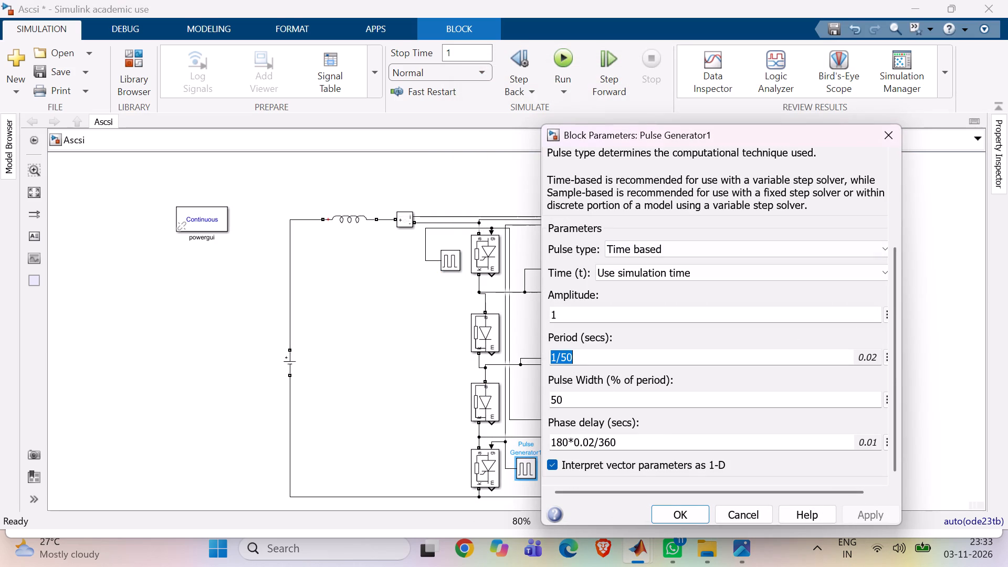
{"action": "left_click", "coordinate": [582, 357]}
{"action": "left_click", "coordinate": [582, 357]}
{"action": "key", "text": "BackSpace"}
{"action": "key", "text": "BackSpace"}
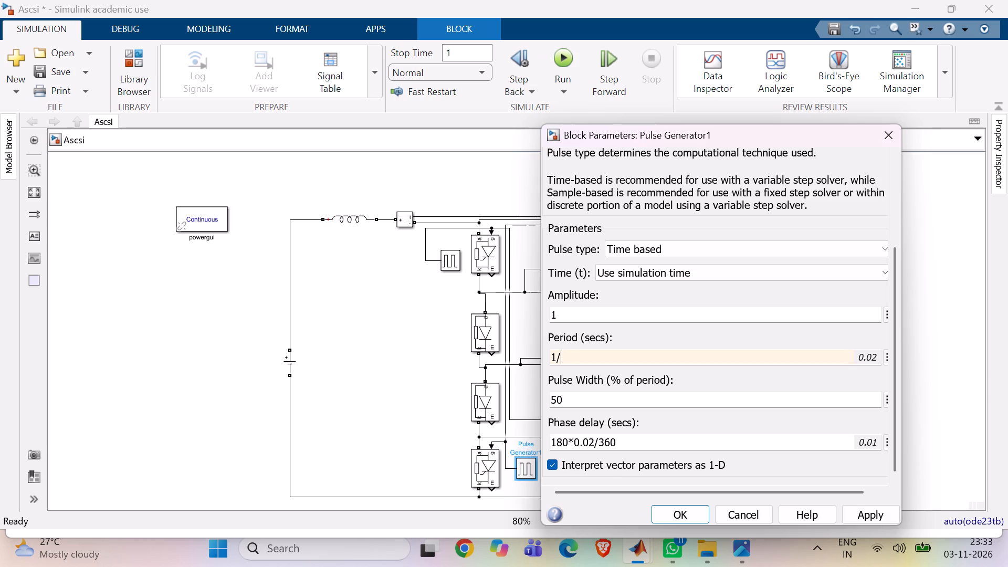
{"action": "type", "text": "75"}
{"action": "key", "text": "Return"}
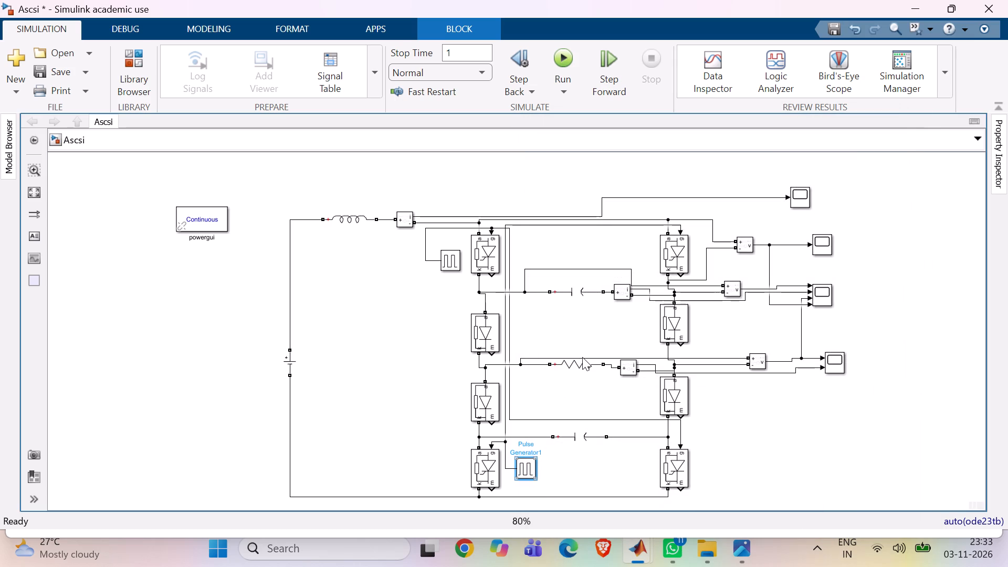
Run the simulation and examine the Scope1 waveforms scaled to fit and zoomed to about 0–0.04 s.
{"action": "key", "text": "ctrl+t"}
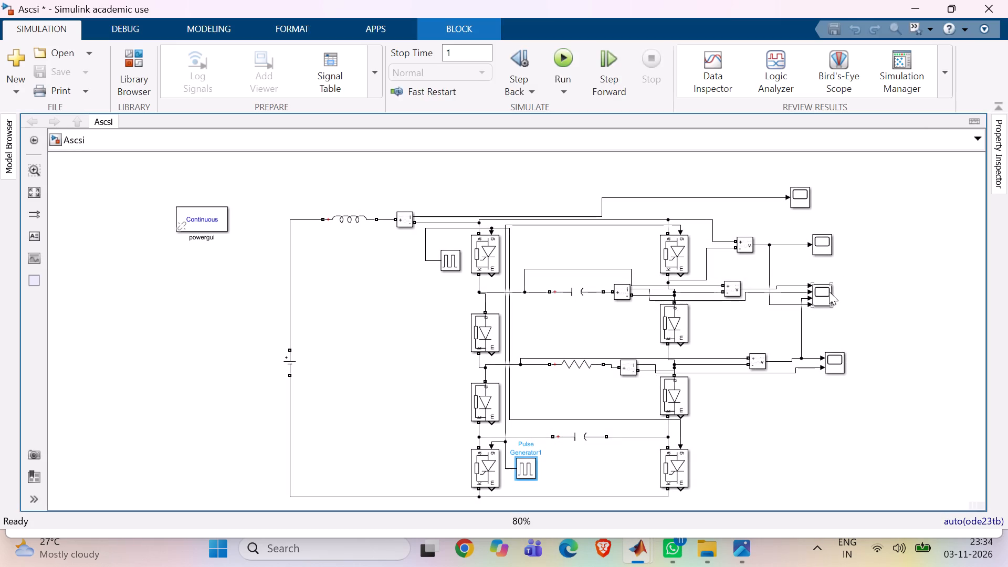
{"action": "double_click", "coordinate": [827, 291]}
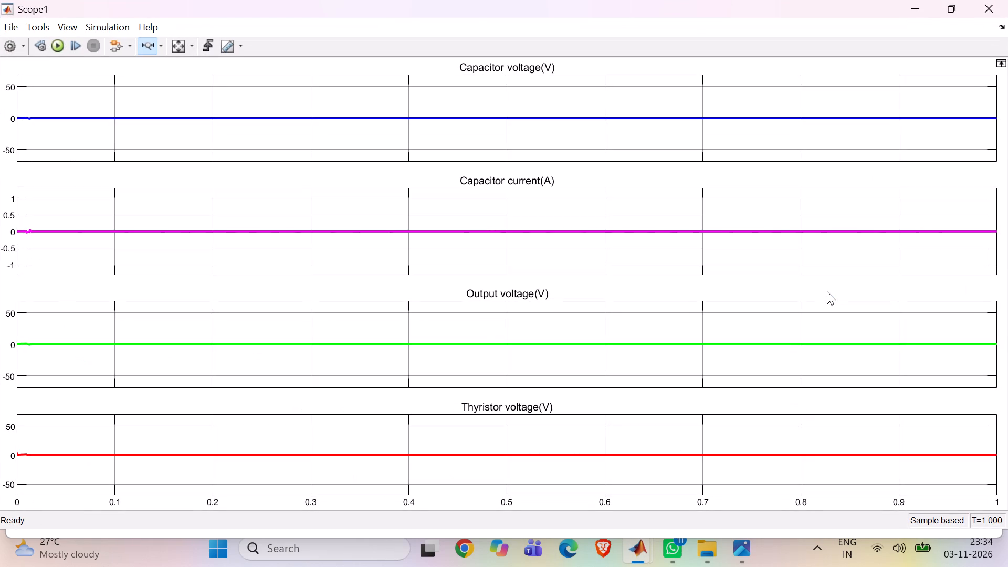
{"action": "left_click", "coordinate": [175, 49]}
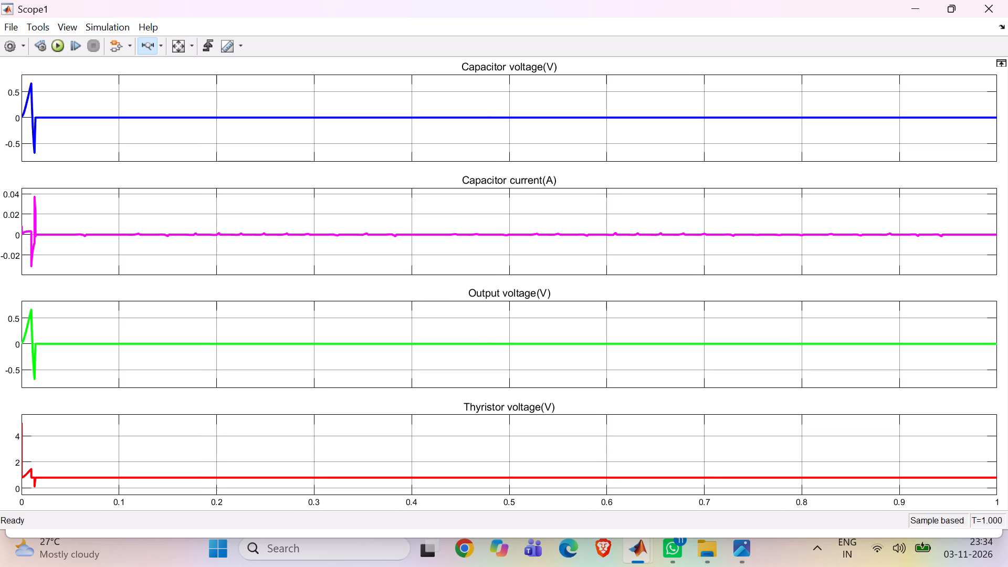
{"action": "left_click_drag", "start_coordinate": [60, 108], "coordinate": [21, 108]}
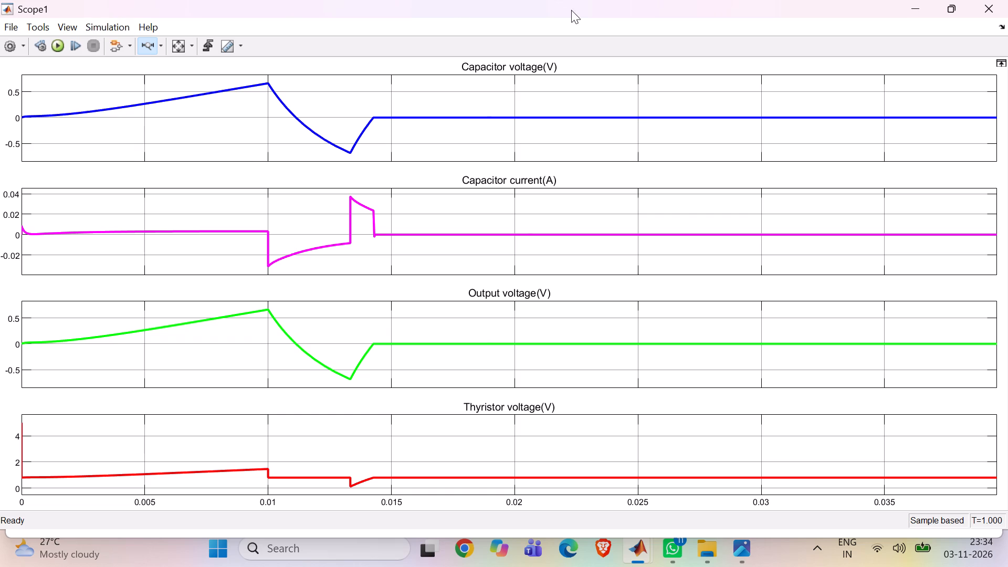
Rescale the Scope1 time axis to the full 0–1 s range, review the waveforms, and return to the model.
{"action": "left_click", "coordinate": [207, 44]}
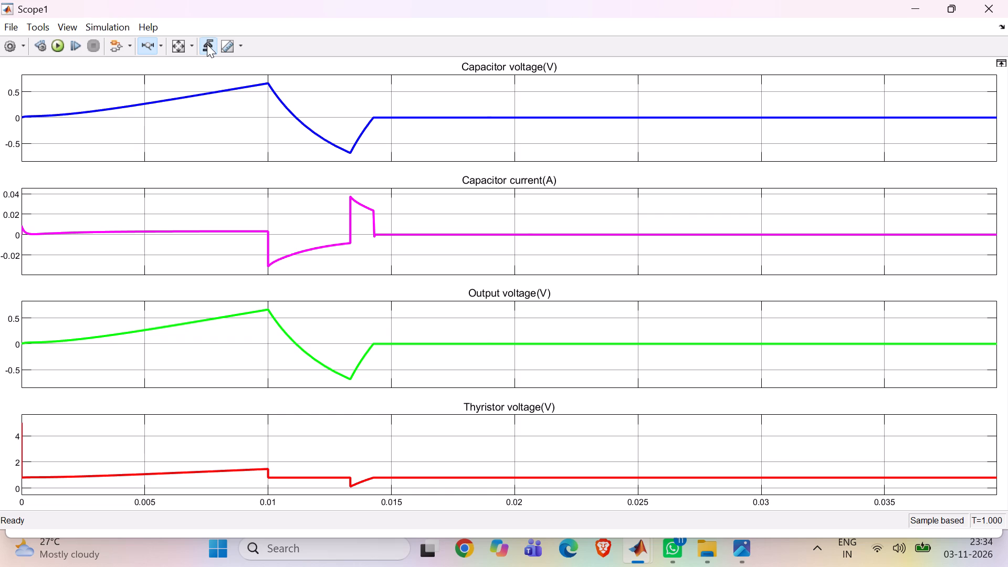
{"action": "left_click", "coordinate": [207, 44]}
{"action": "left_click", "coordinate": [194, 45]}
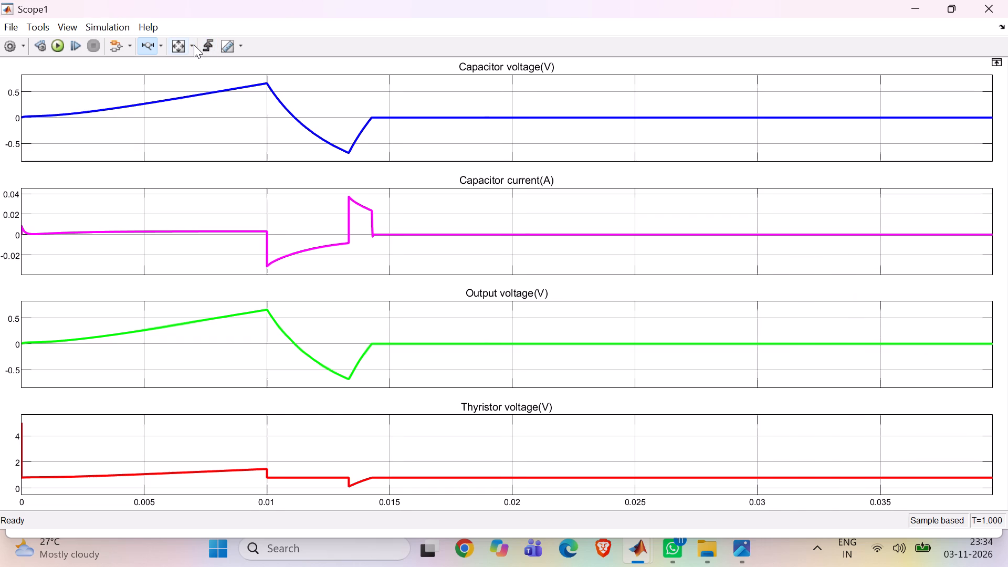
{"action": "left_click", "coordinate": [194, 45]}
{"action": "left_click", "coordinate": [194, 45]}
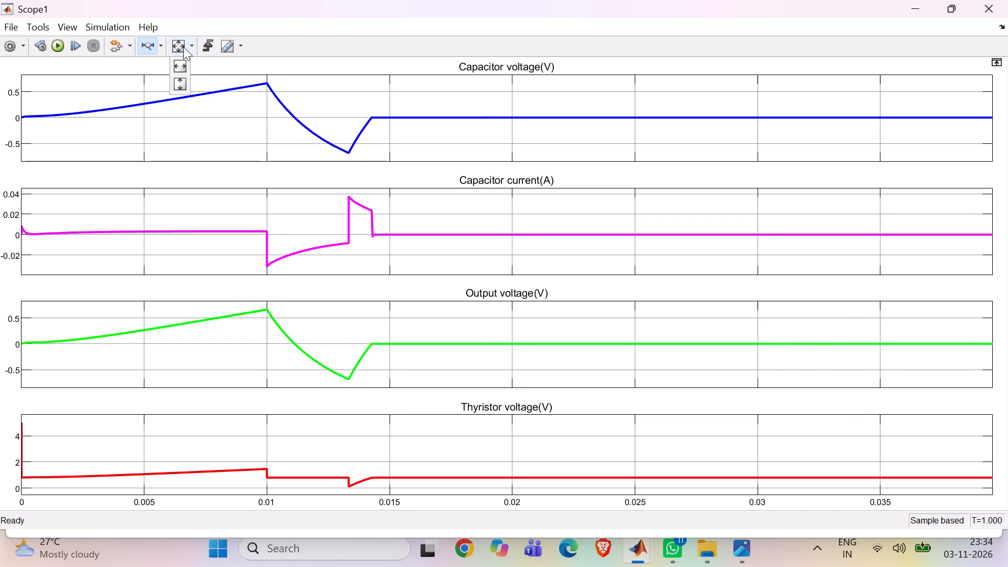
{"action": "left_click", "coordinate": [182, 63]}
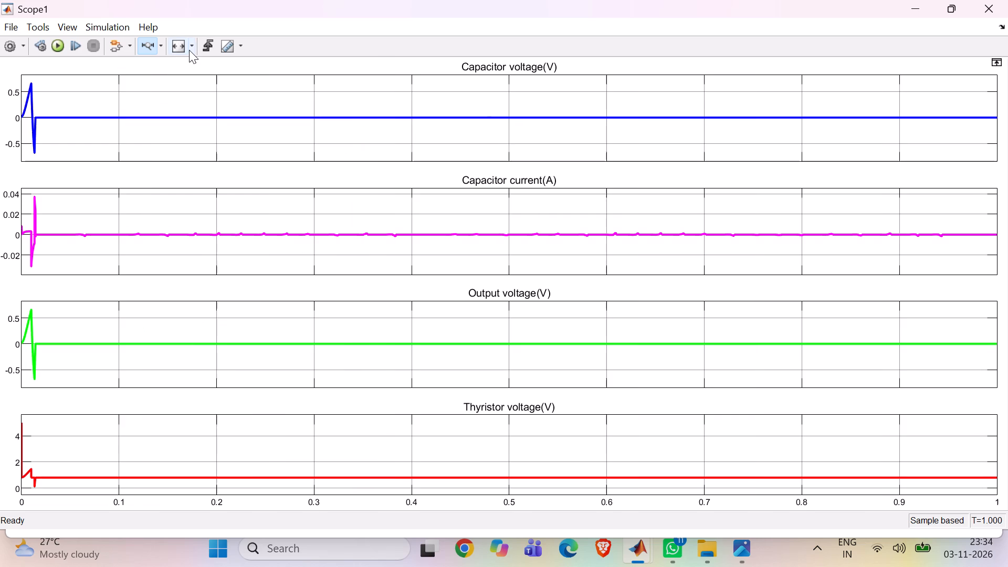
{"action": "left_click", "coordinate": [189, 50]}
{"action": "left_click", "coordinate": [173, 88]}
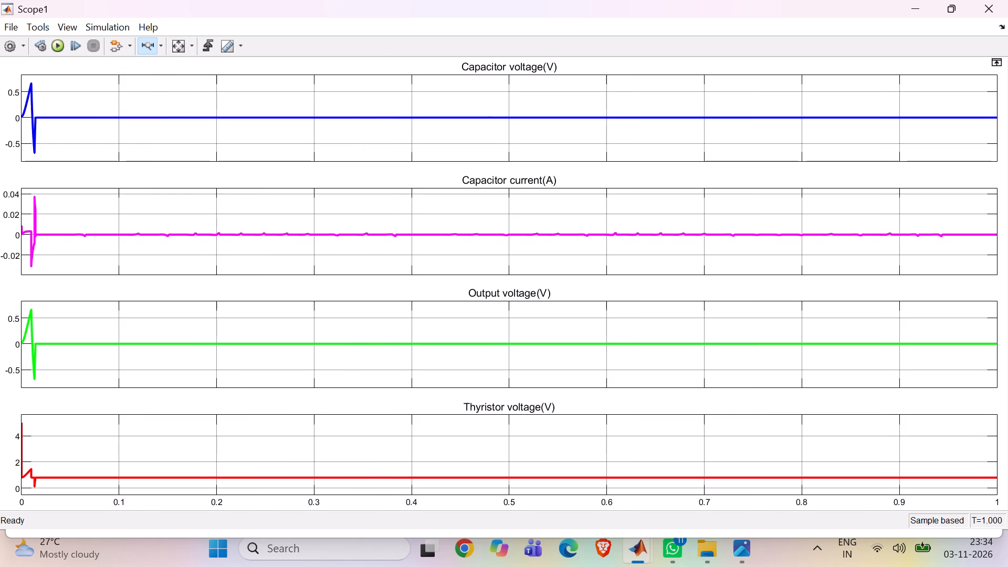
{"action": "left_click", "coordinate": [132, 49]}
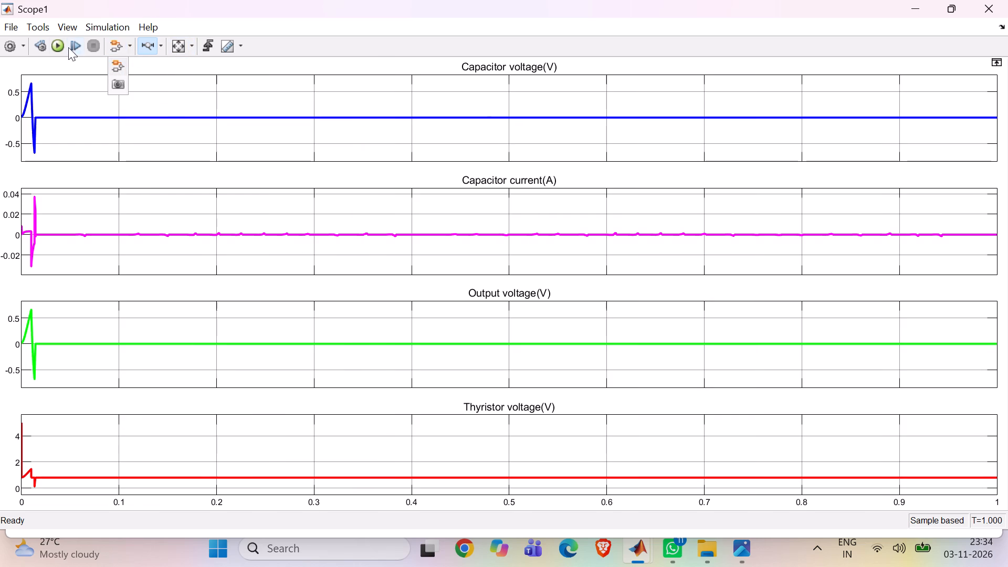
{"action": "left_click", "coordinate": [25, 50]}
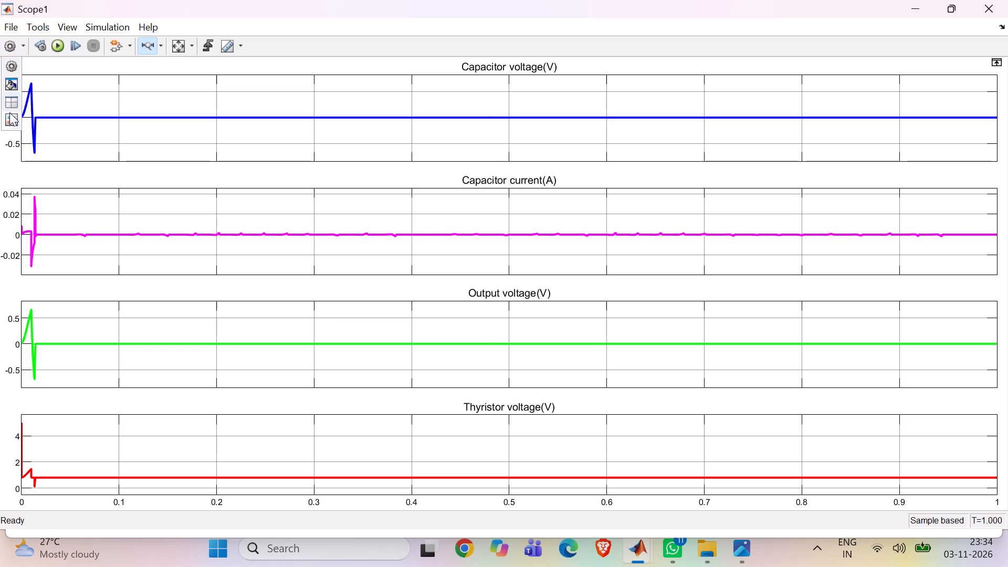
{"action": "left_click", "coordinate": [330, 57]}
{"action": "left_click", "coordinate": [1007, 0]}
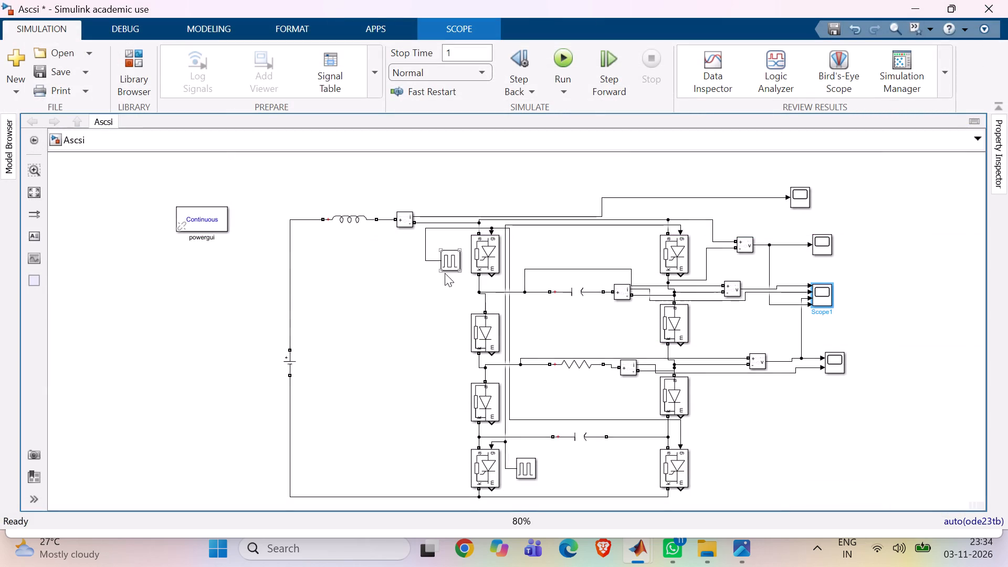
Set the upper Pulse Generator's period to 1/55 s with pulse type Time based, and apply it.
{"action": "double_click", "coordinate": [454, 257]}
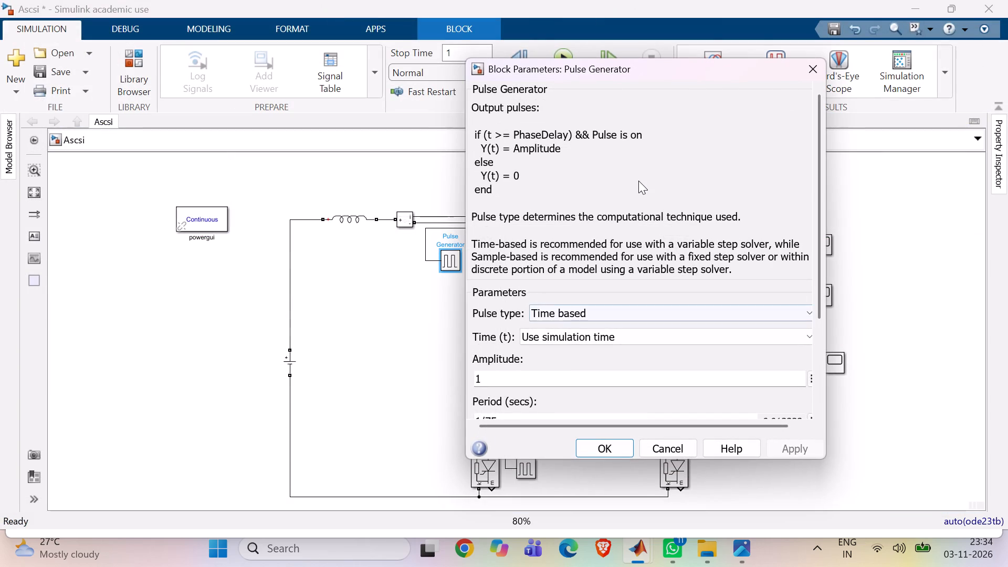
{"action": "scroll", "coordinate": [638, 181], "scroll_direction": "down", "scroll_amount": 5}
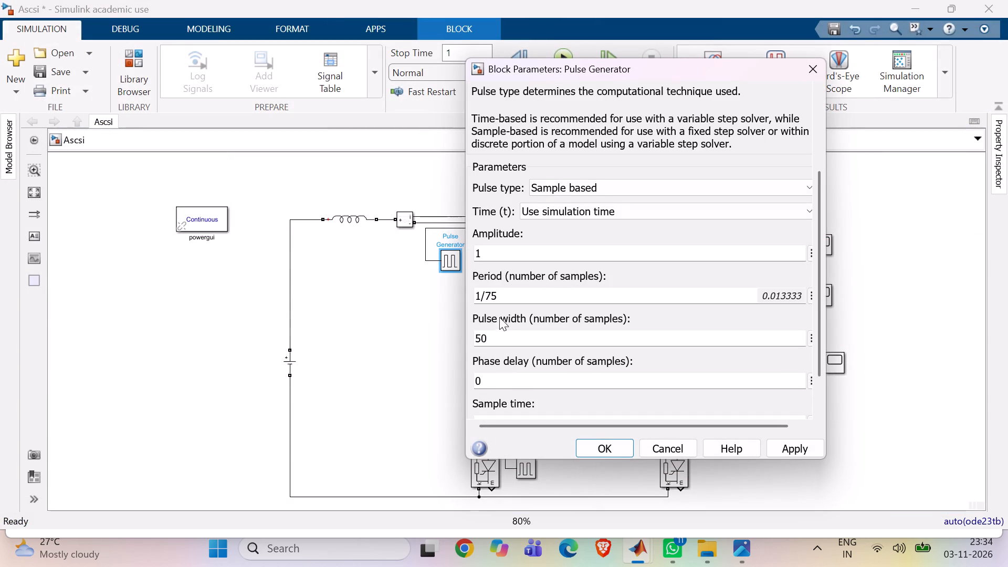
{"action": "left_click", "coordinate": [502, 296]}
{"action": "left_click", "coordinate": [502, 296]}
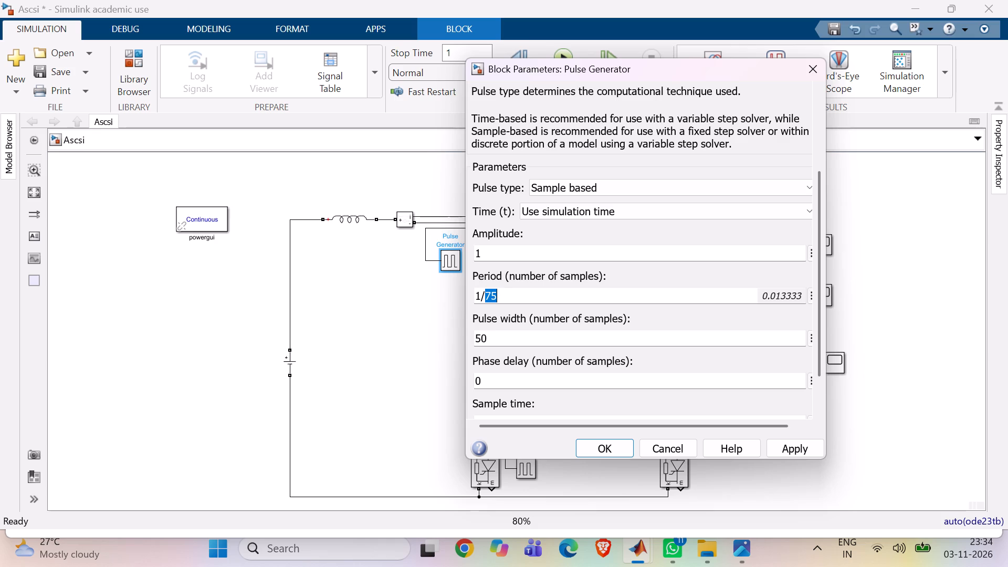
{"action": "type", "text": "55"}
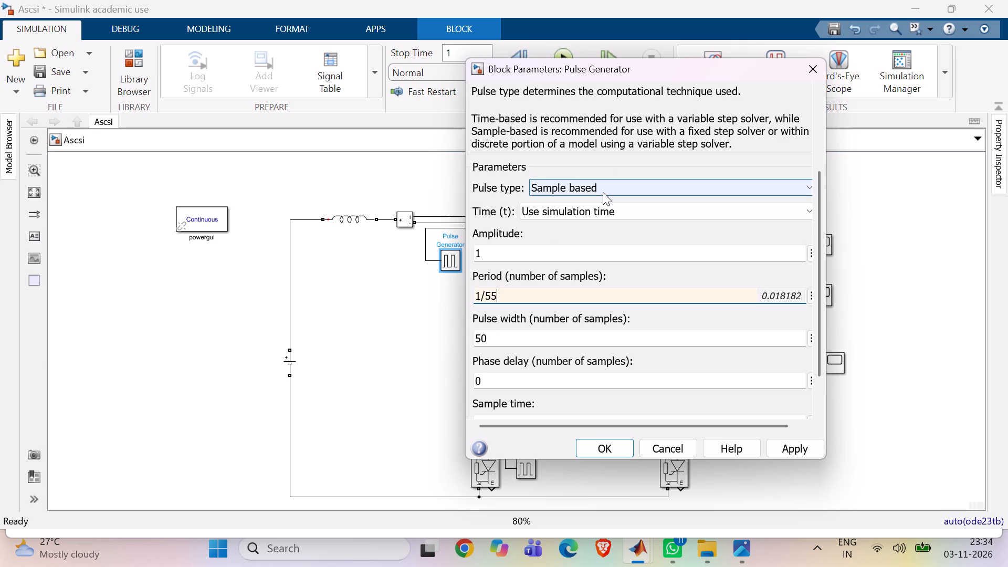
{"action": "left_click", "coordinate": [603, 192]}
{"action": "left_click", "coordinate": [588, 208]}
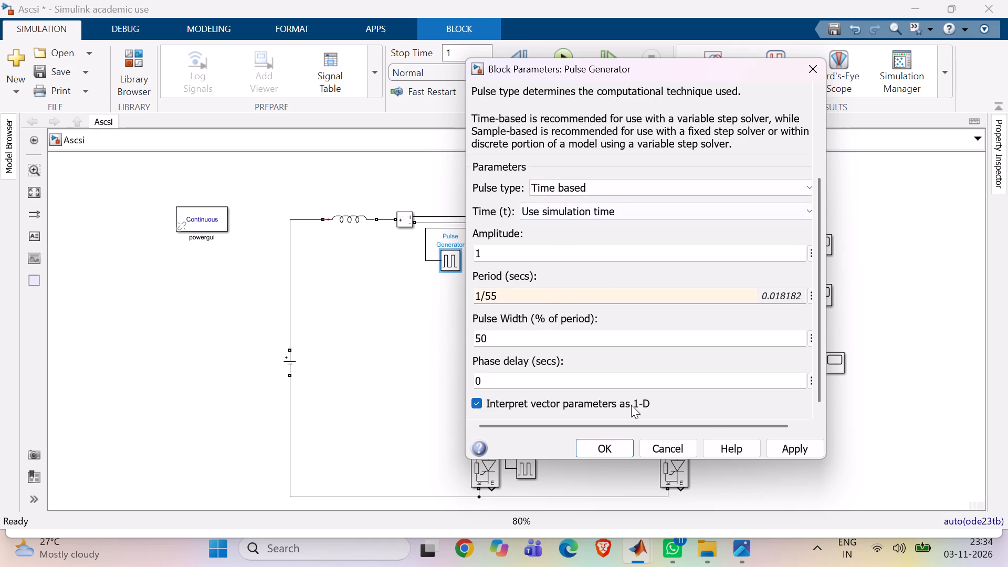
{"action": "scroll", "coordinate": [631, 405], "scroll_direction": "down", "scroll_amount": 6}
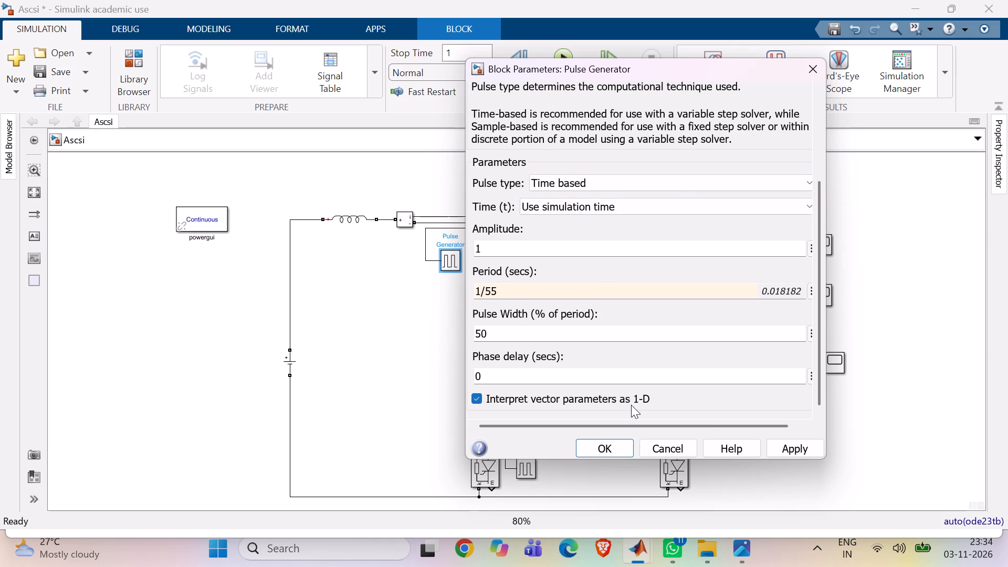
{"action": "left_click", "coordinate": [788, 451]}
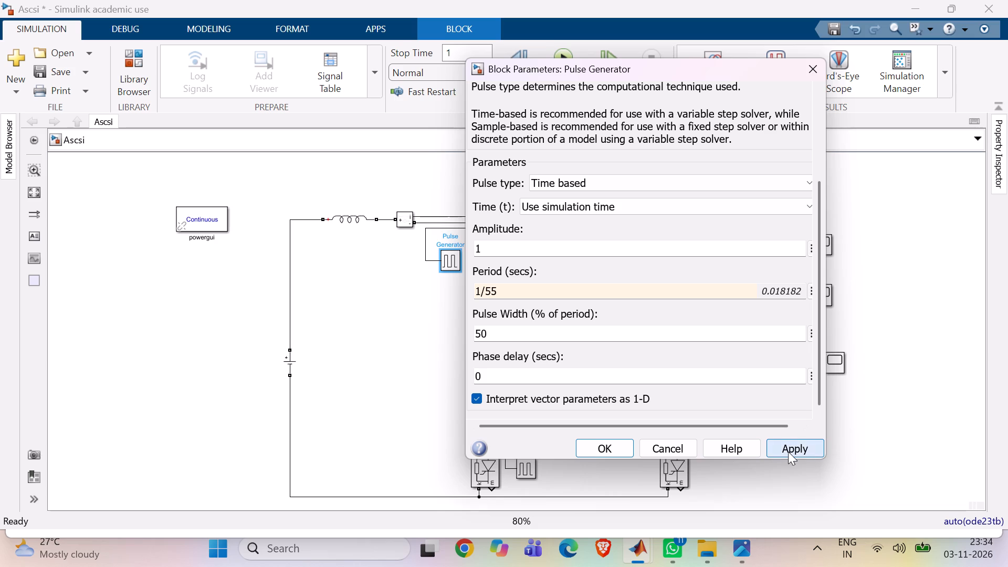
{"action": "left_click", "coordinate": [615, 461]}
{"action": "left_click", "coordinate": [609, 450]}
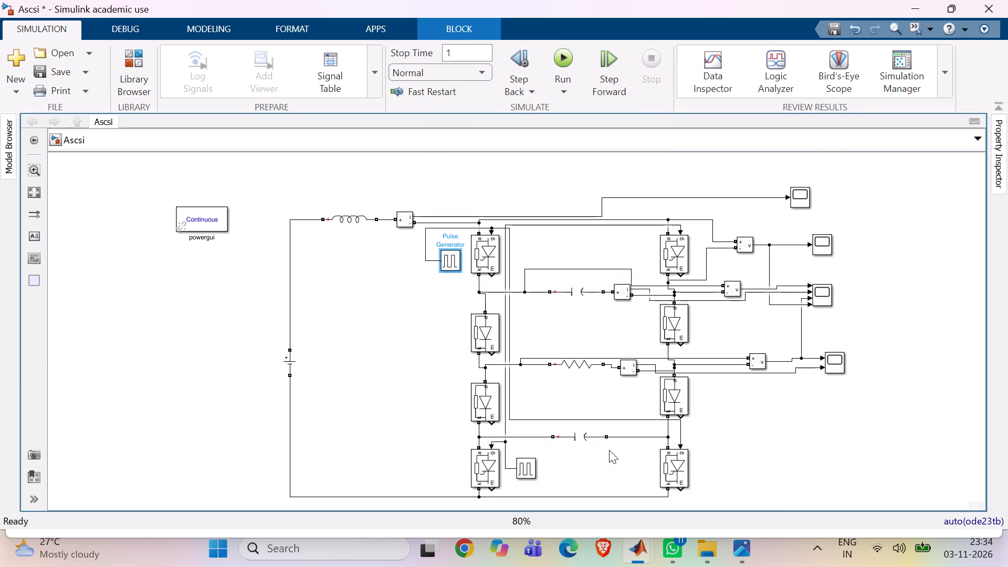
Set Pulse Generator1's period to 1/55 s with pulse type Time based, and apply it.
{"action": "double_click", "coordinate": [522, 464]}
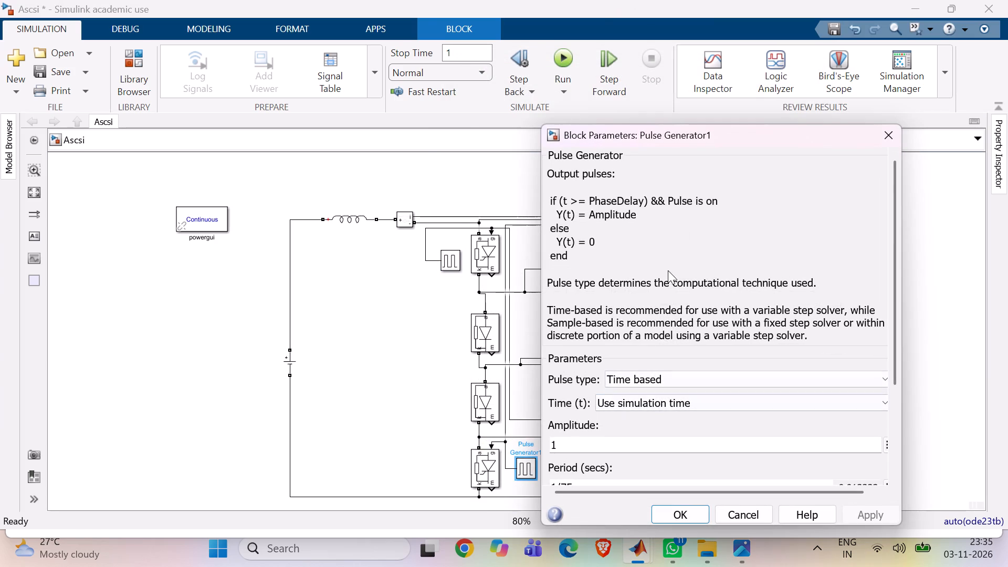
{"action": "scroll", "coordinate": [667, 268], "scroll_direction": "down", "scroll_amount": 5}
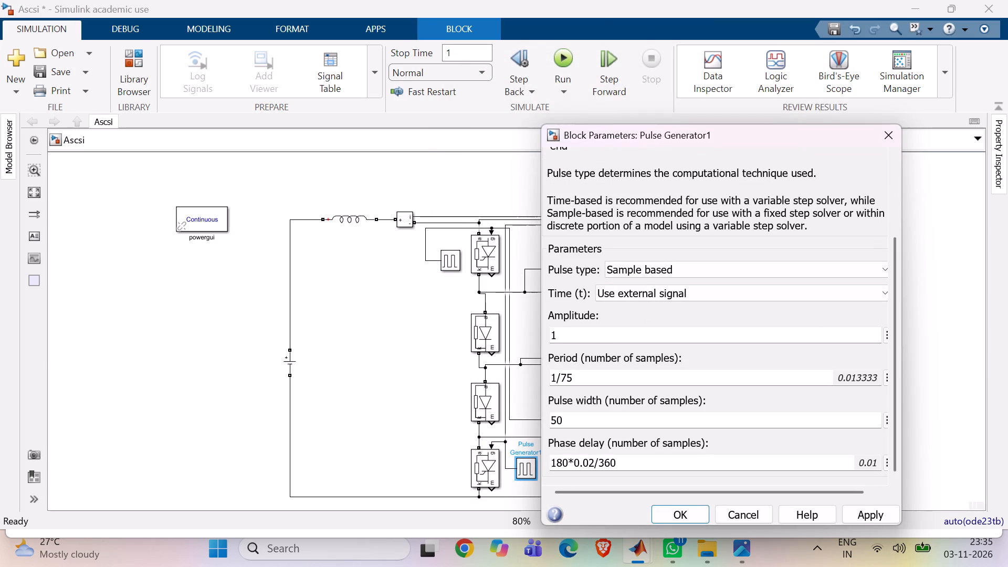
{"action": "double_click", "coordinate": [566, 377]}
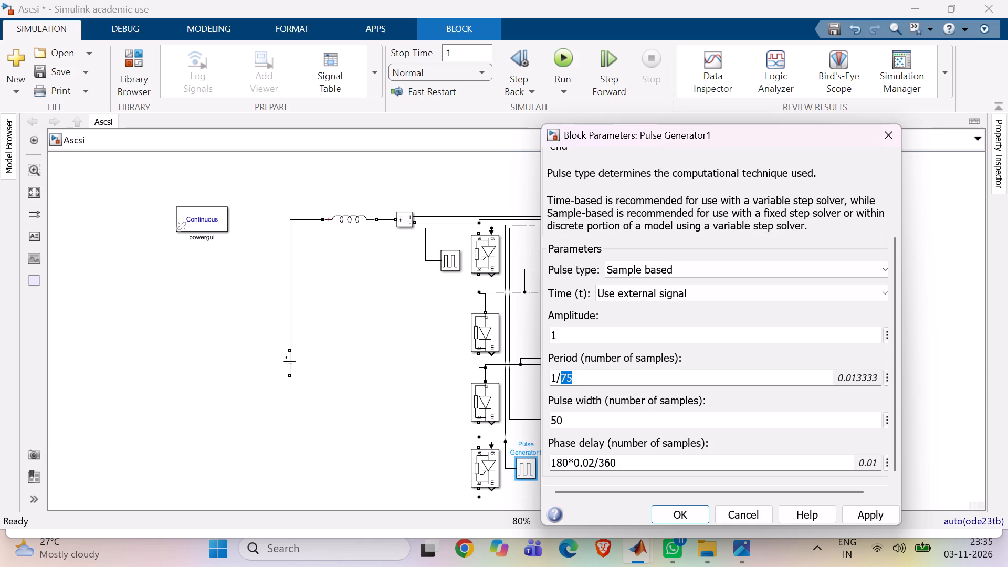
{"action": "left_click", "coordinate": [566, 377]}
{"action": "key", "text": "BackSpace"}
{"action": "key", "text": "5"}
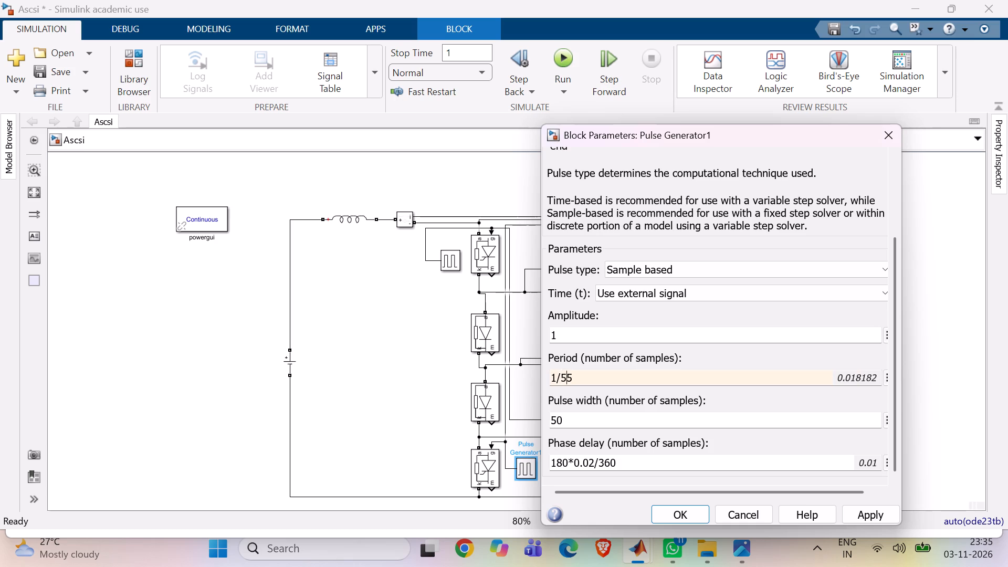
{"action": "left_click", "coordinate": [699, 275]}
{"action": "left_click", "coordinate": [687, 283]}
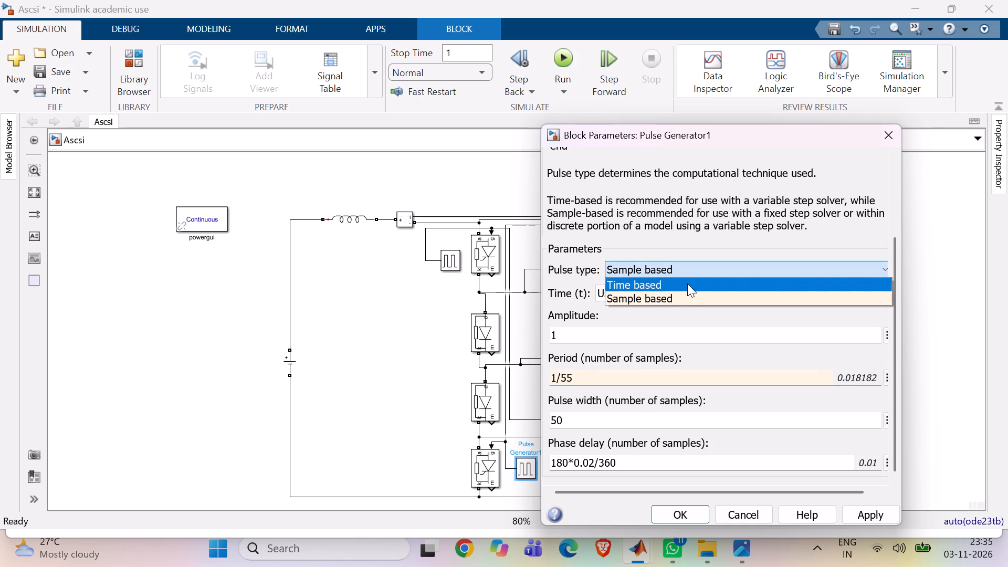
{"action": "left_click", "coordinate": [676, 521]}
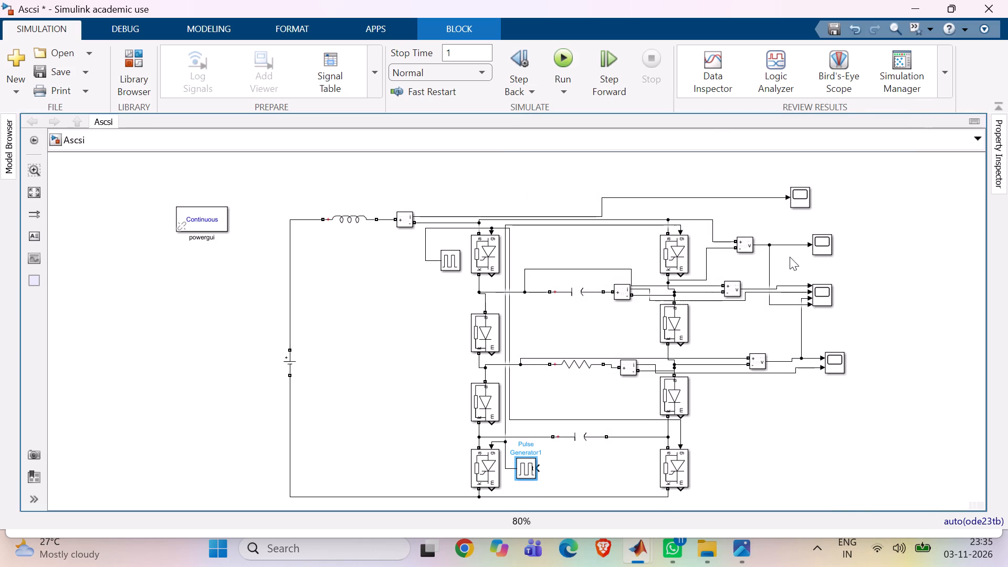
Run the simulation and examine the Scope1 waveforms with the plots scaled to fit.
{"action": "key", "text": "ctrl+t"}
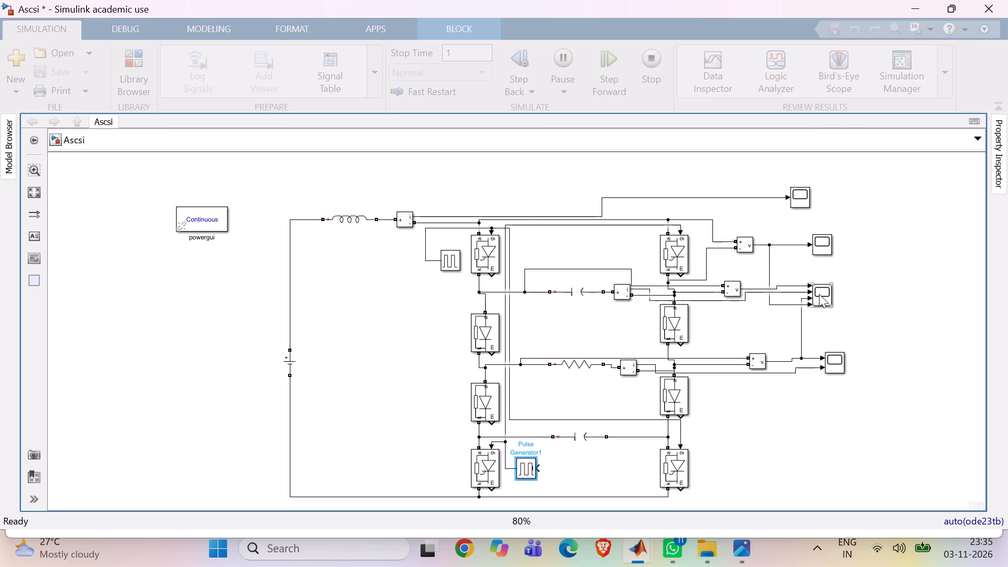
{"action": "double_click", "coordinate": [819, 294]}
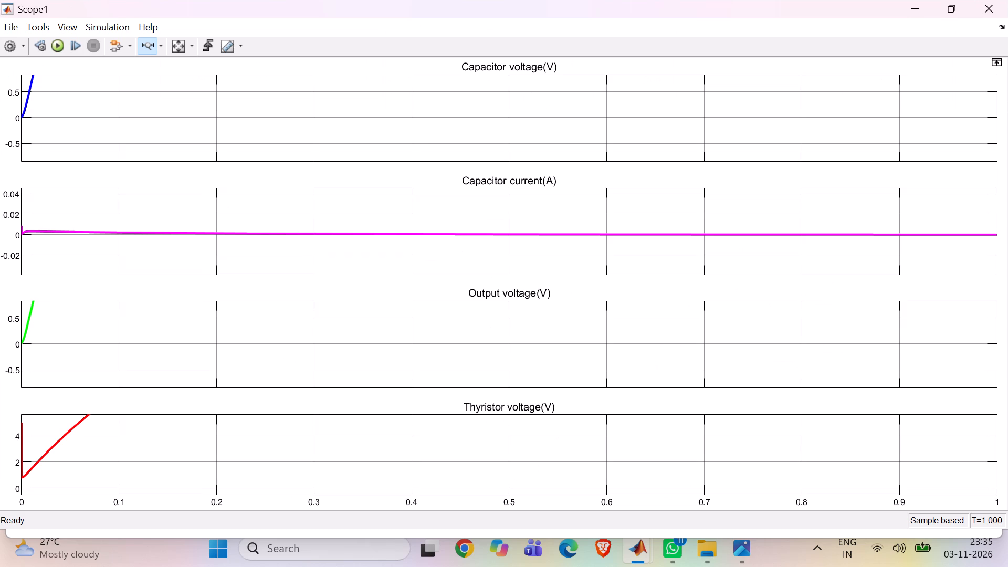
{"action": "left_click", "coordinate": [176, 42]}
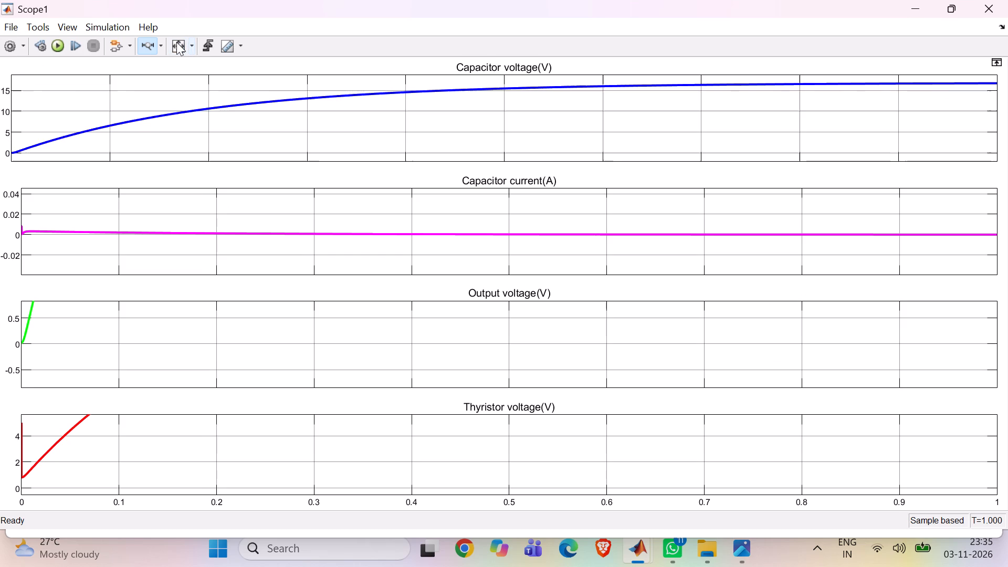
{"action": "left_click", "coordinate": [176, 42]}
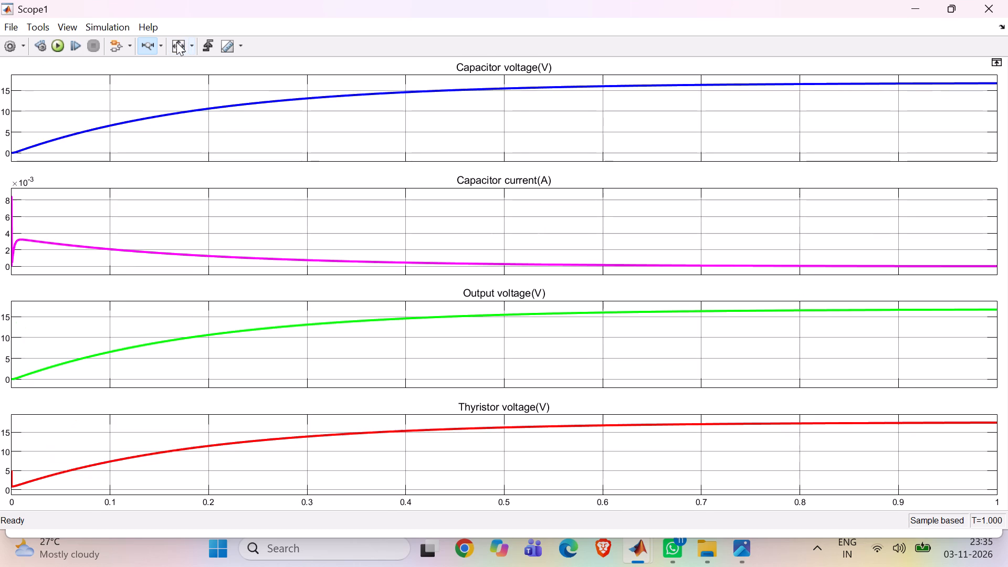
{"action": "left_click", "coordinate": [1007, 0]}
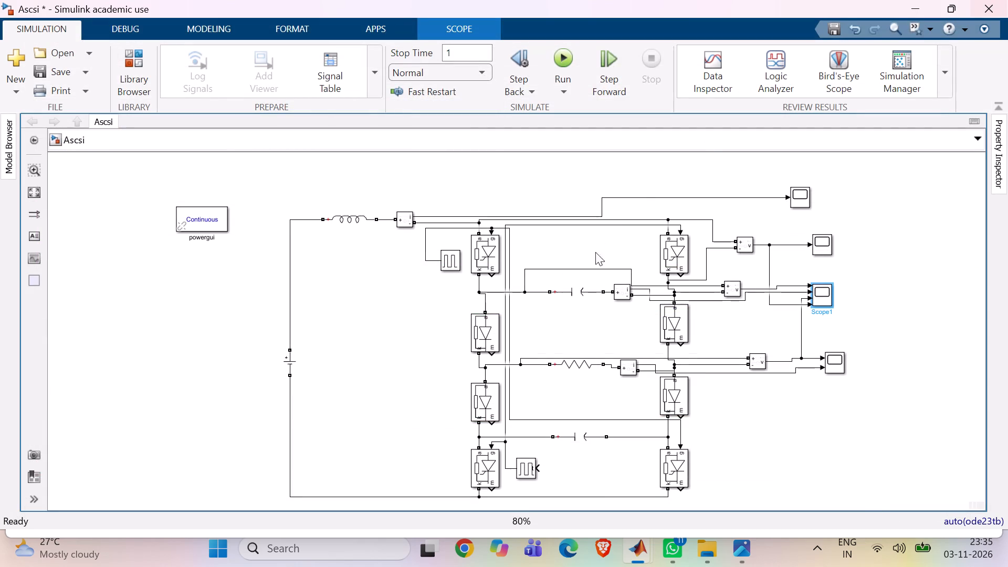
Check the resistance of the load resistor, Series RLC Branch2.
{"action": "double_click", "coordinate": [589, 366]}
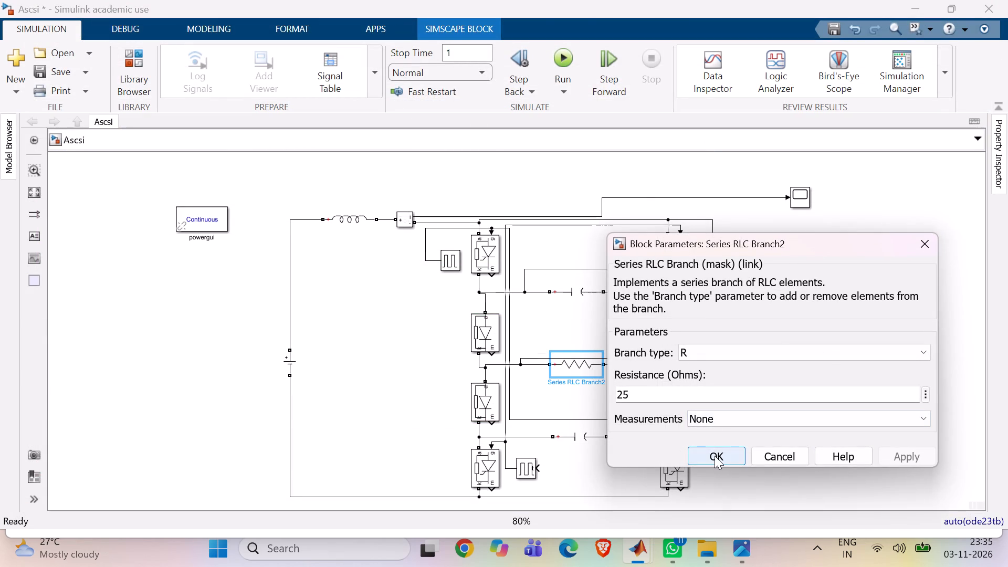
{"action": "left_click", "coordinate": [715, 456]}
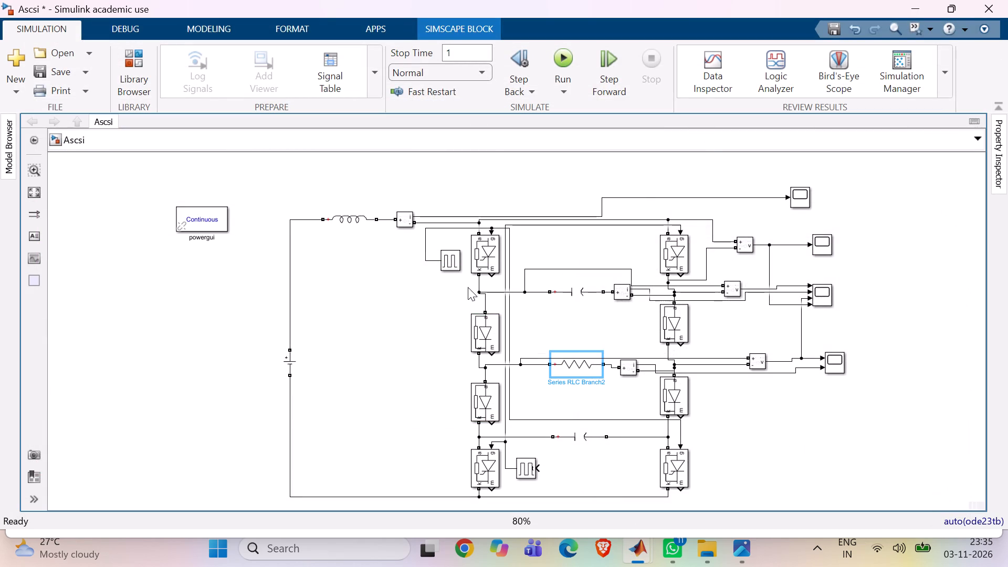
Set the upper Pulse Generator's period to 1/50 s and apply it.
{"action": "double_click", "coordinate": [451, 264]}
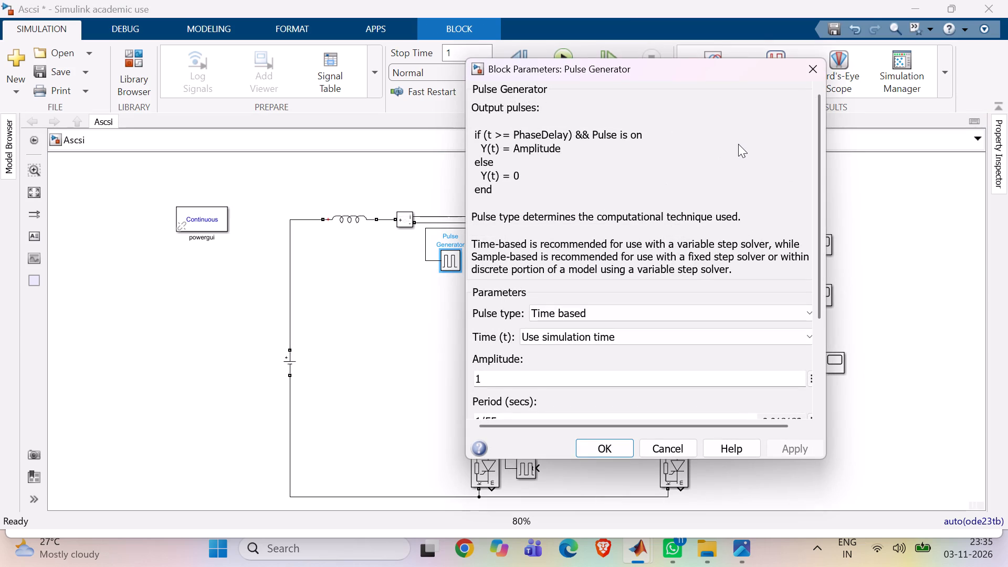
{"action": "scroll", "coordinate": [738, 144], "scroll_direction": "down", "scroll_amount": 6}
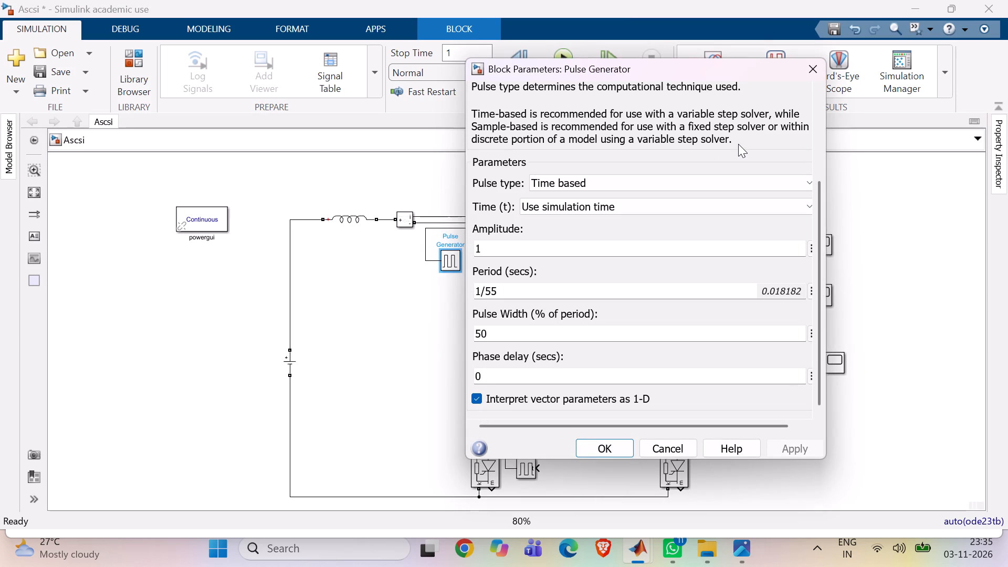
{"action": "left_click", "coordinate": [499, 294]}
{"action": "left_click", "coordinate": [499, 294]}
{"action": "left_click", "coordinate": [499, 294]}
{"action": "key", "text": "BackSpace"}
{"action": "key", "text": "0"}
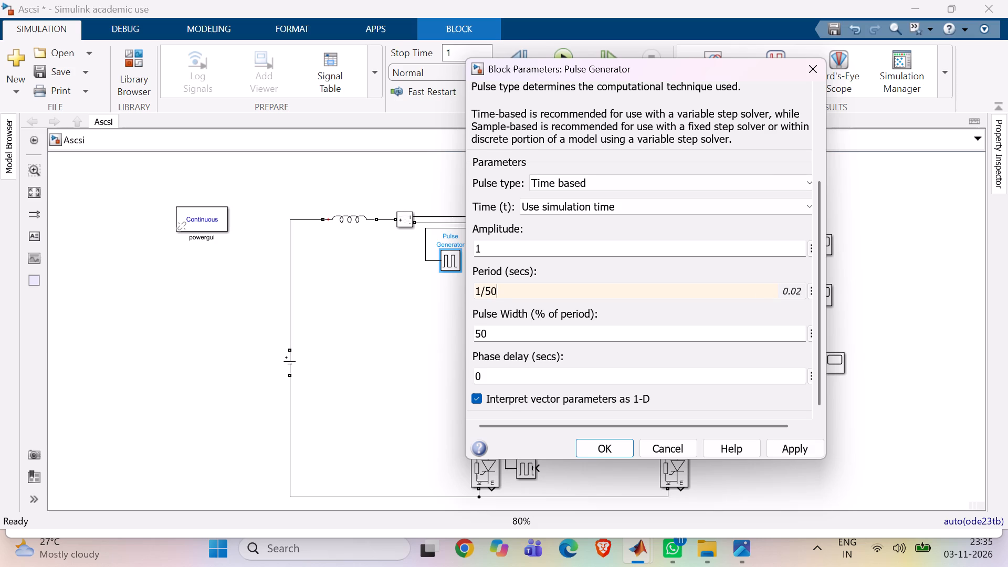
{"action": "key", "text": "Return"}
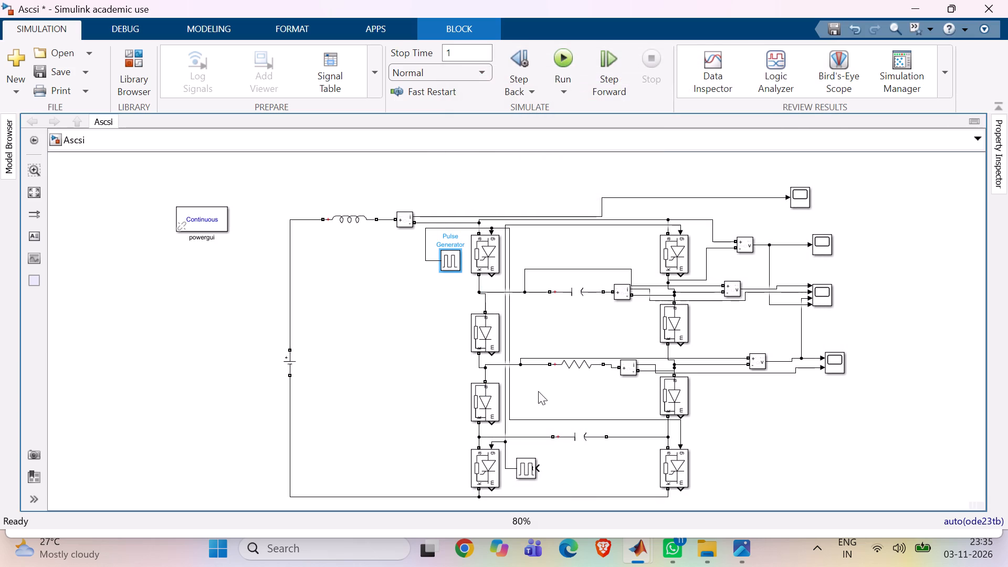
Set Pulse Generator1 to pulse type Time based, time Use simulation time and period 1/50 s, and apply it.
{"action": "double_click", "coordinate": [524, 468]}
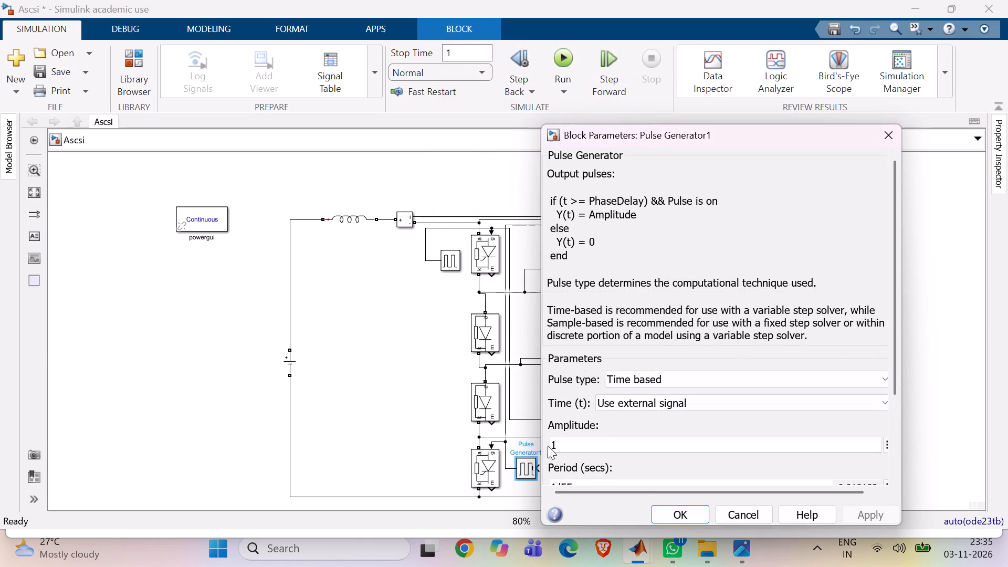
{"action": "left_click", "coordinate": [658, 376]}
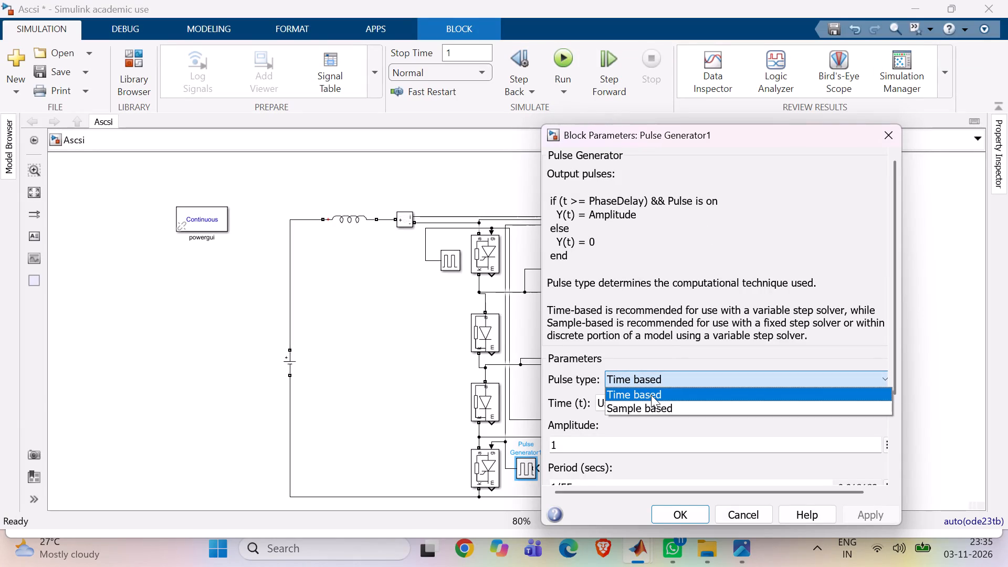
{"action": "left_click", "coordinate": [651, 395]}
{"action": "left_click", "coordinate": [650, 406]}
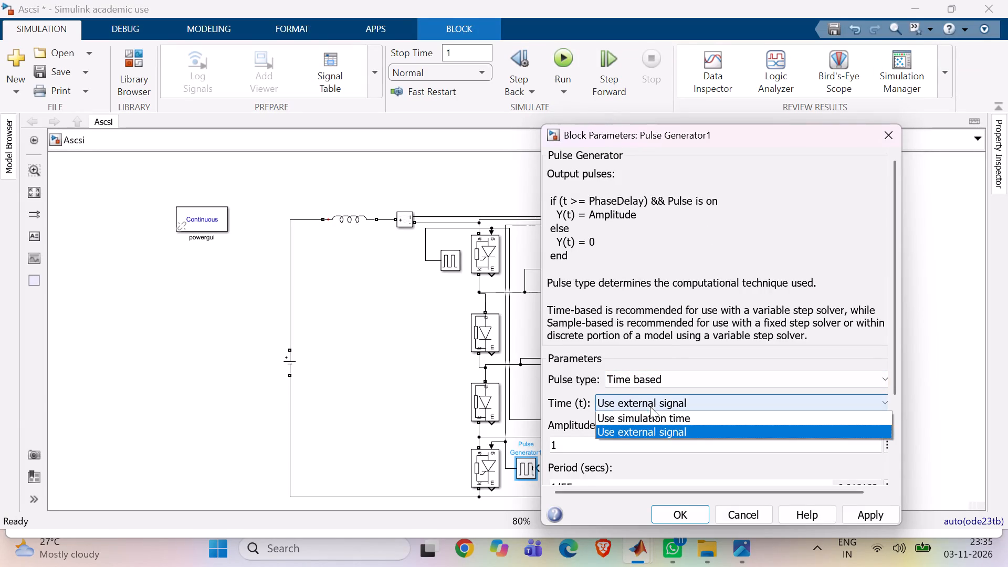
{"action": "left_click", "coordinate": [642, 415]}
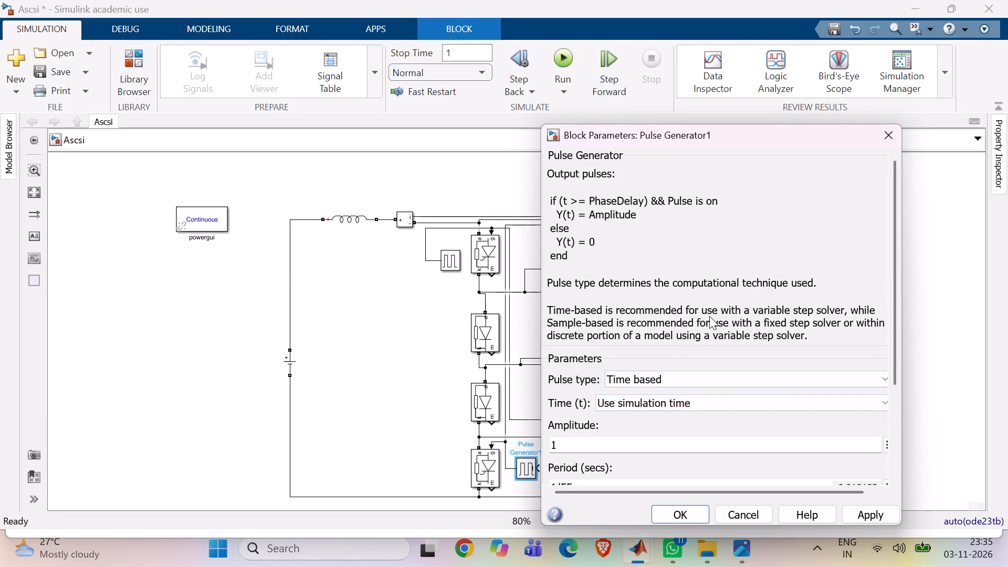
{"action": "scroll", "coordinate": [709, 316], "scroll_direction": "down", "scroll_amount": 3}
{"action": "left_click", "coordinate": [666, 322]}
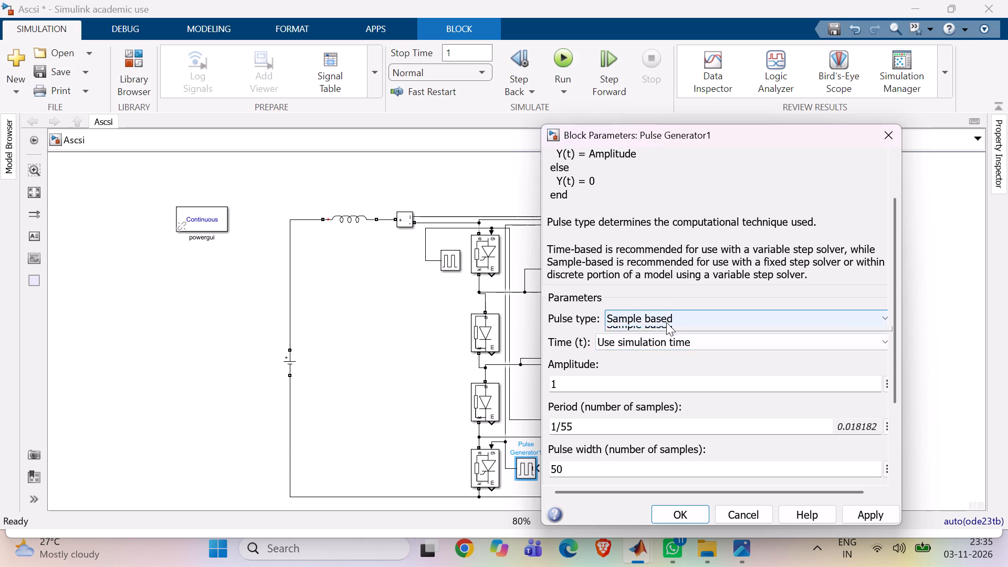
{"action": "left_click", "coordinate": [655, 330]}
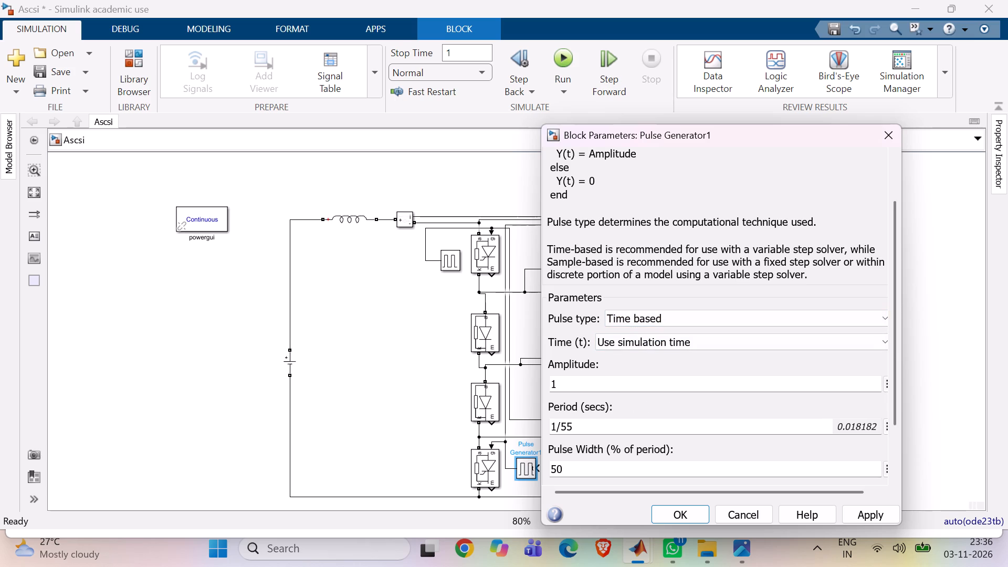
{"action": "left_click", "coordinate": [580, 428]}
{"action": "left_click", "coordinate": [580, 428]}
{"action": "left_click", "coordinate": [580, 428]}
{"action": "left_click", "coordinate": [580, 428]}
{"action": "key", "text": "BackSpace"}
{"action": "key", "text": "0"}
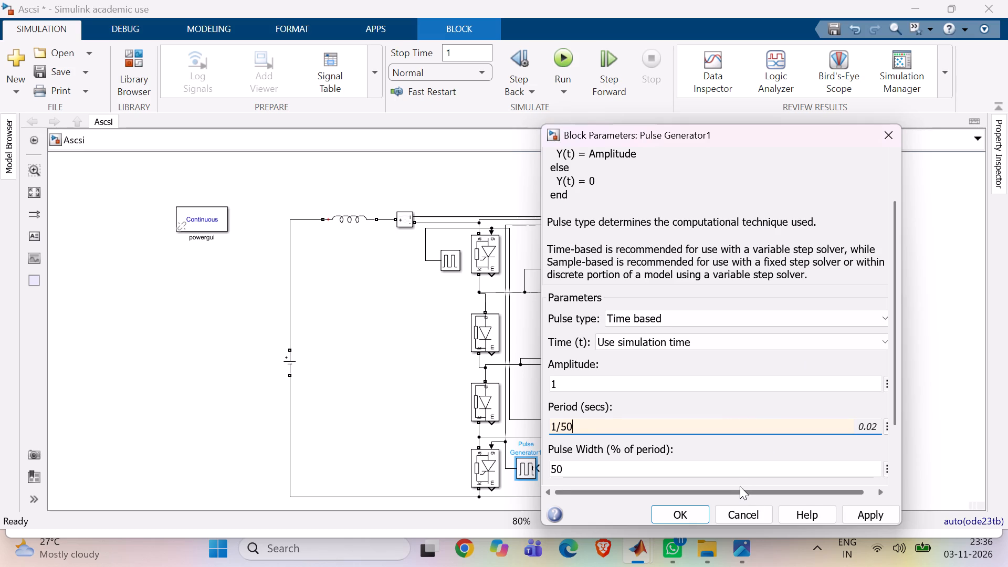
{"action": "scroll", "coordinate": [740, 486], "scroll_direction": "down", "scroll_amount": 1}
{"action": "scroll", "coordinate": [740, 486], "scroll_direction": "right", "scroll_amount": 1}
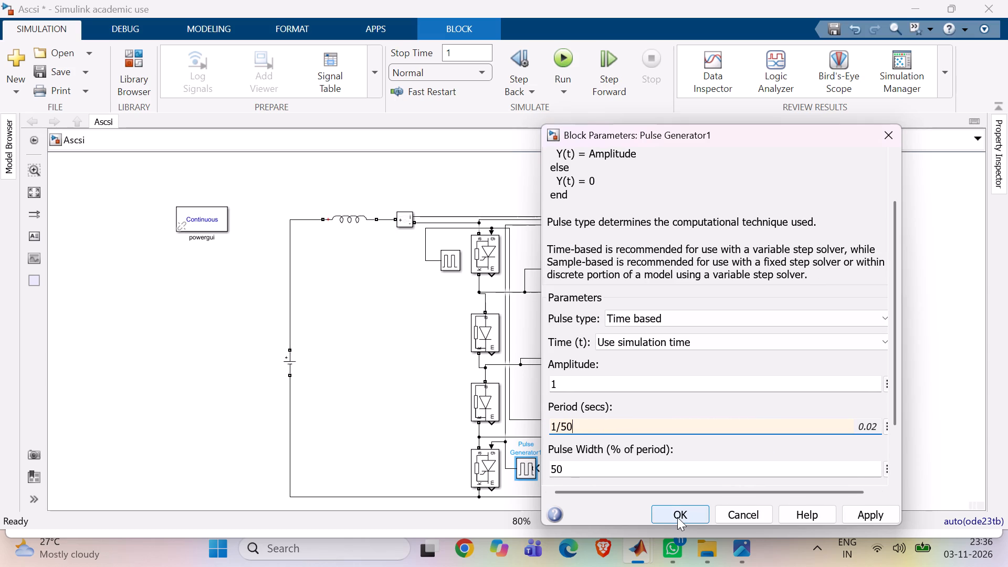
{"action": "left_click", "coordinate": [678, 516]}
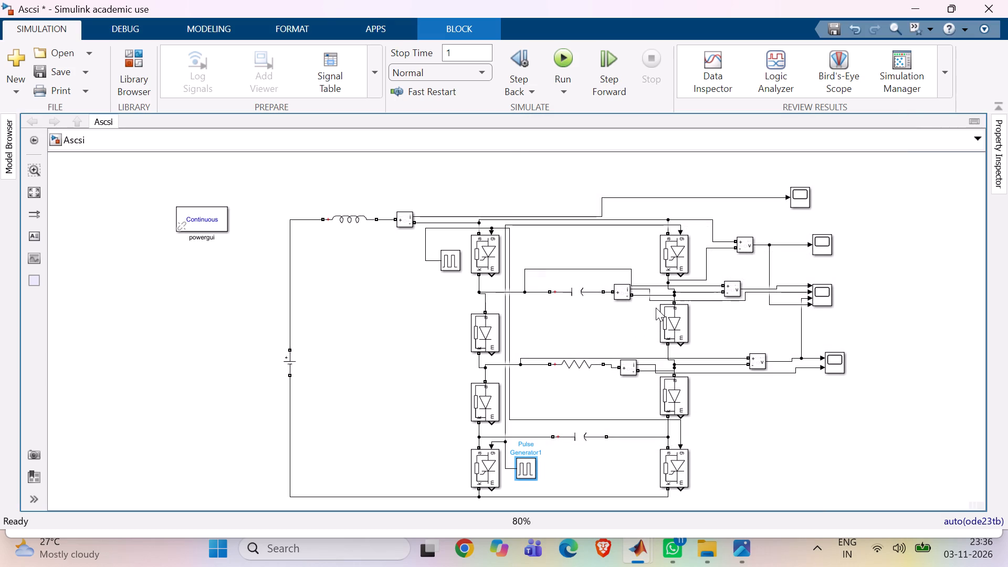
Check the parameters of the load resistor, Series RLC Branch2, once more.
{"action": "double_click", "coordinate": [571, 366]}
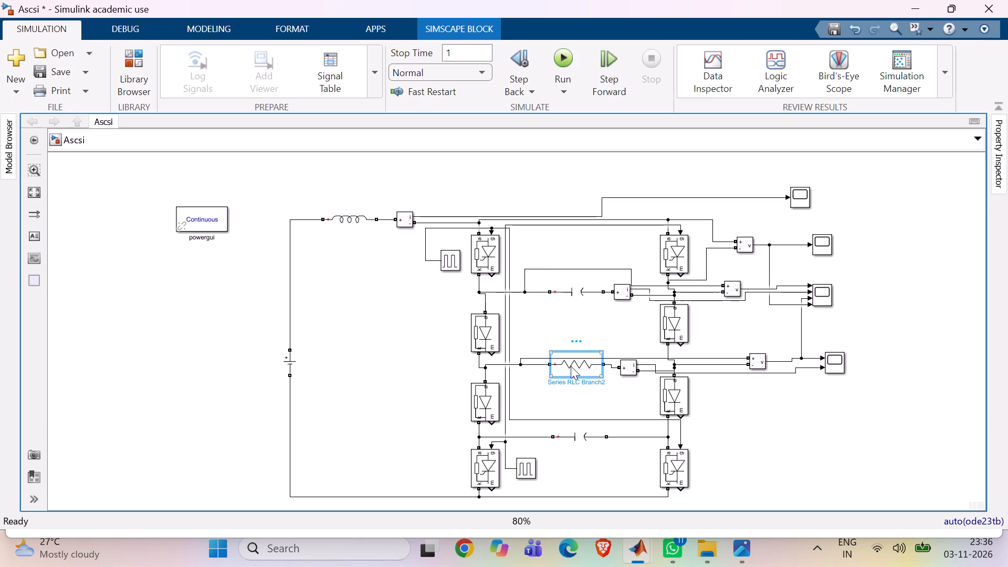
{"action": "left_click", "coordinate": [692, 450]}
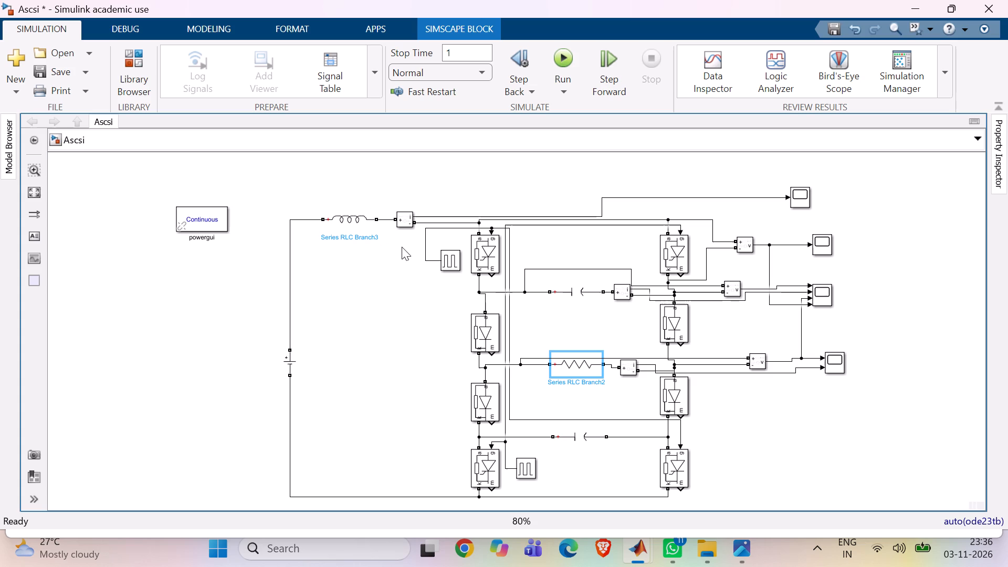
Set the upper Pulse Generator's period to 1/75 s and its pulse width to 75%, and apply it.
{"action": "double_click", "coordinate": [450, 264]}
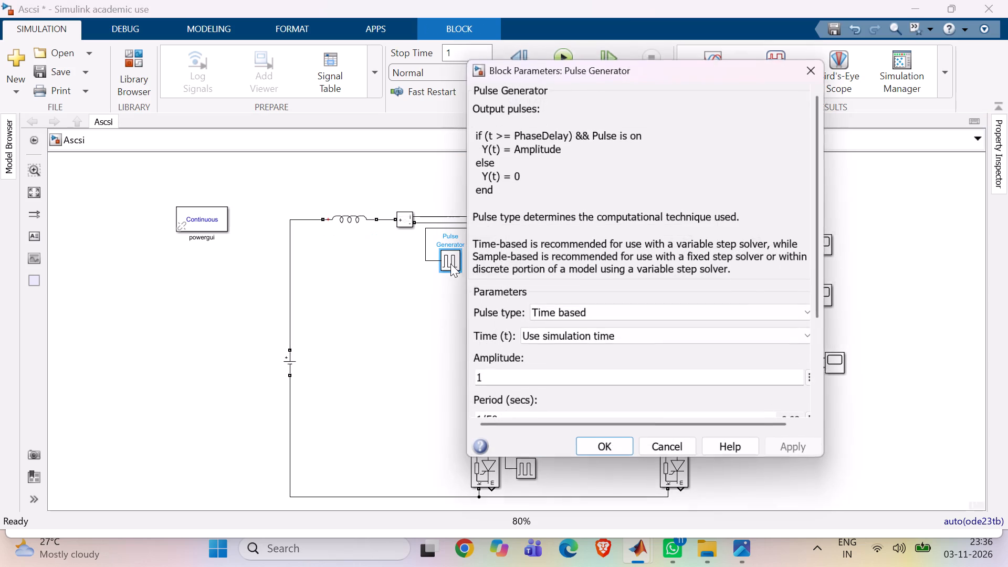
{"action": "scroll", "coordinate": [767, 361], "scroll_direction": "down", "scroll_amount": 1}
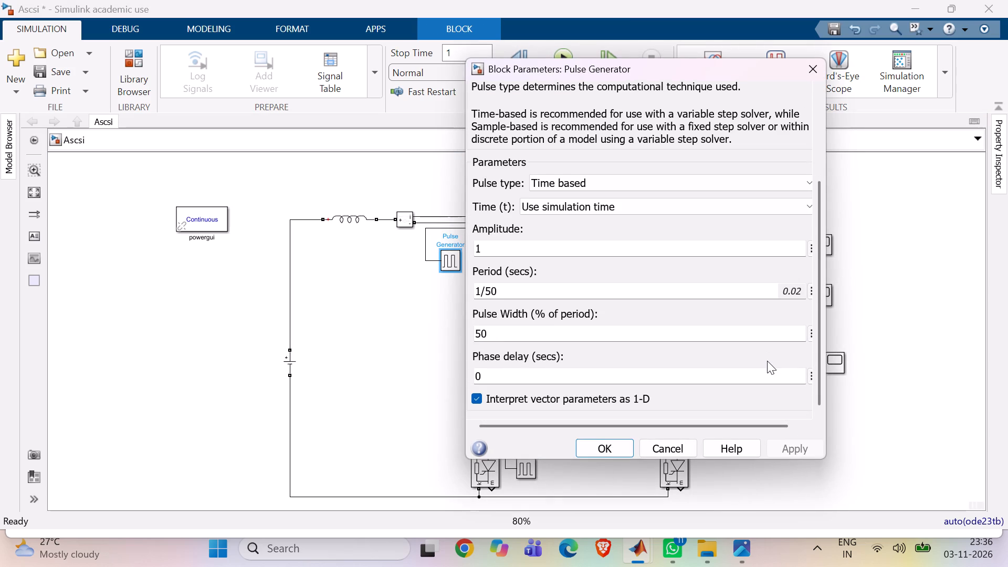
{"action": "scroll", "coordinate": [767, 361], "scroll_direction": "down", "scroll_amount": 2}
{"action": "left_click", "coordinate": [499, 289]}
{"action": "left_click", "coordinate": [499, 289]}
{"action": "key", "text": "BackSpace"}
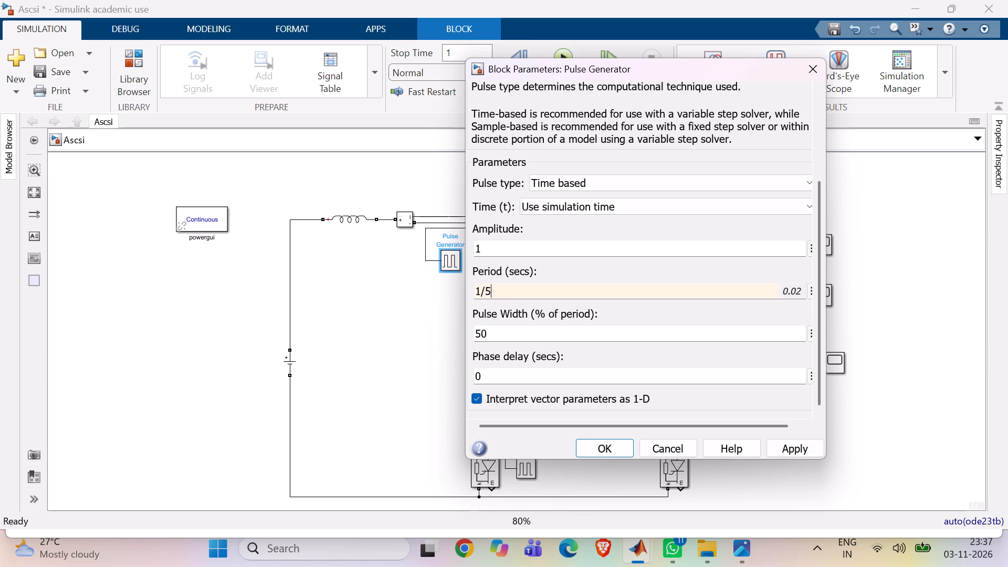
{"action": "key", "text": "BackSpace"}
{"action": "type", "text": "75"}
{"action": "left_click", "coordinate": [510, 334]}
{"action": "type", "text": "75"}
{"action": "left_click", "coordinate": [614, 443]}
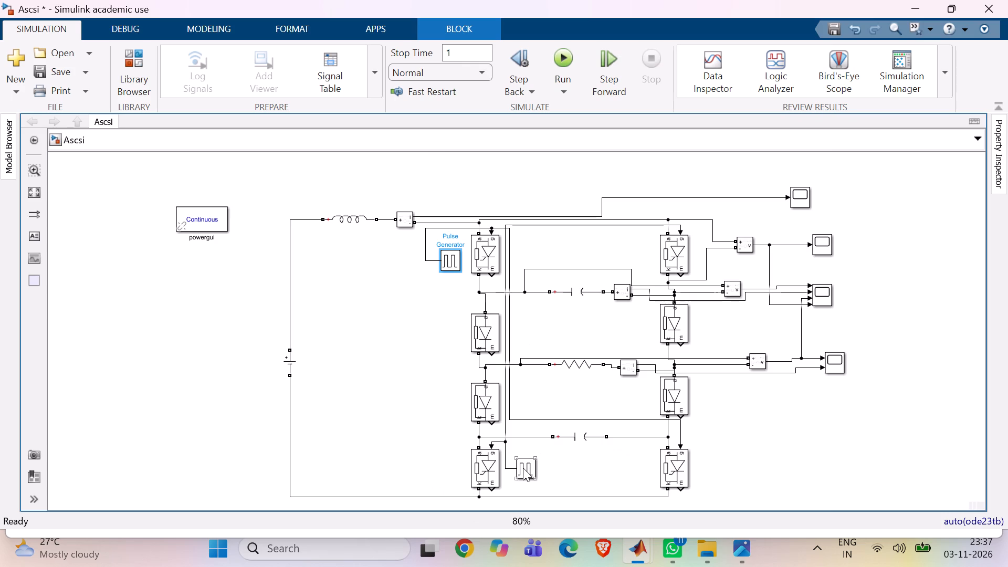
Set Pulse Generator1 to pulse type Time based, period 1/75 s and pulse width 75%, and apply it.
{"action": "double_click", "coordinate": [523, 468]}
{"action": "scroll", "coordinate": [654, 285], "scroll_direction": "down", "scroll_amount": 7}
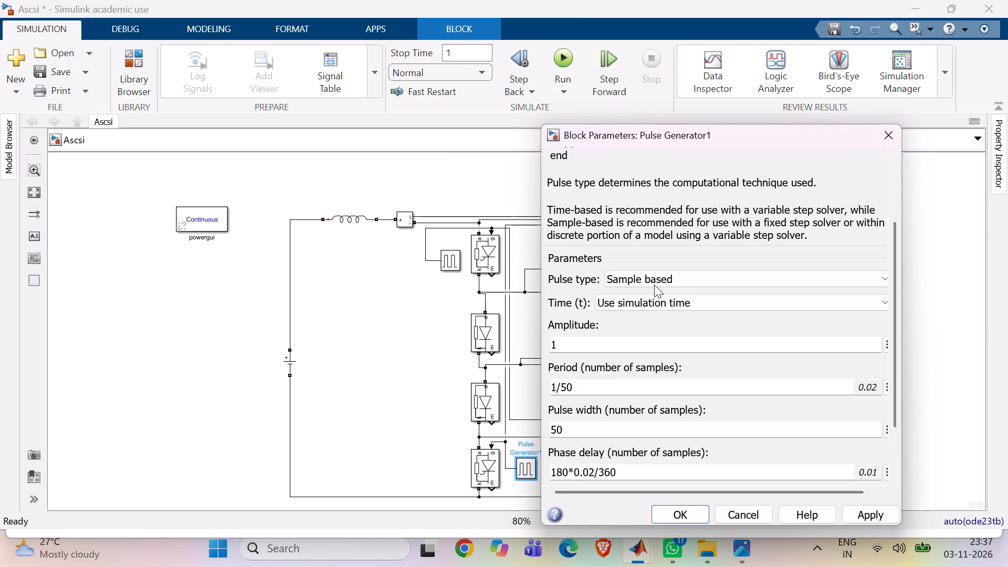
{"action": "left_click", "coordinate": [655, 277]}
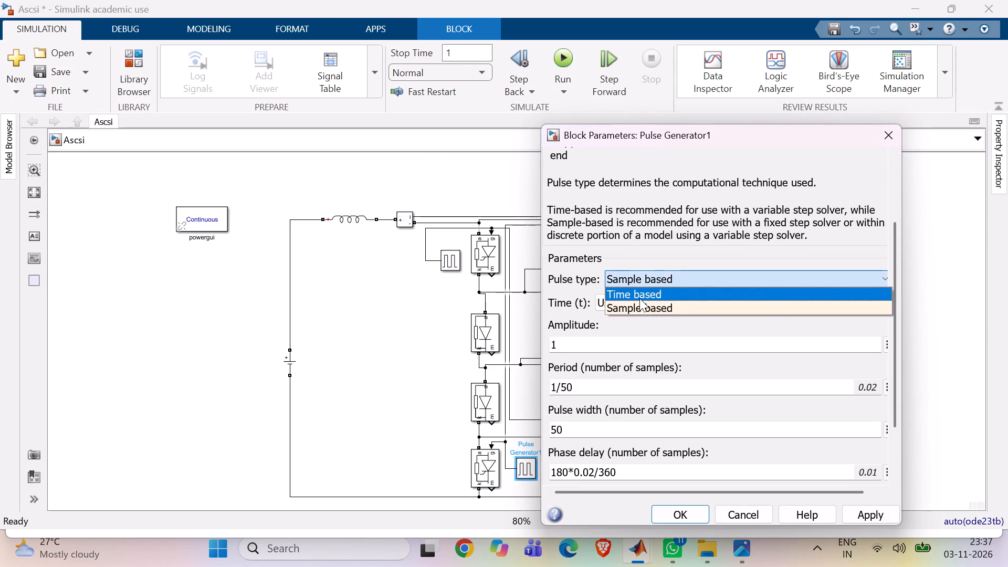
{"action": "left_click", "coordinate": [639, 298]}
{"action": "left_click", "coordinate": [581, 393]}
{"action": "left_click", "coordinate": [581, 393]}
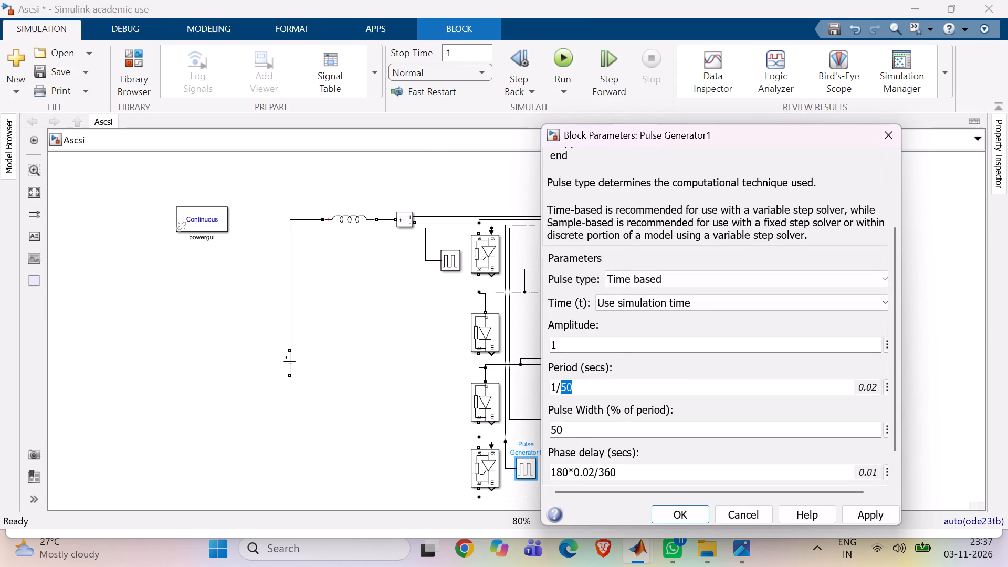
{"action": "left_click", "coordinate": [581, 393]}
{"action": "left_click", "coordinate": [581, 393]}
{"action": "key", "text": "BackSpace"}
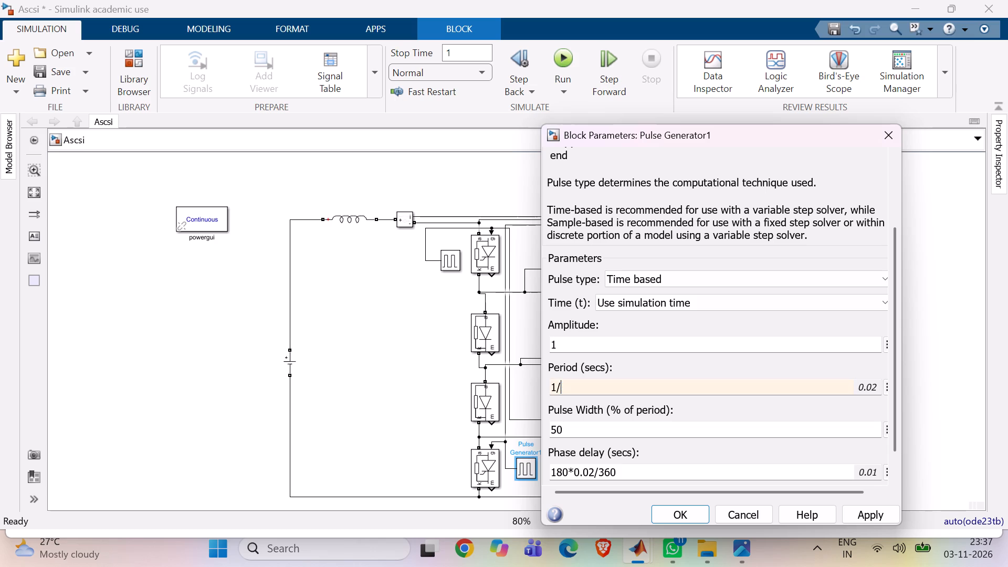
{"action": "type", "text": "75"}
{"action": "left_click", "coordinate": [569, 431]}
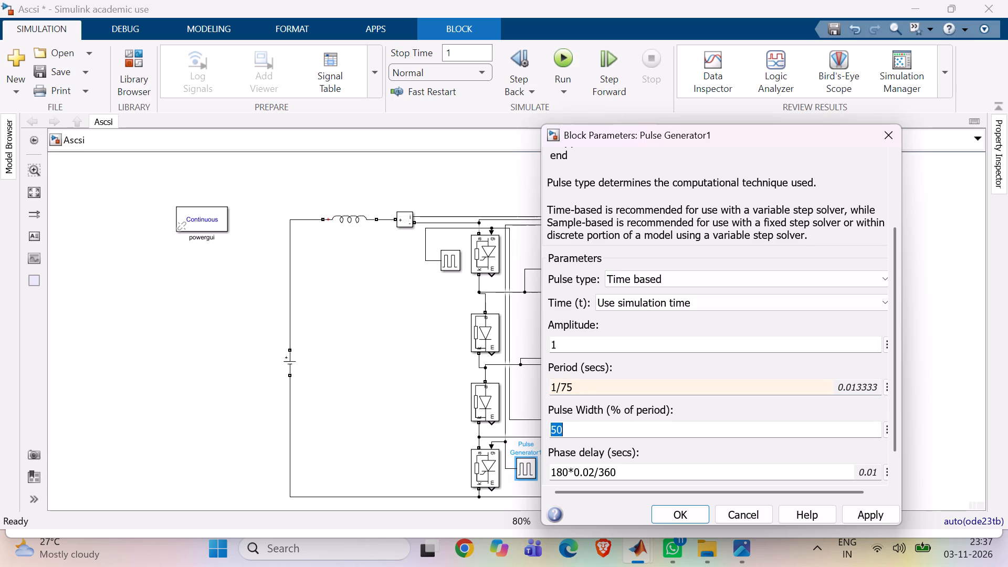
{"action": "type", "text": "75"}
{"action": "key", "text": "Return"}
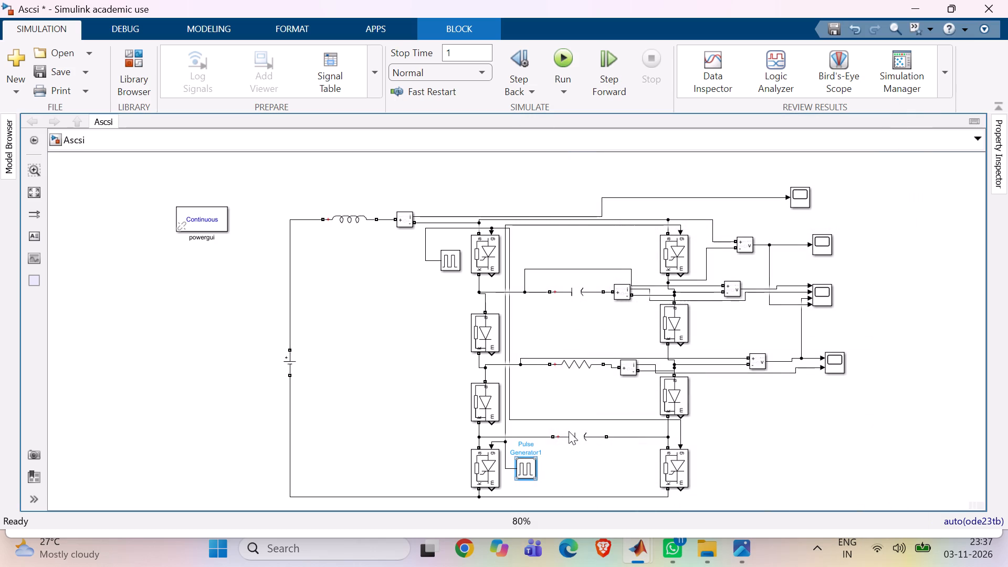
Run the simulation and examine the four Scope1 waveforms with their axes scaled to fit.
{"action": "key", "text": "ctrl+t"}
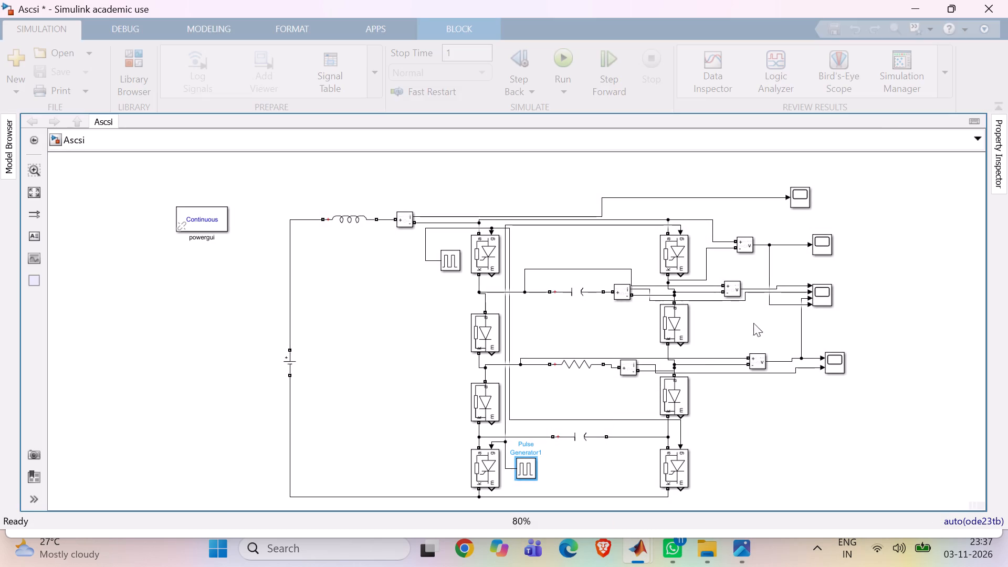
{"action": "double_click", "coordinate": [820, 288]}
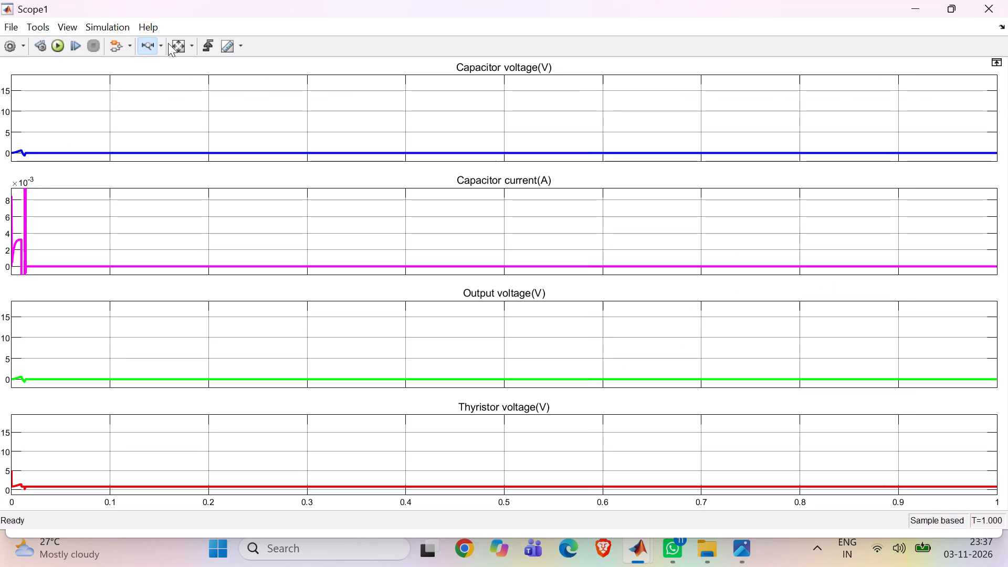
{"action": "left_click", "coordinate": [168, 43]}
{"action": "left_click", "coordinate": [173, 44]}
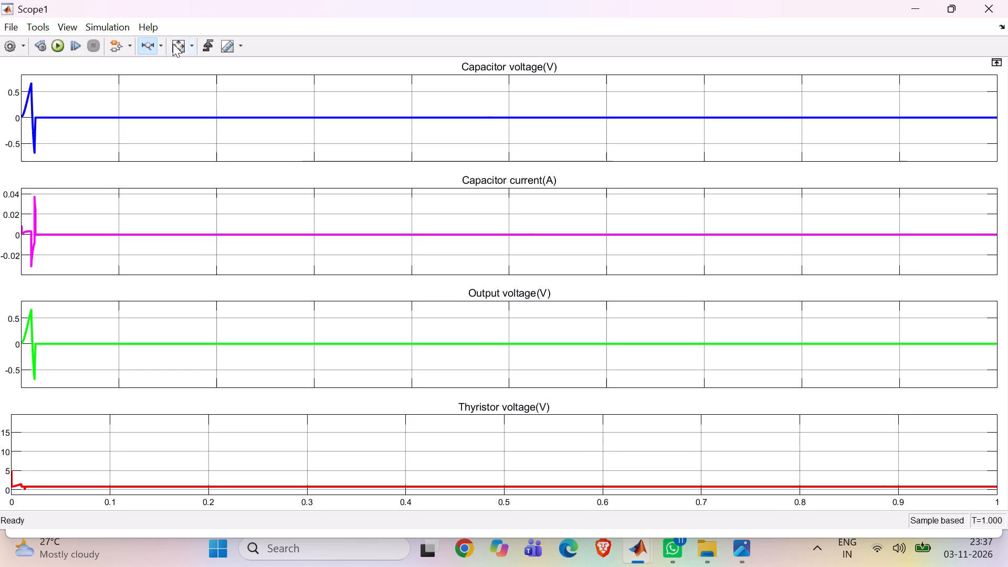
{"action": "left_click", "coordinate": [173, 44]}
{"action": "left_click", "coordinate": [1007, 0]}
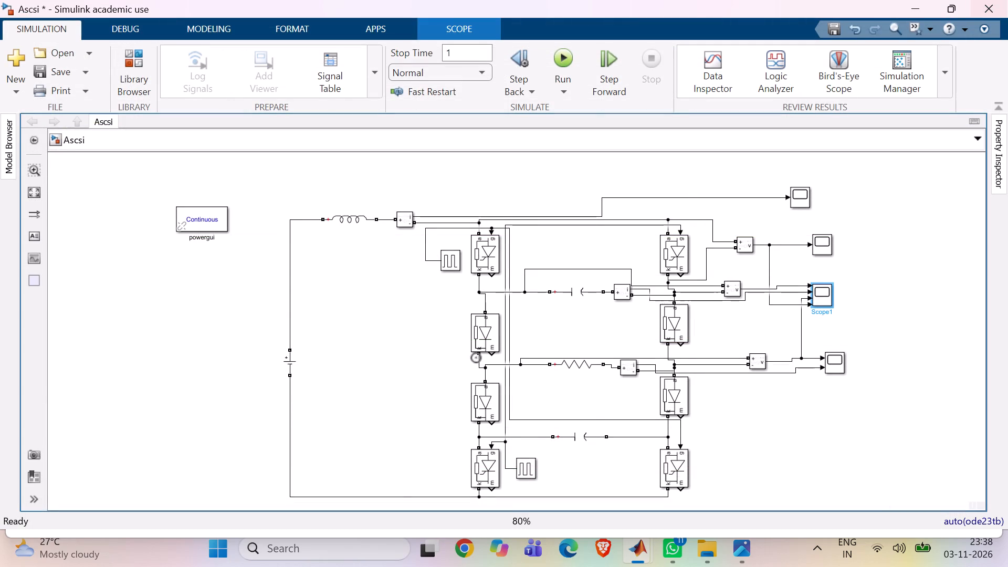
Set the upper Pulse Generator to pulse type Time based and period 1/50 s, and apply it.
{"action": "double_click", "coordinate": [449, 263]}
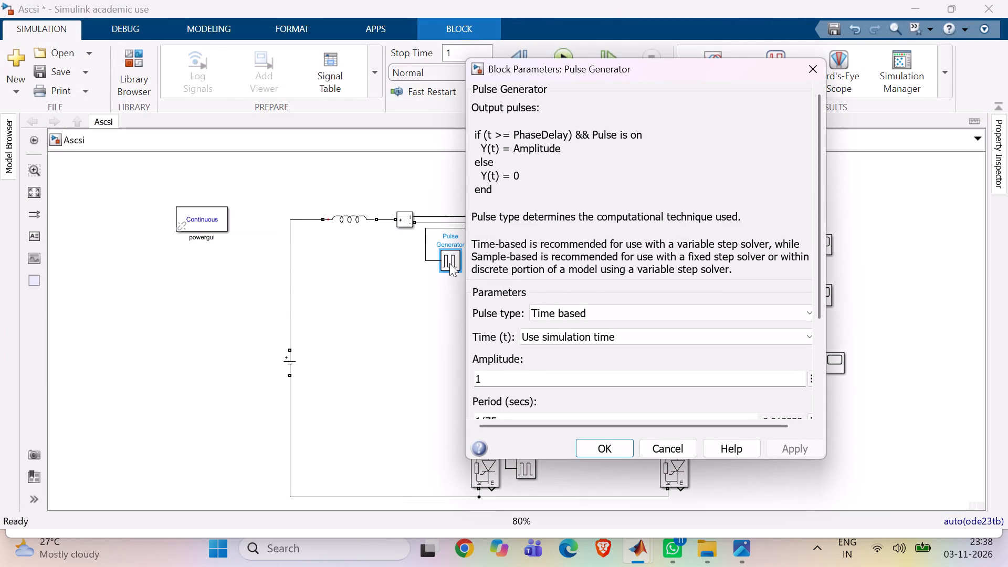
{"action": "scroll", "coordinate": [648, 185], "scroll_direction": "down", "scroll_amount": 5}
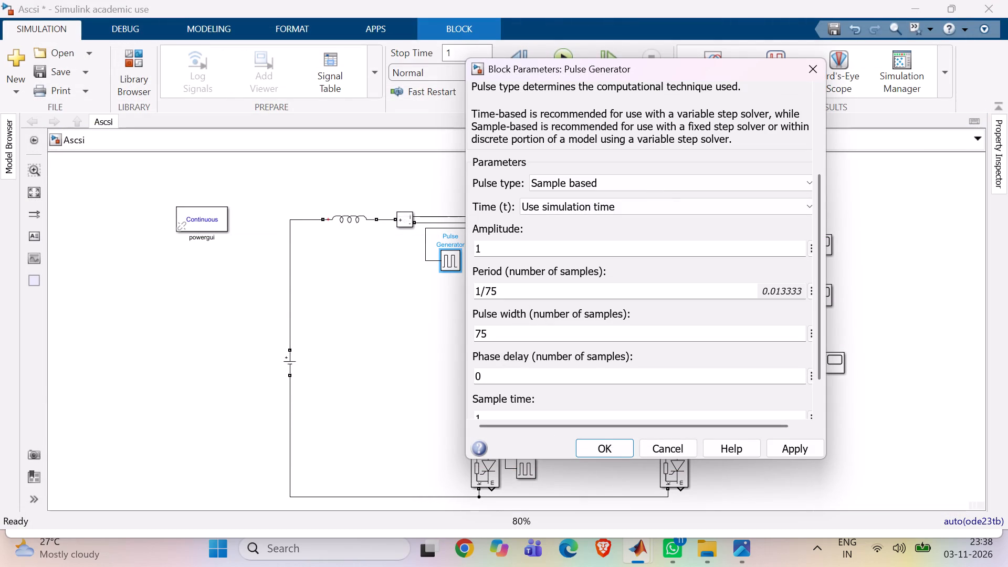
{"action": "left_click", "coordinate": [507, 287]}
{"action": "left_click", "coordinate": [507, 287]}
{"action": "type", "text": "50"}
{"action": "key", "text": "Return"}
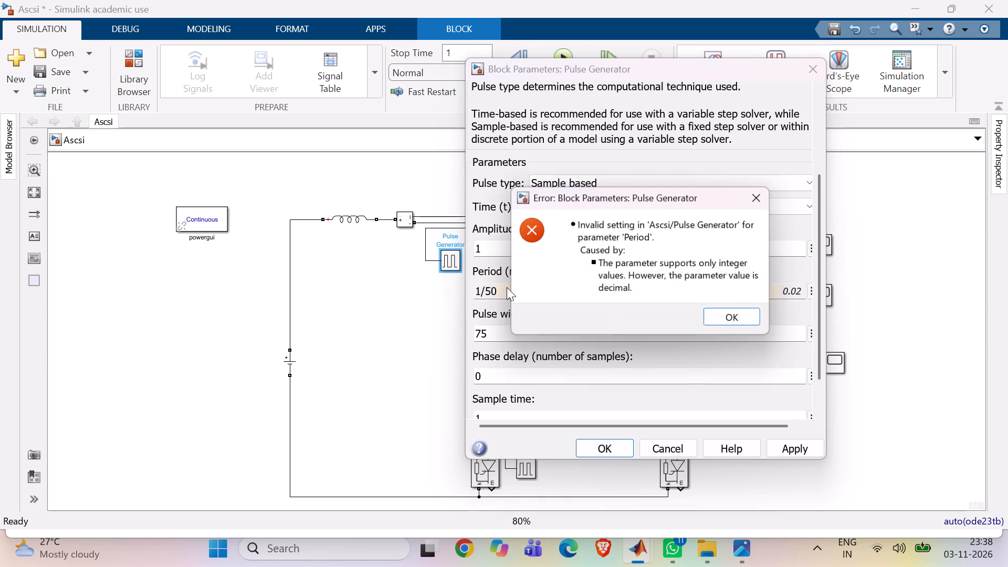
{"action": "left_click", "coordinate": [721, 317]}
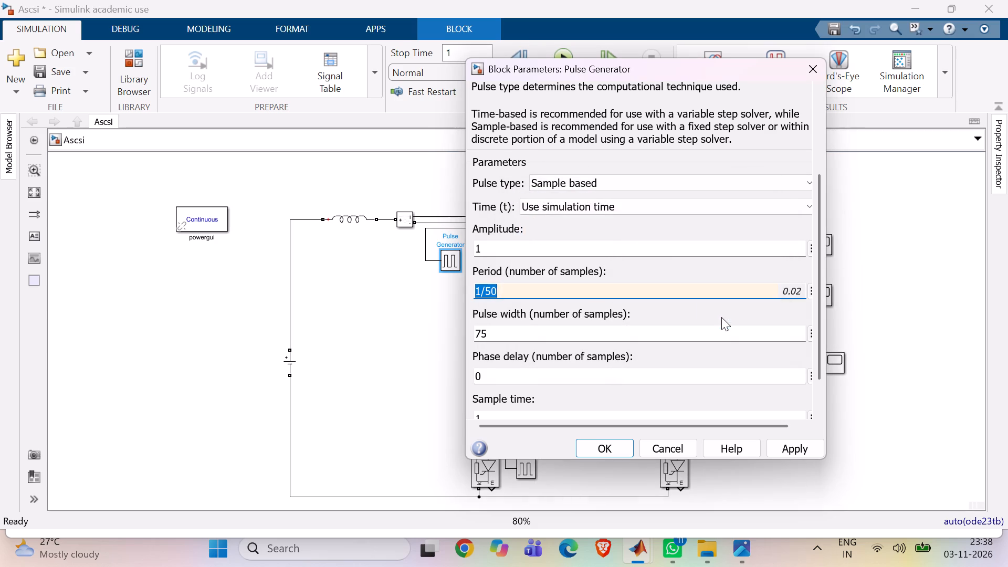
{"action": "left_click", "coordinate": [649, 214]}
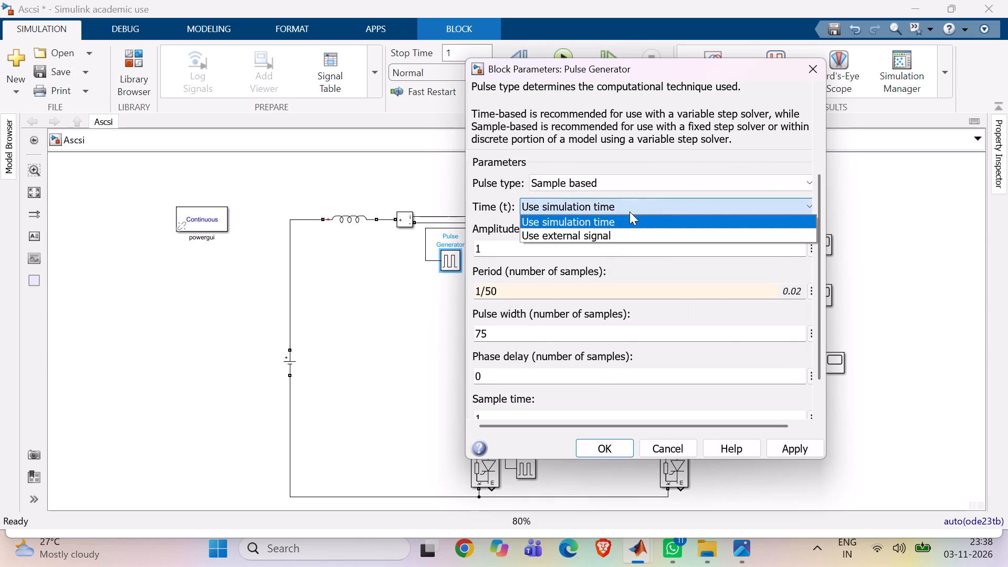
{"action": "left_click", "coordinate": [615, 188]}
{"action": "left_click", "coordinate": [600, 198]}
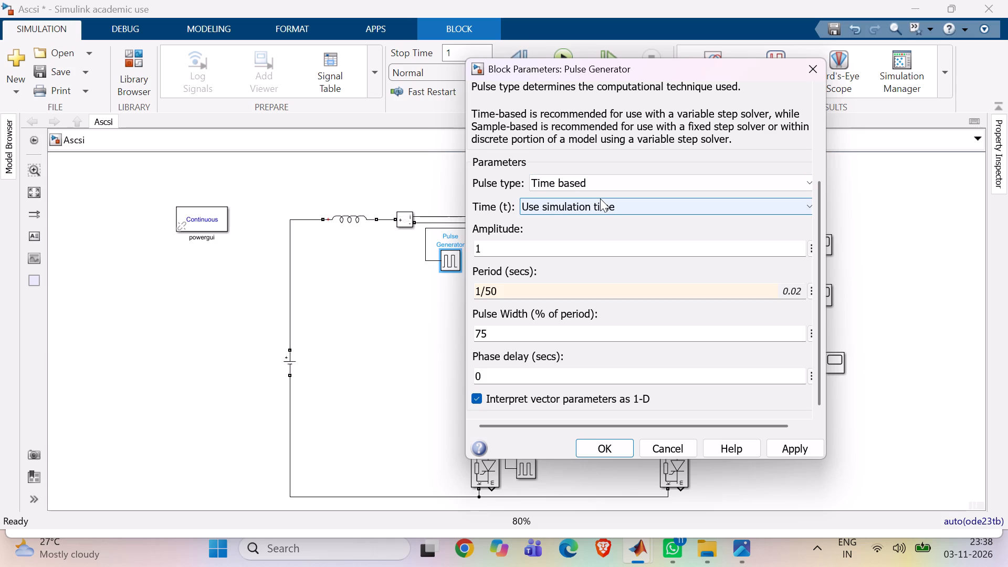
{"action": "key", "text": "Return"}
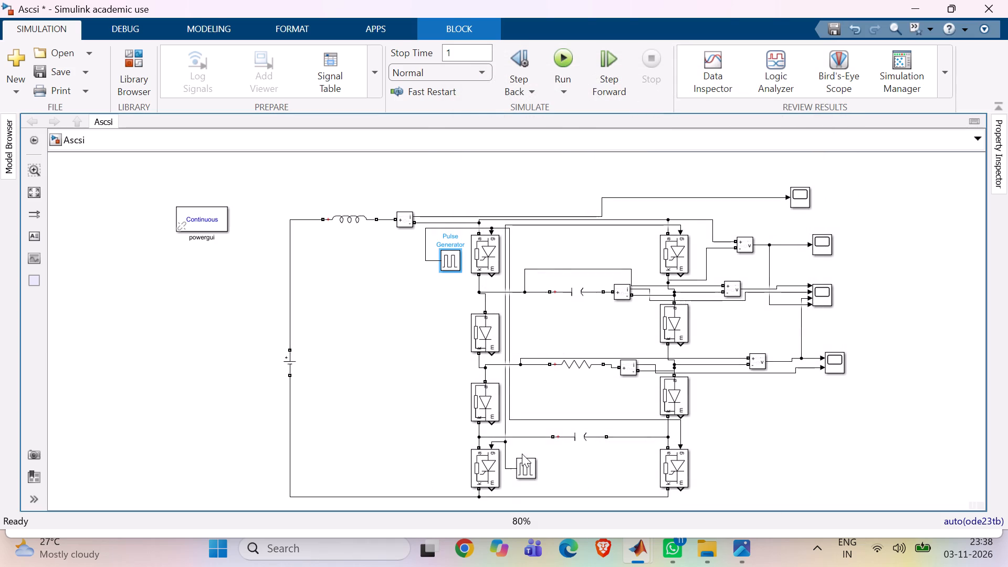
Set Pulse Generator1's time to Use simulation time and its period to 1/50 s, and apply it.
{"action": "double_click", "coordinate": [524, 467]}
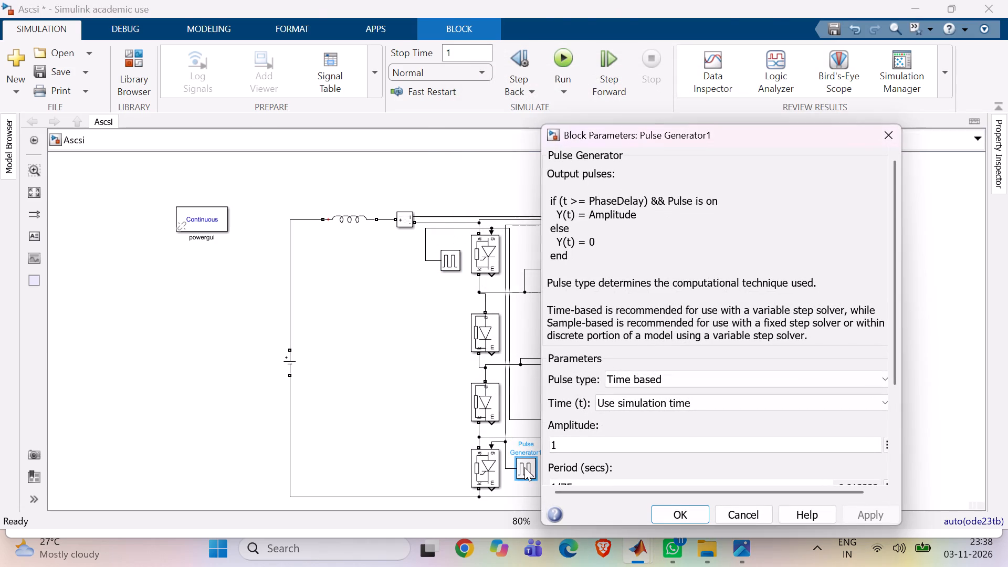
{"action": "scroll", "coordinate": [680, 351], "scroll_direction": "down", "scroll_amount": 5}
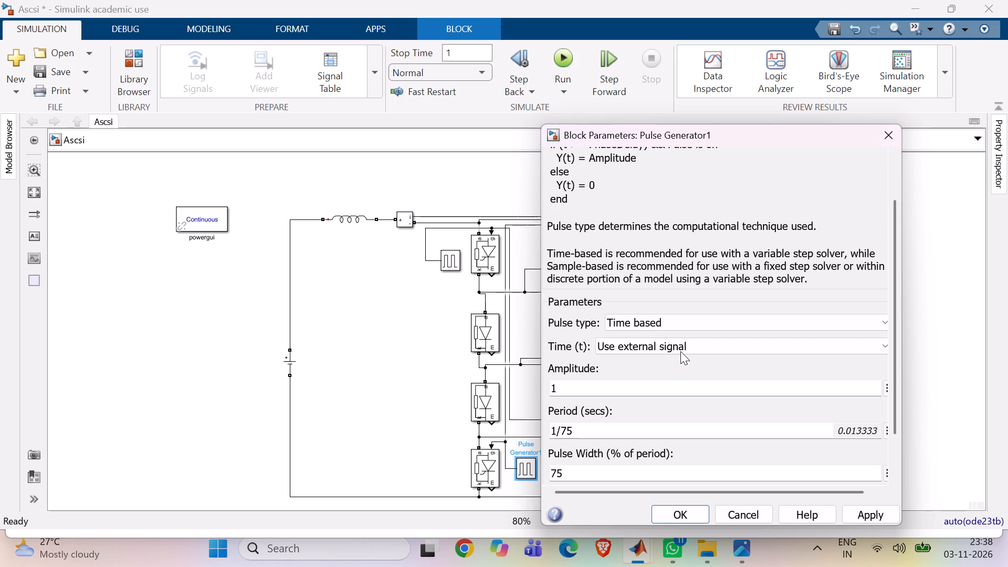
{"action": "double_click", "coordinate": [680, 351]}
{"action": "left_click", "coordinate": [680, 351]}
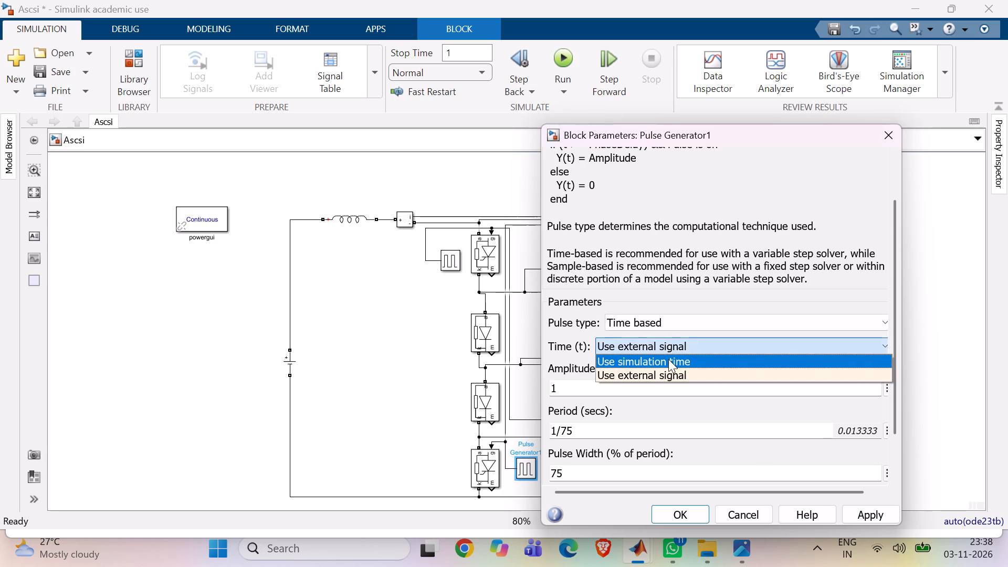
{"action": "left_click", "coordinate": [668, 359]}
{"action": "left_click", "coordinate": [582, 436]}
{"action": "left_click", "coordinate": [582, 436]}
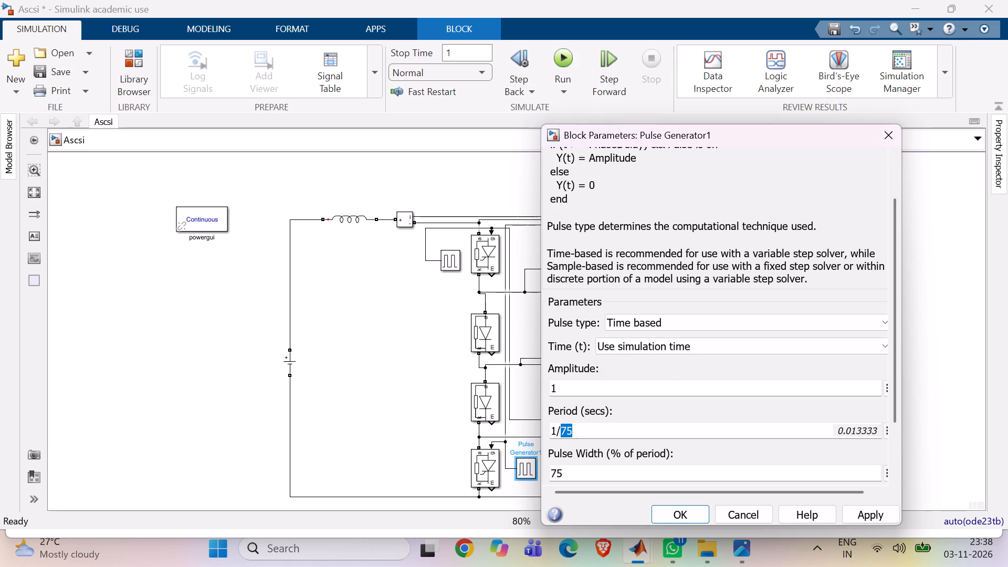
{"action": "type", "text": "50"}
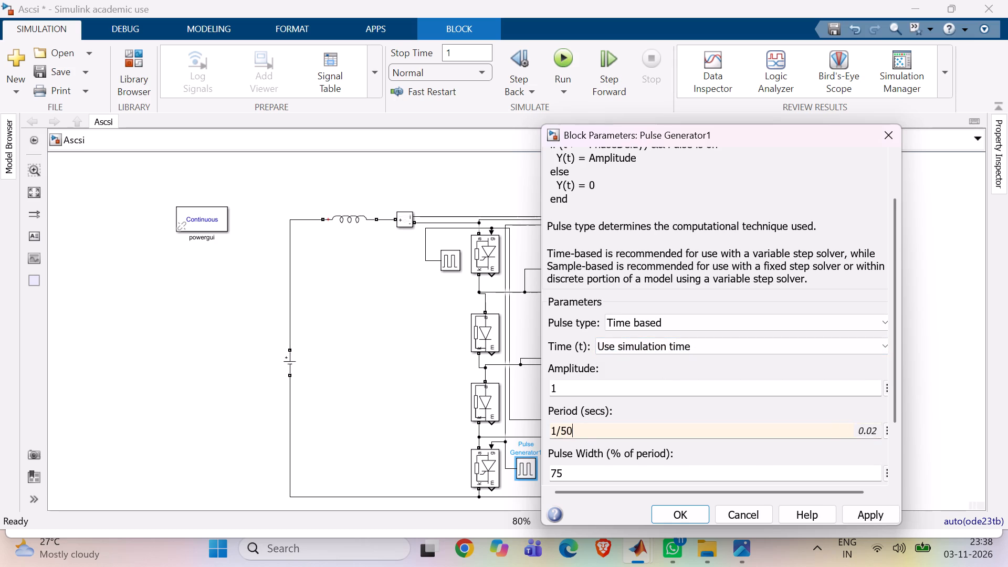
{"action": "key", "text": "Return"}
Run the simulation again and examine the Scope1 waveforms with their axes scaled to fit.
{"action": "key", "text": "ctrl+t"}
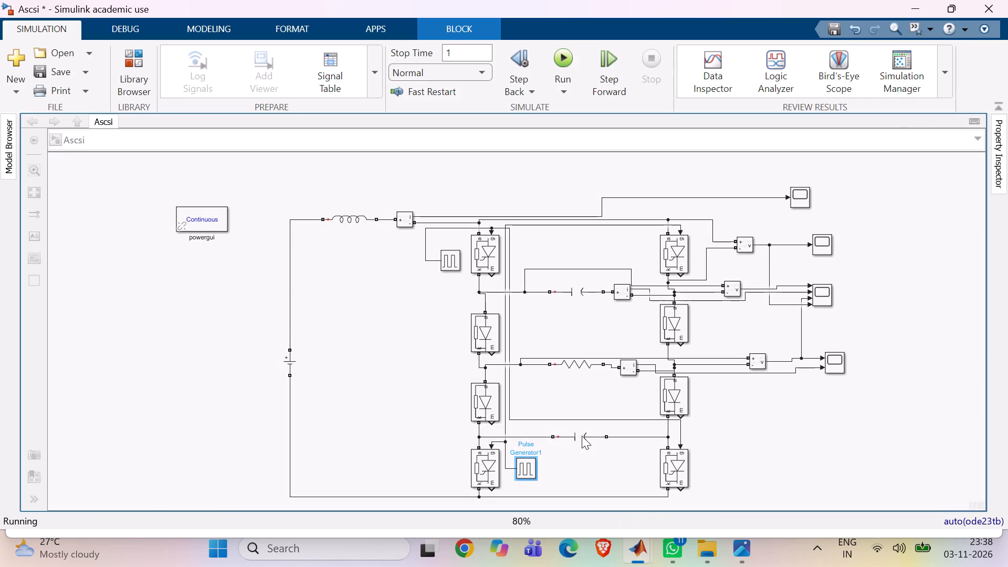
{"action": "double_click", "coordinate": [824, 301]}
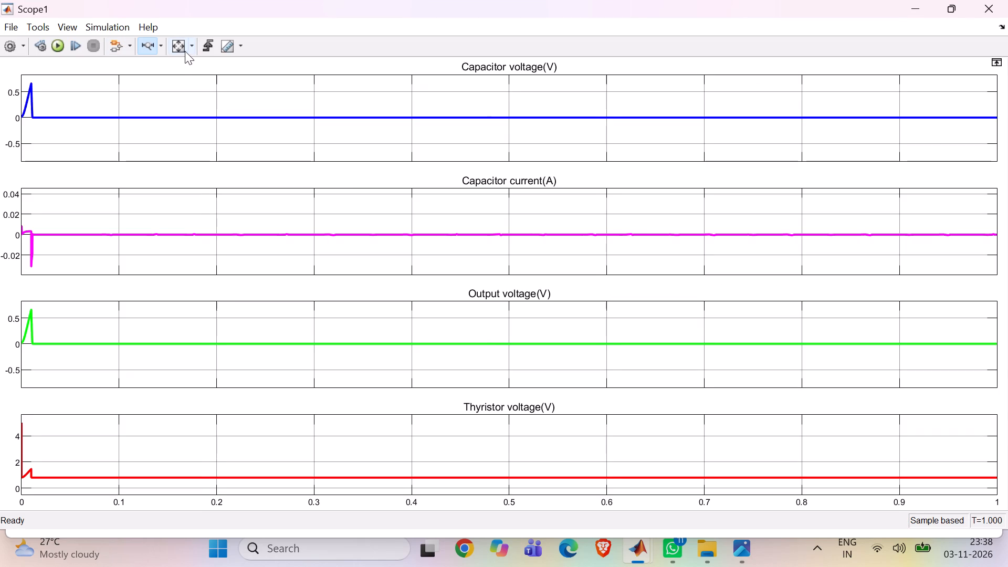
{"action": "left_click", "coordinate": [184, 51]}
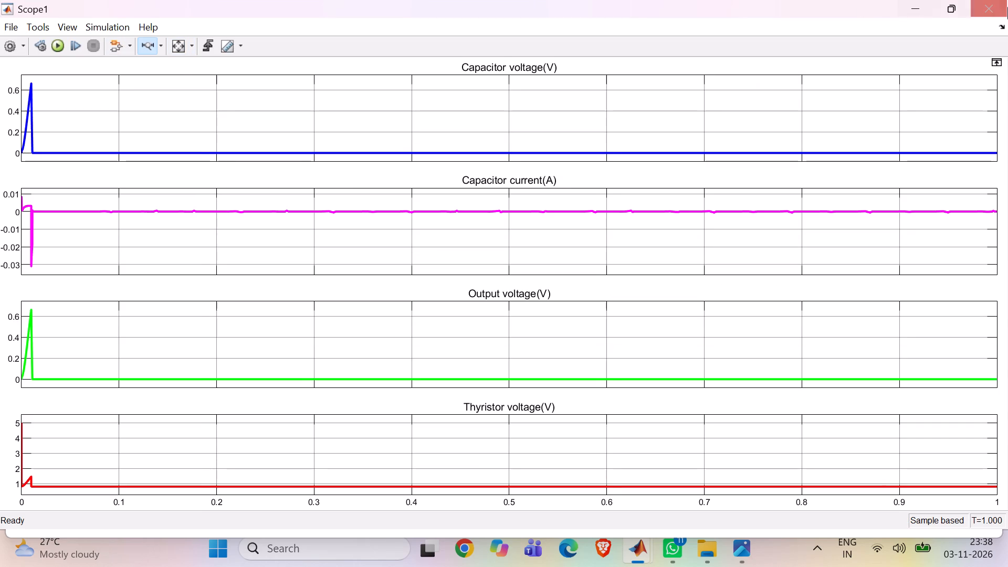
{"action": "left_click", "coordinate": [1007, 7]}
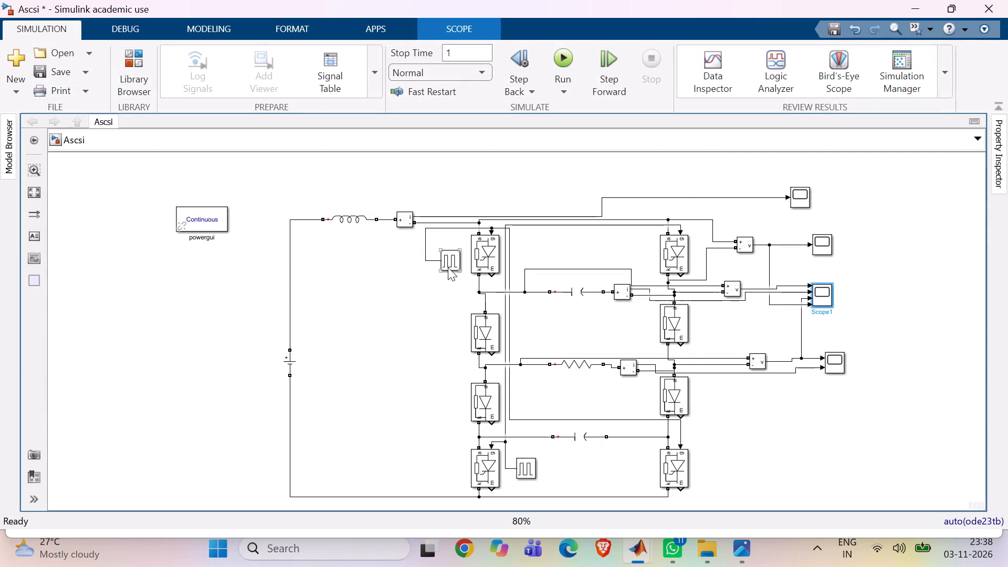
Set the upper Pulse Generator's pulse width to 50% and apply it.
{"action": "double_click", "coordinate": [448, 266]}
{"action": "scroll", "coordinate": [714, 136], "scroll_direction": "down", "scroll_amount": 3}
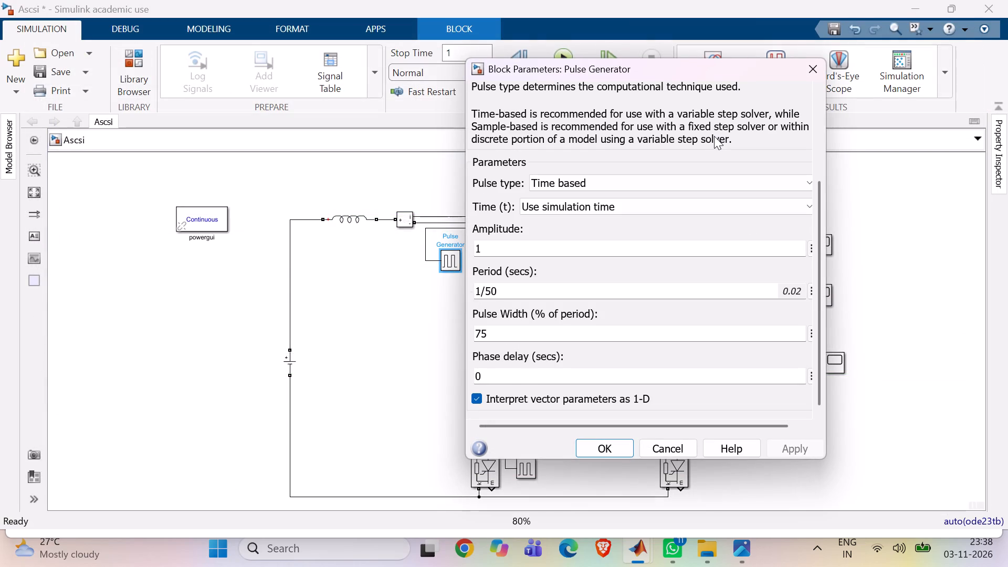
{"action": "scroll", "coordinate": [714, 136], "scroll_direction": "down", "scroll_amount": 4}
{"action": "left_click", "coordinate": [500, 332]}
{"action": "type", "text": "50"}
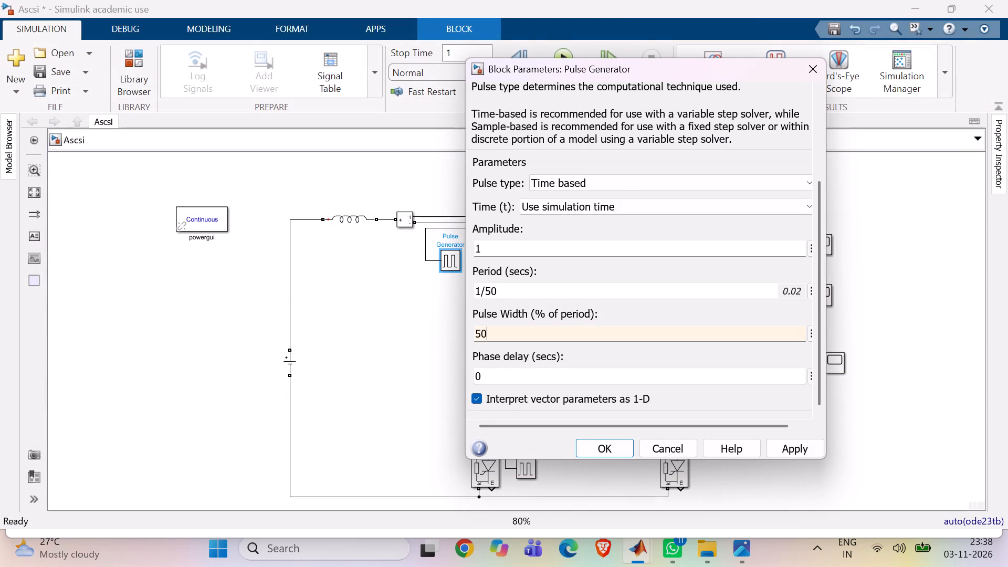
{"action": "left_click", "coordinate": [606, 447]}
Set Pulse Generator1's pulse width to 50% of the period and apply it.
{"action": "double_click", "coordinate": [526, 473]}
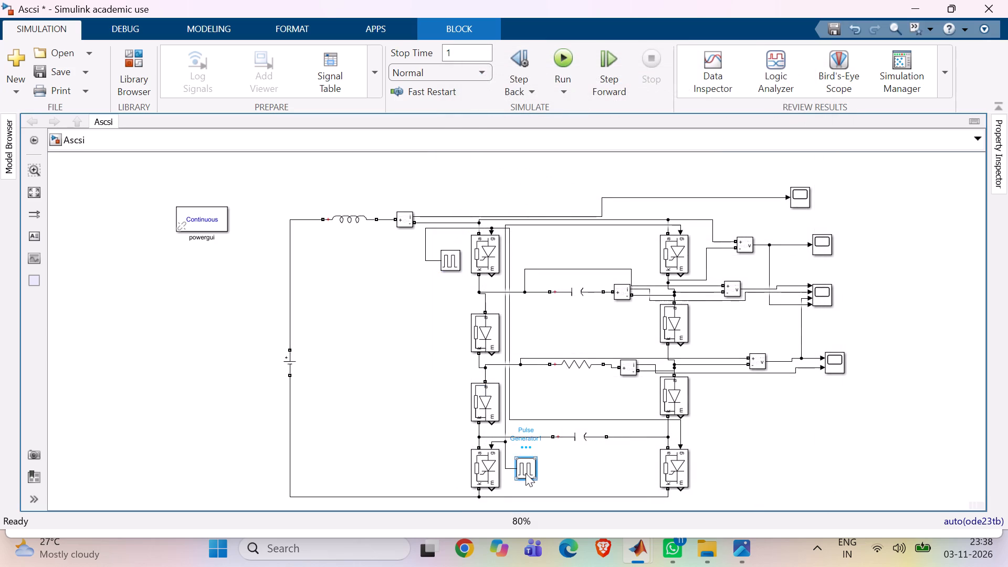
{"action": "scroll", "coordinate": [771, 218], "scroll_direction": "down", "scroll_amount": 7}
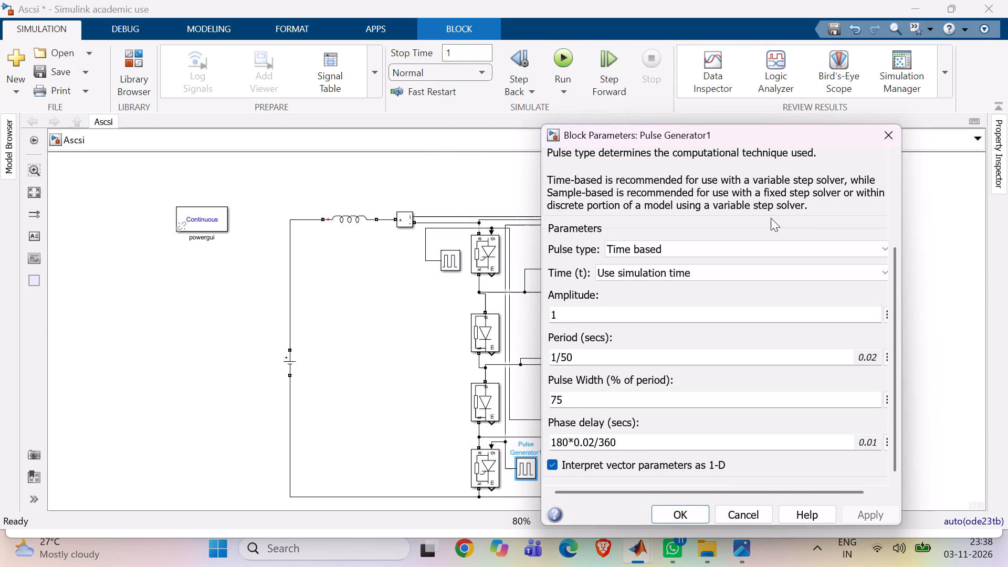
{"action": "left_click", "coordinate": [596, 362]}
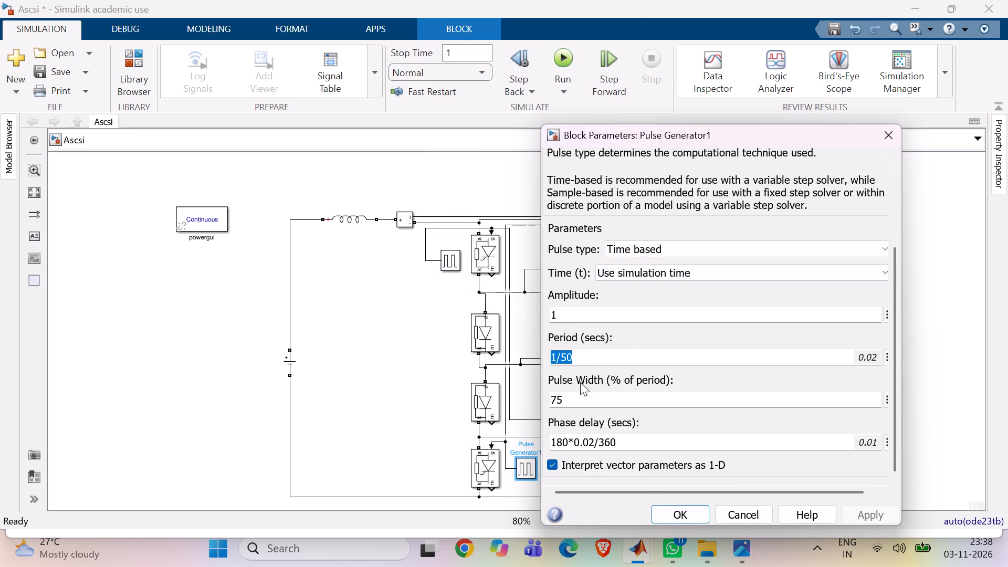
{"action": "left_click", "coordinate": [566, 399]}
{"action": "type", "text": "50"}
{"action": "key", "text": "Return"}
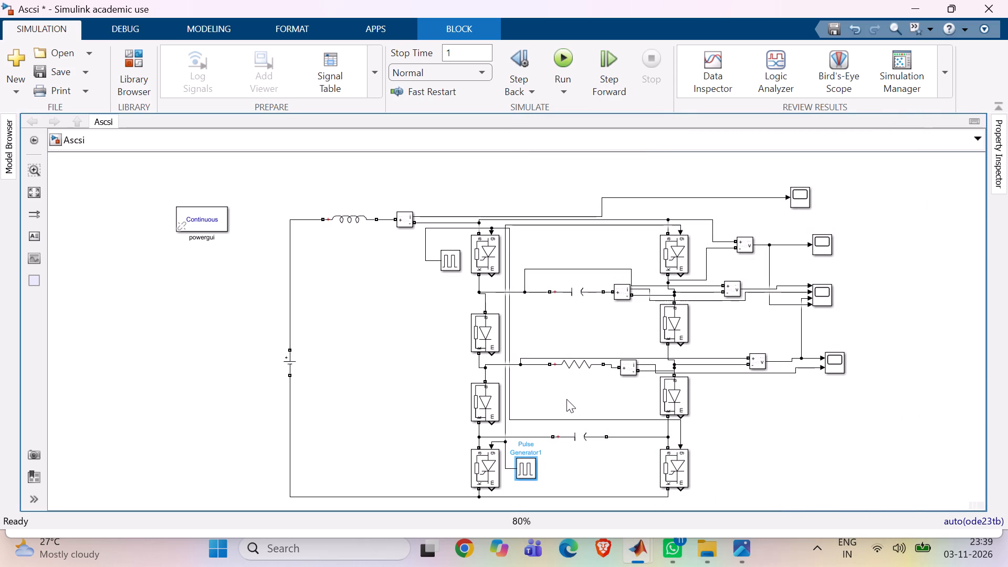
Rerun the simulation and examine the Scope1 waveforms with axes scaled to fit, then in detail from about 0.72 to 0.80 s.
{"action": "key", "text": "ctrl+t"}
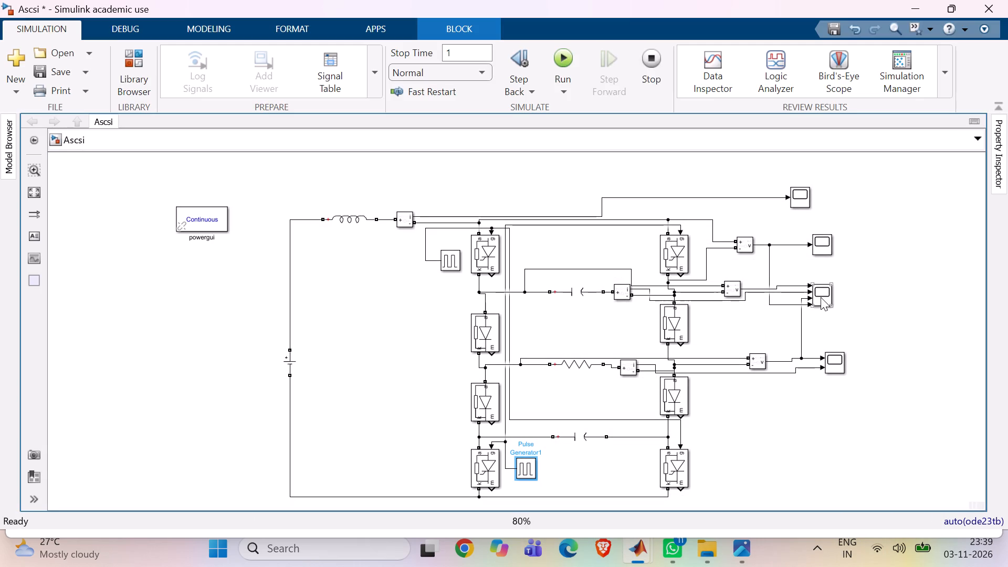
{"action": "double_click", "coordinate": [822, 298]}
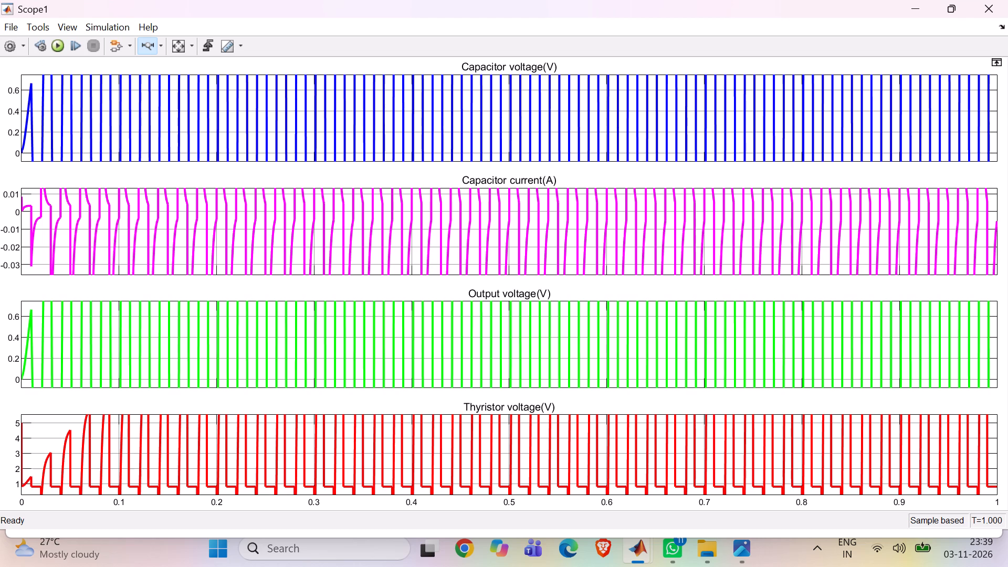
{"action": "left_click", "coordinate": [179, 41]}
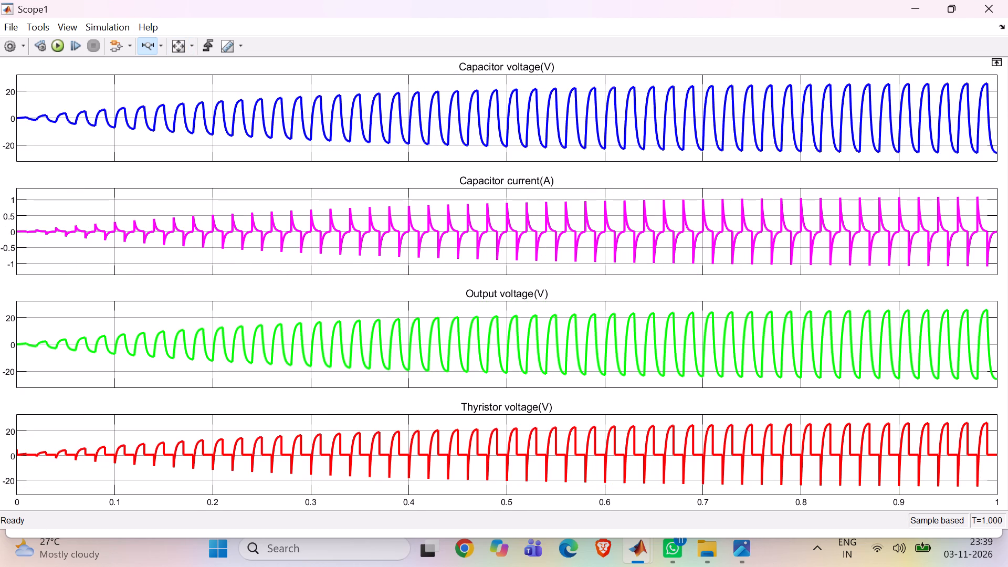
{"action": "left_click_drag", "start_coordinate": [722, 96], "coordinate": [797, 94]}
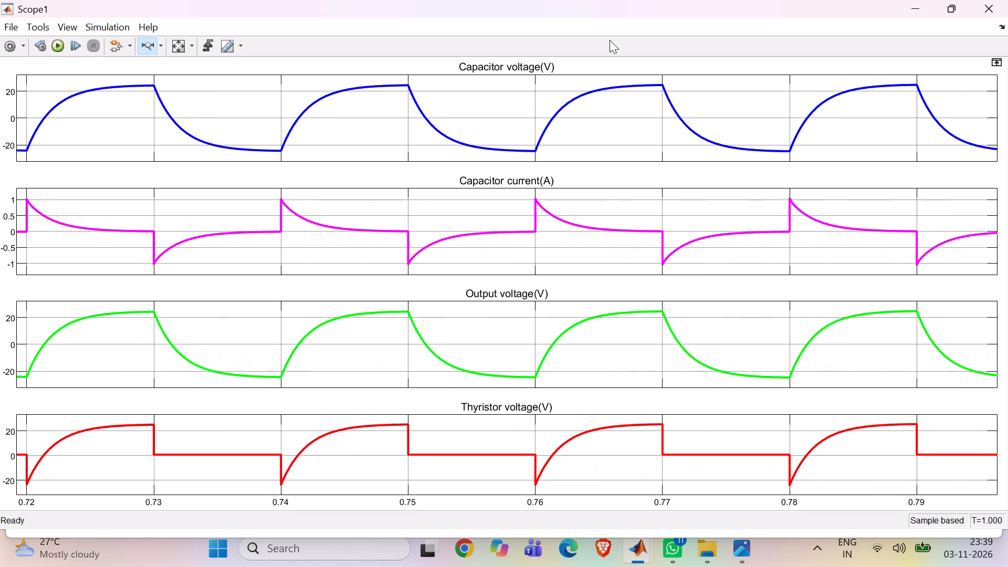
{"action": "left_click", "coordinate": [922, 0]}
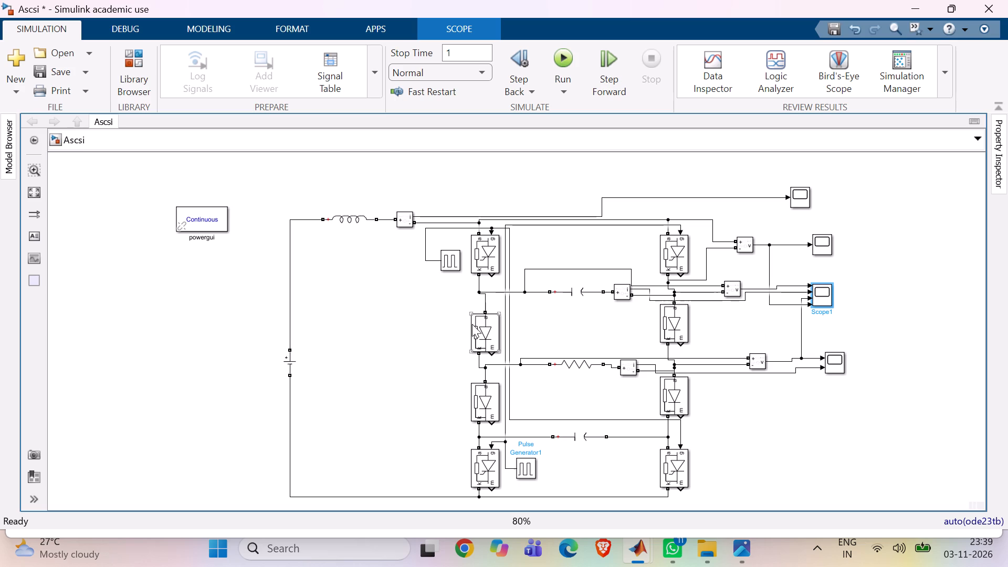
Open the upper Pulse Generator's block parameters and review its timing settings.
{"action": "double_click", "coordinate": [456, 265]}
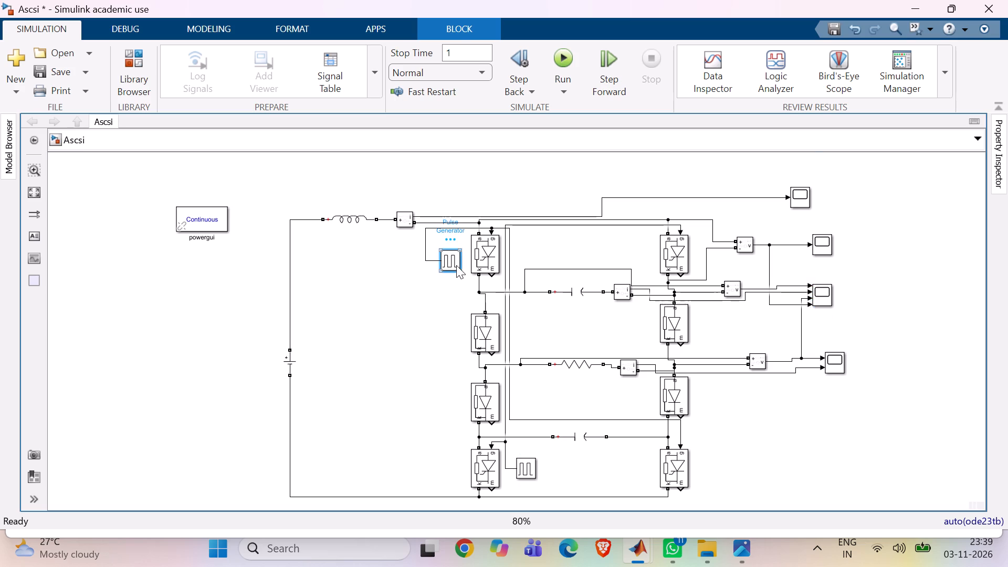
{"action": "scroll", "coordinate": [655, 153], "scroll_direction": "down", "scroll_amount": 4}
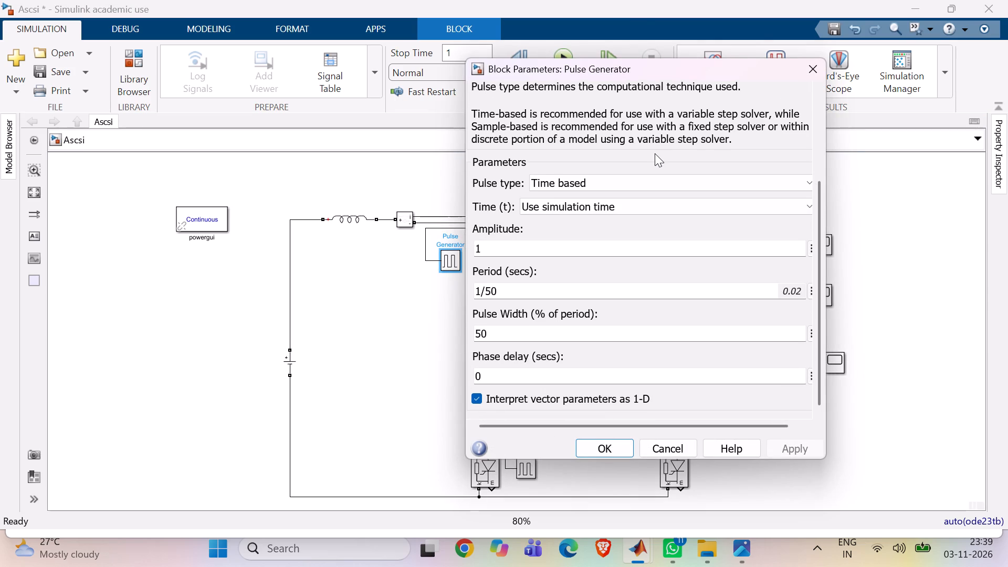
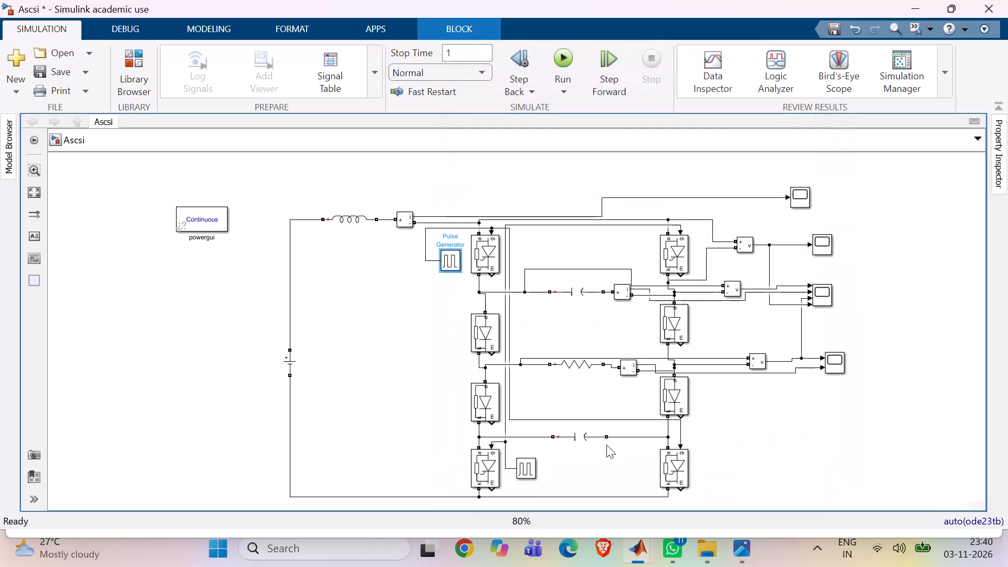
Save the Ascsi Simulink model with its updated pulse generator settings.
{"action": "left_click", "coordinate": [515, 146]}
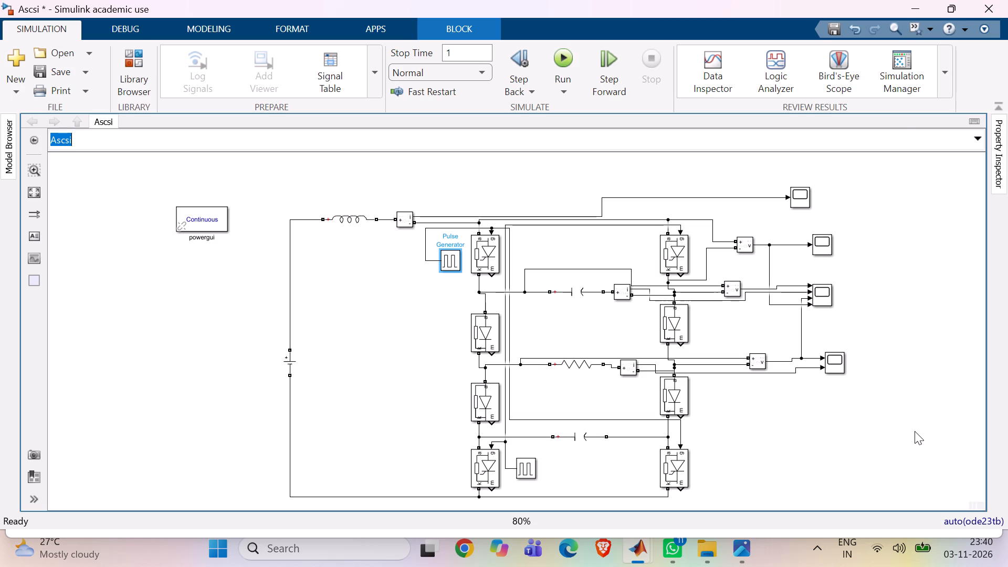
{"action": "key", "text": "ctrl+s"}
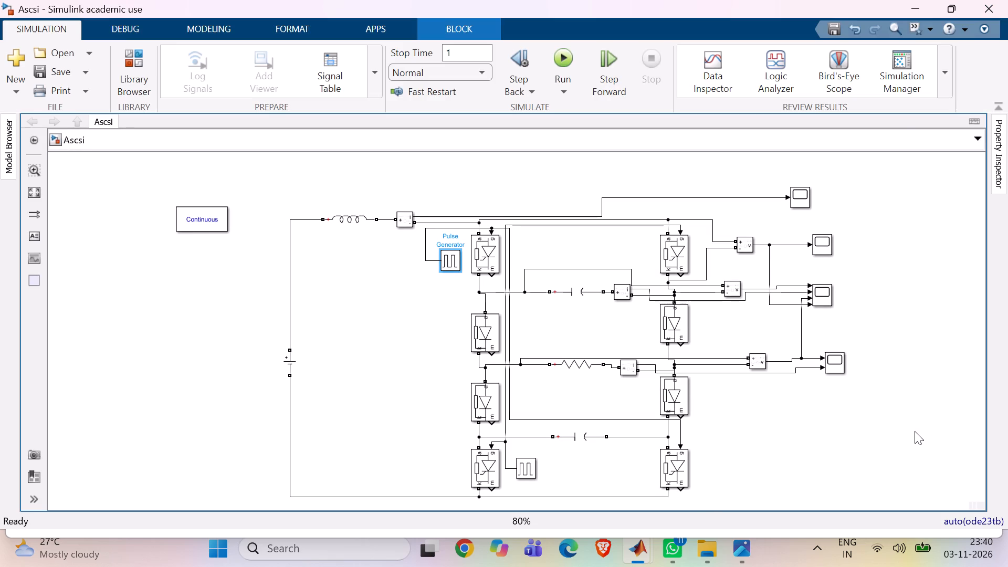